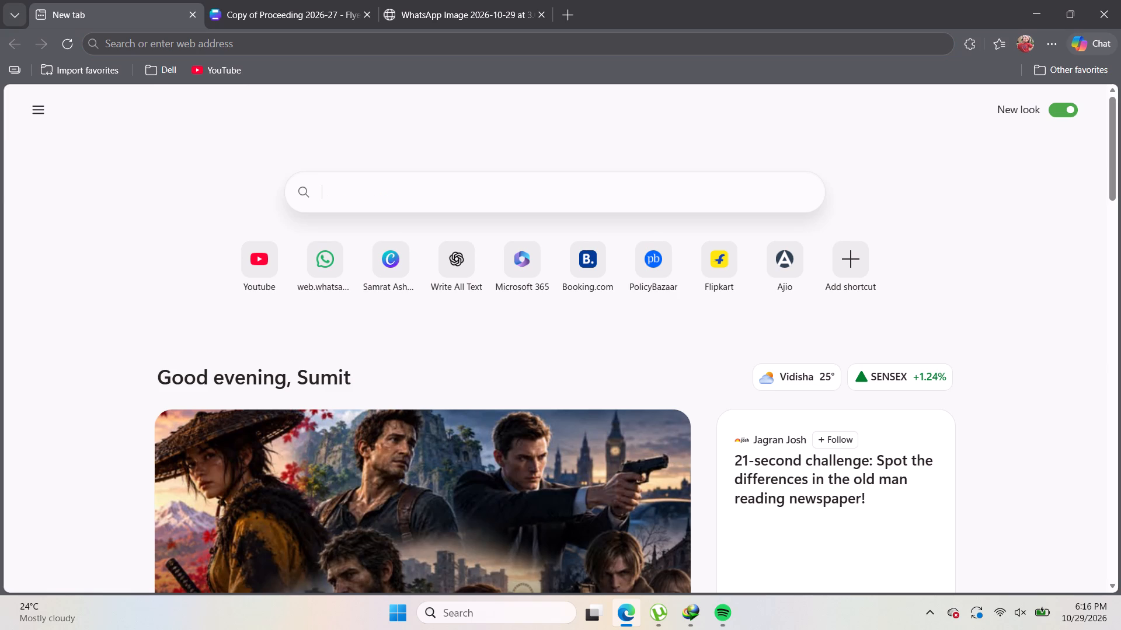
key(c)
text(anva)
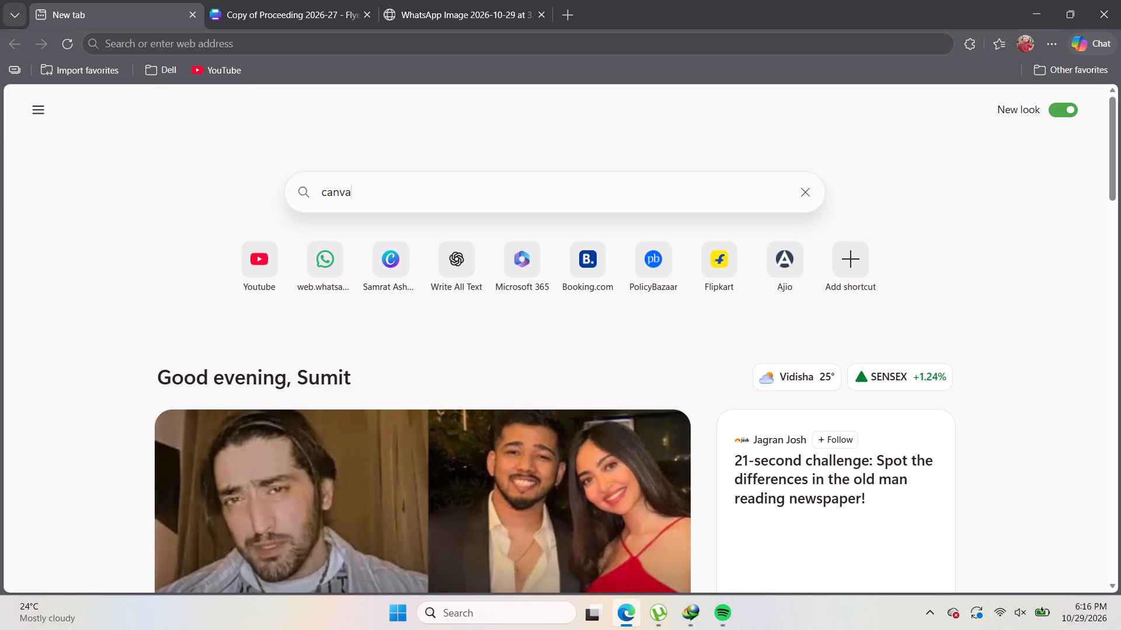
key(Return)
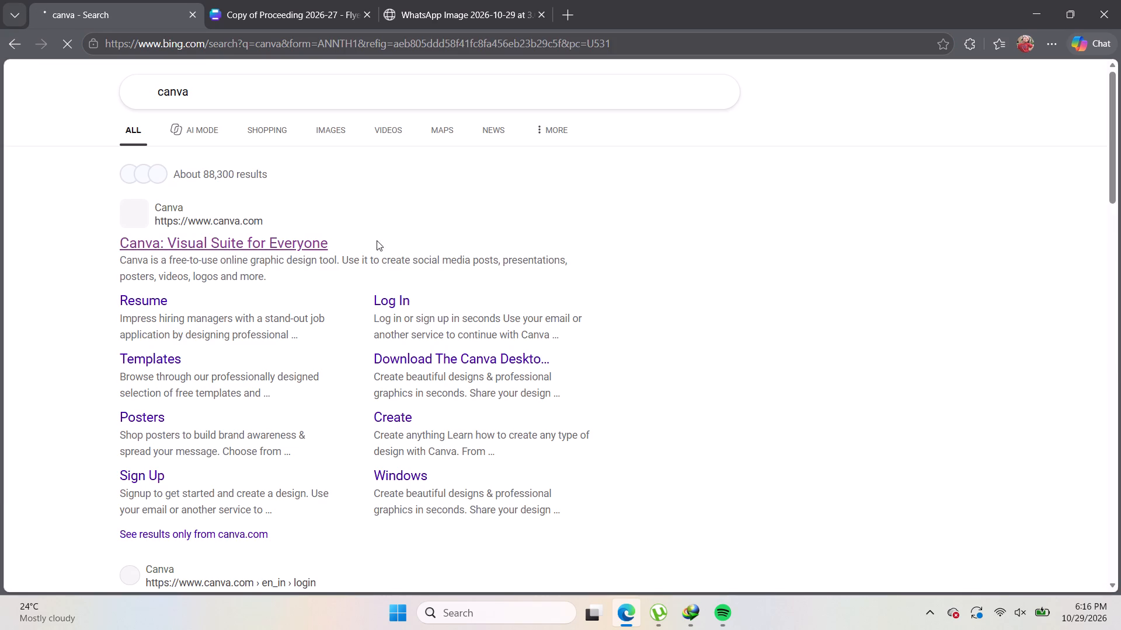
click(199, 243)
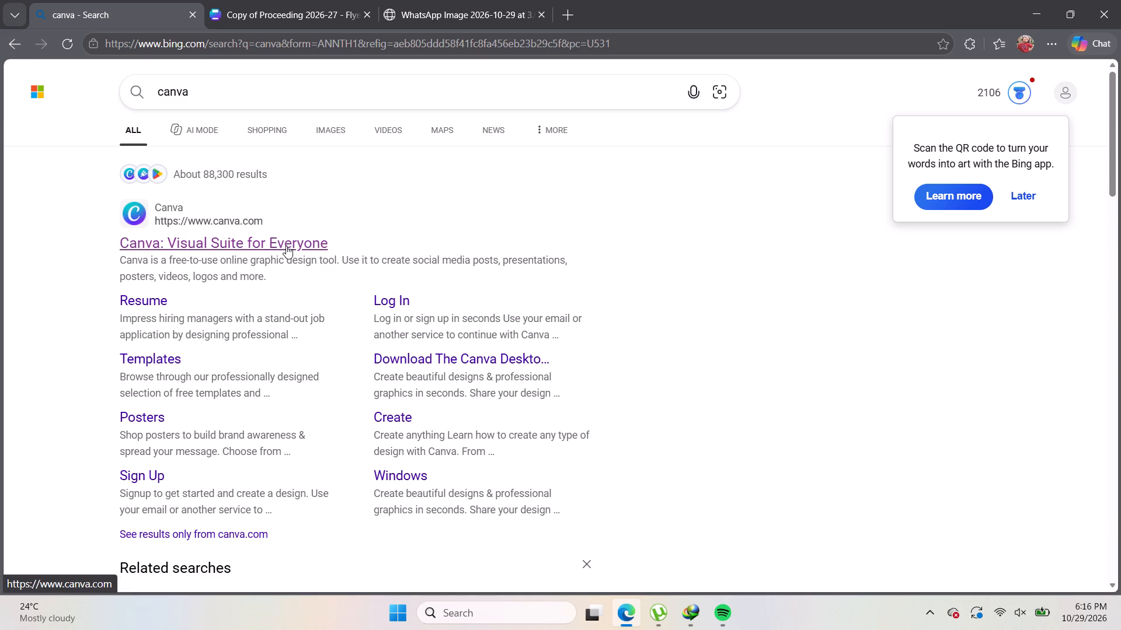
click(286, 246)
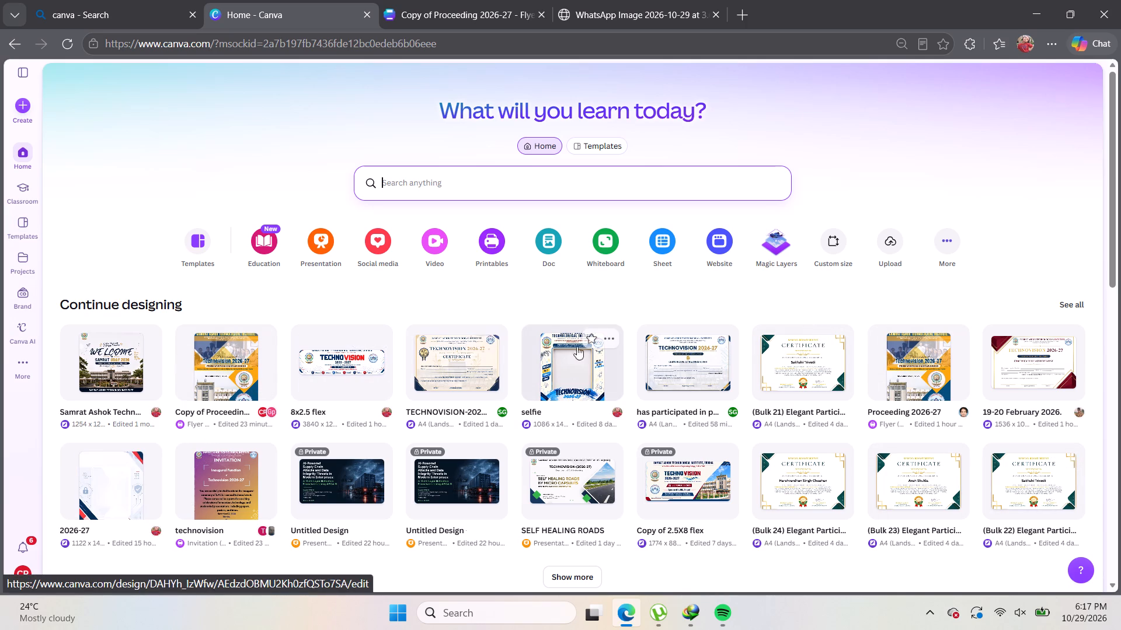
Open the SELF HEALING ROADS presentation from the recent designs.
scroll(534, 466, down, 1)
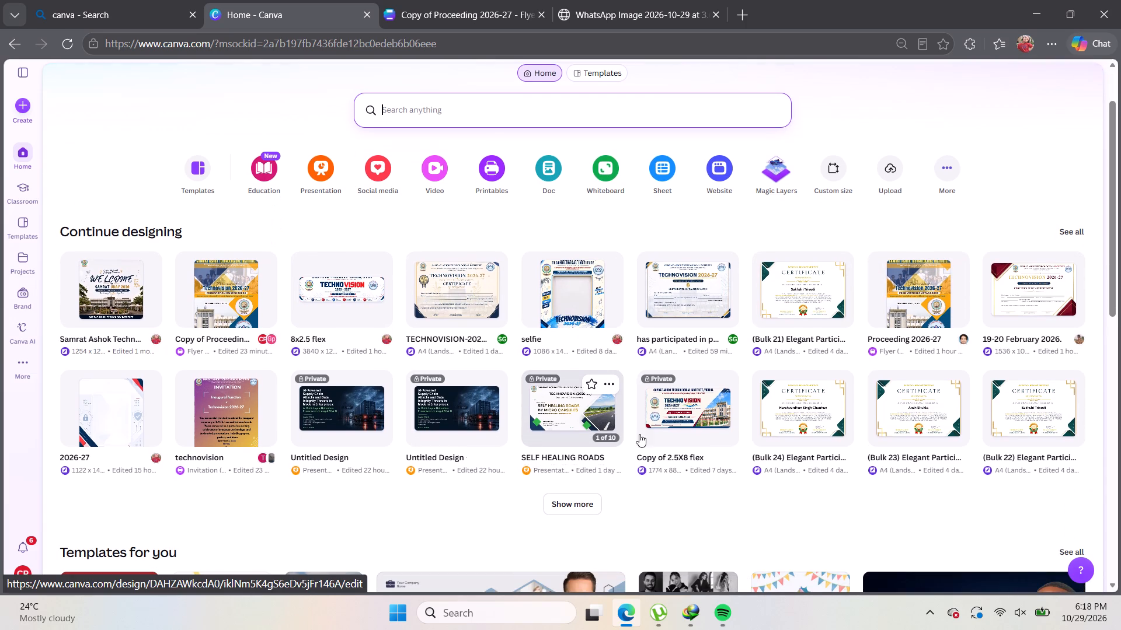
click(573, 421)
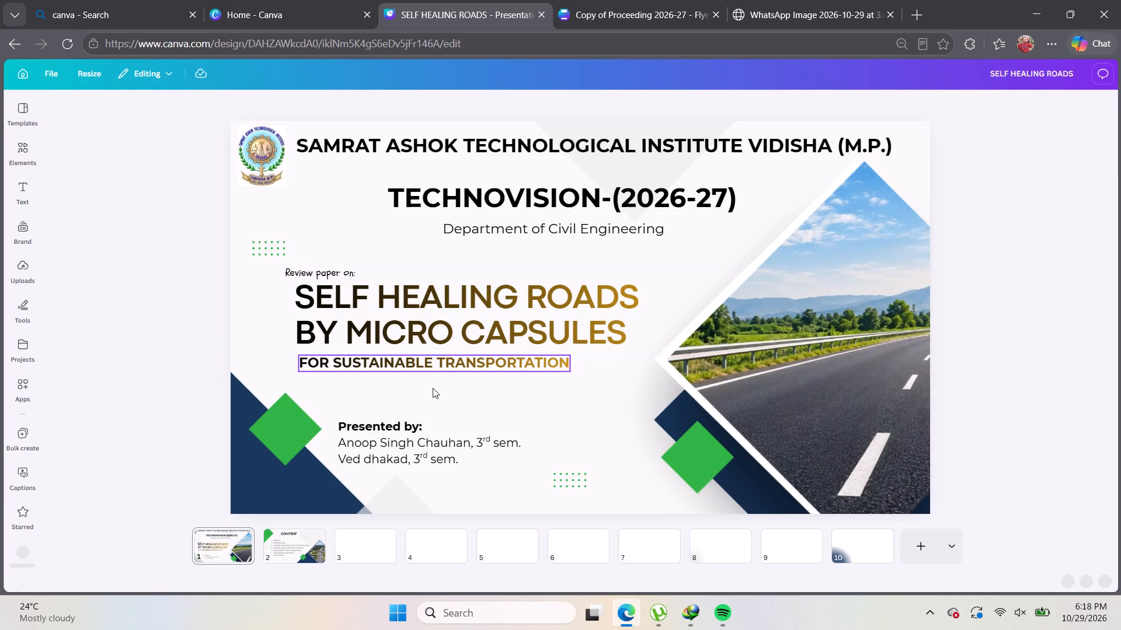
Look through the SELF HEALING ROADS slides from the title page to the closing slide, then back to Challenges & Limitations.
scroll(525, 324, down, 1)
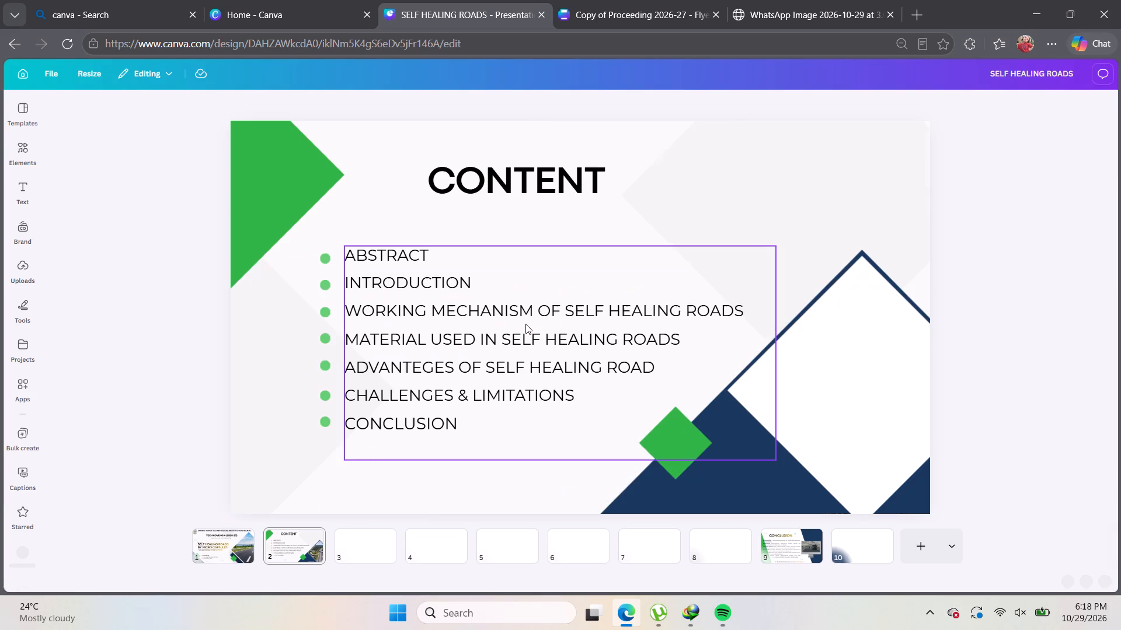
scroll(525, 324, down, 2)
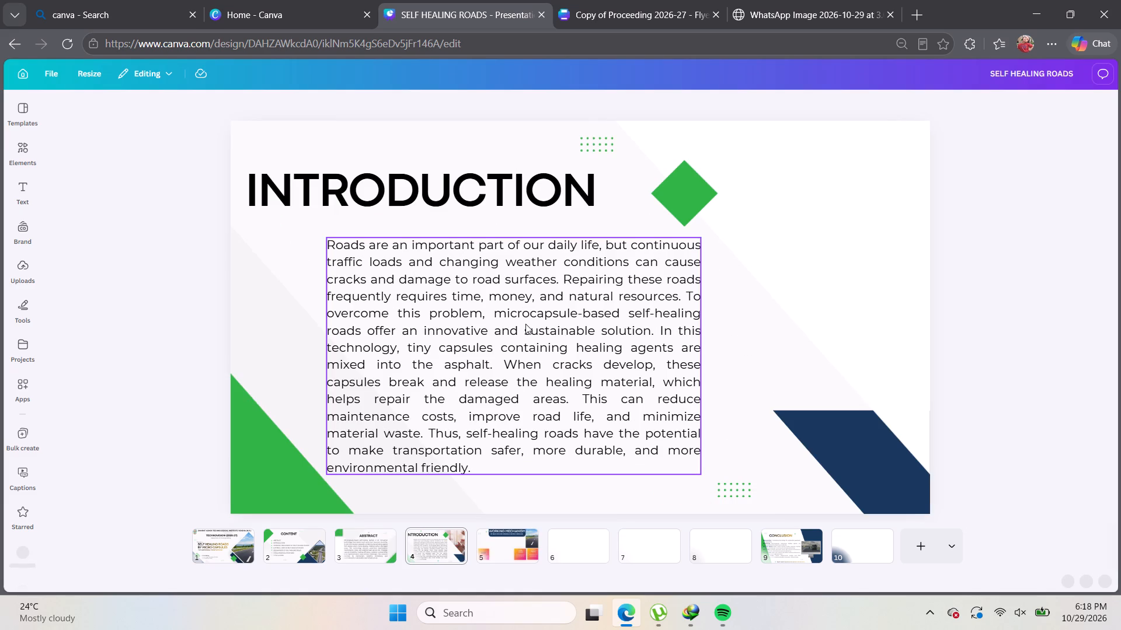
scroll(525, 324, down, 3)
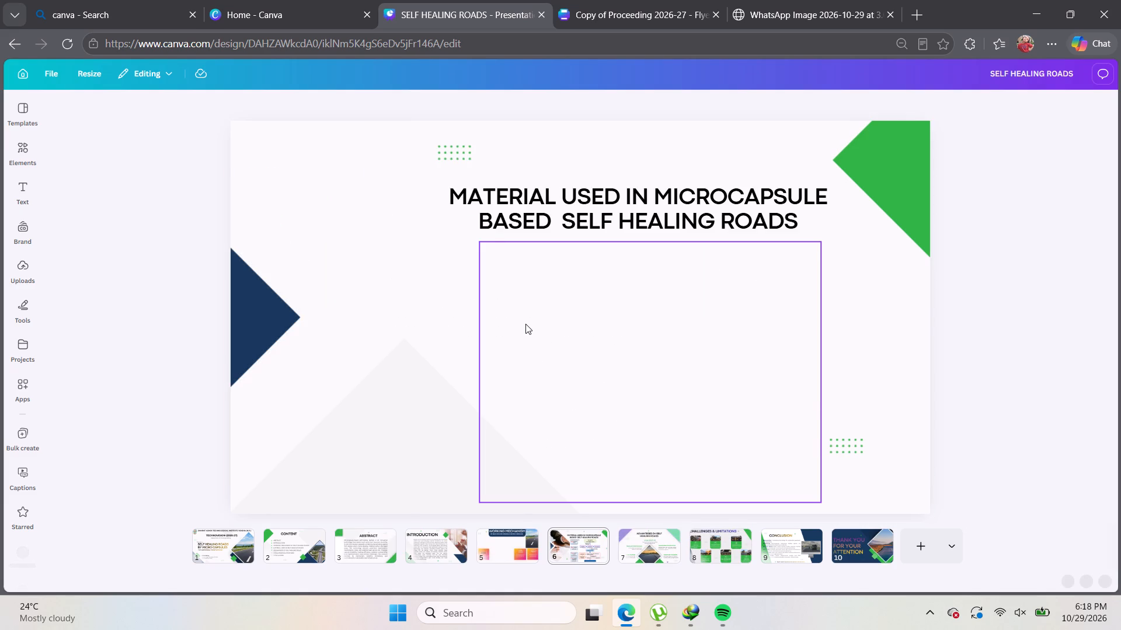
scroll(525, 324, down, 1)
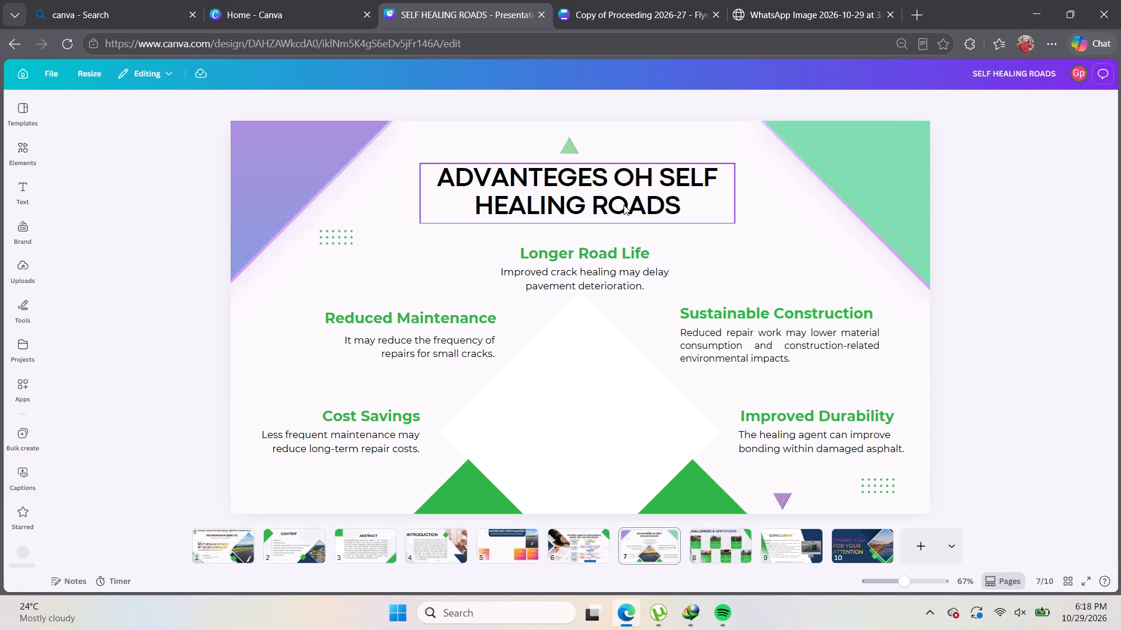
scroll(624, 205, down, 2)
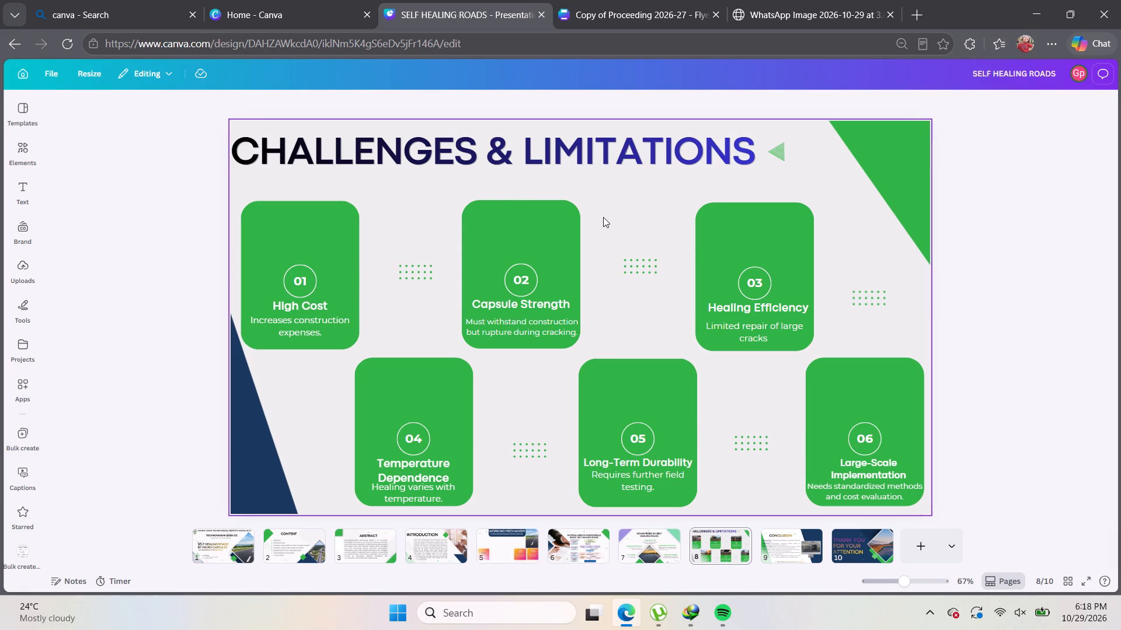
scroll(603, 217, down, 3)
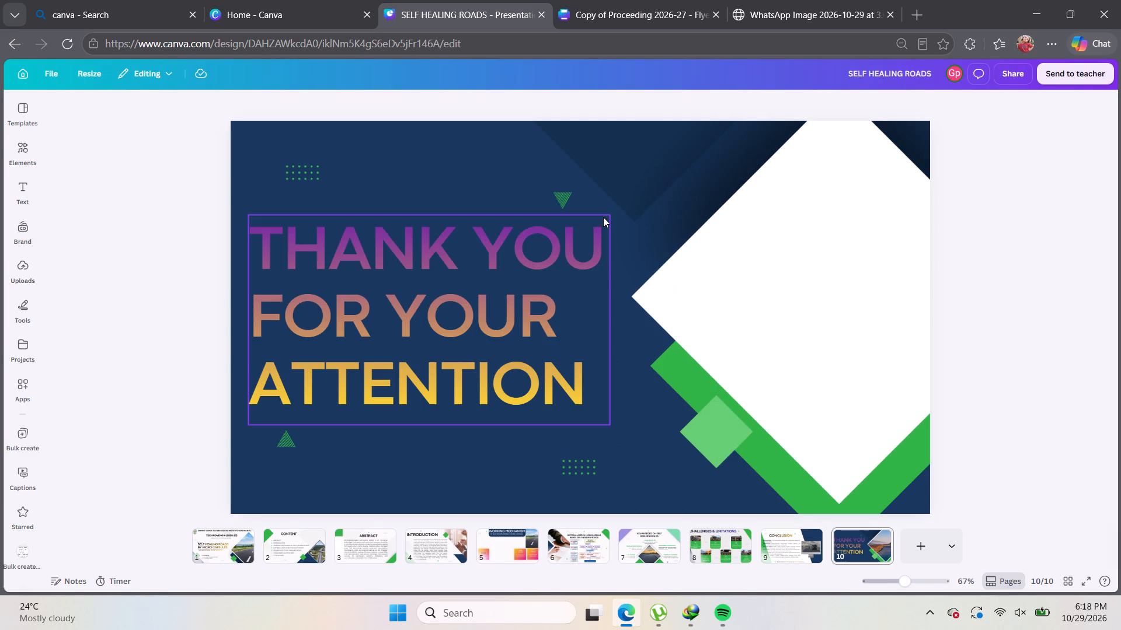
scroll(603, 217, down, 1)
scroll(603, 217, up, 2)
scroll(603, 217, down, 2)
scroll(603, 217, up, 2)
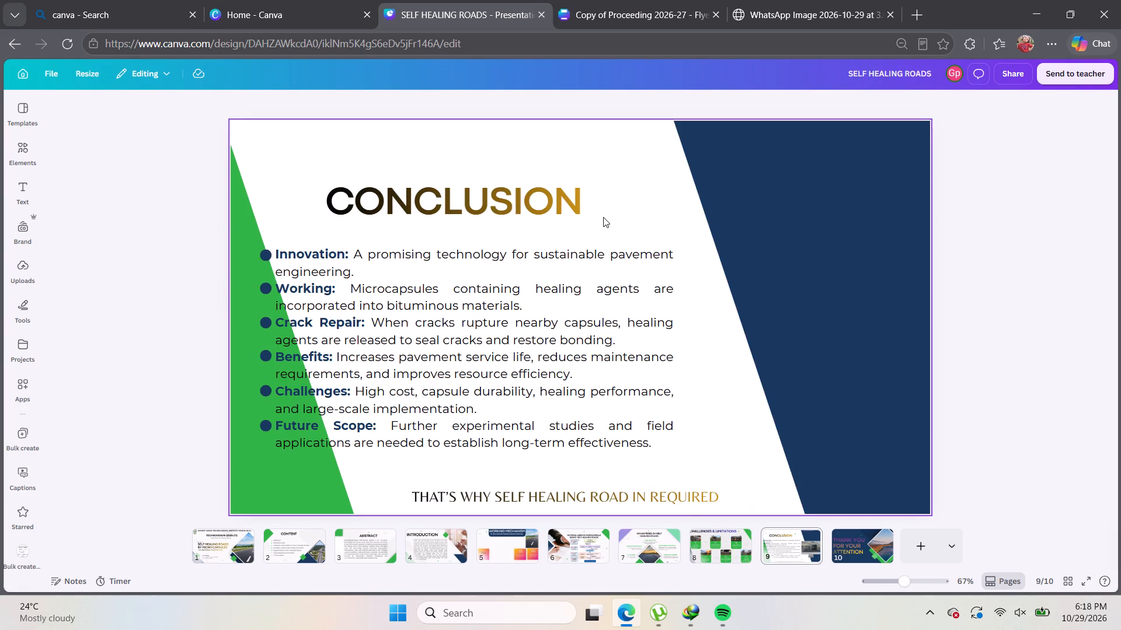
scroll(603, 217, up, 2)
scroll(603, 217, down, 1)
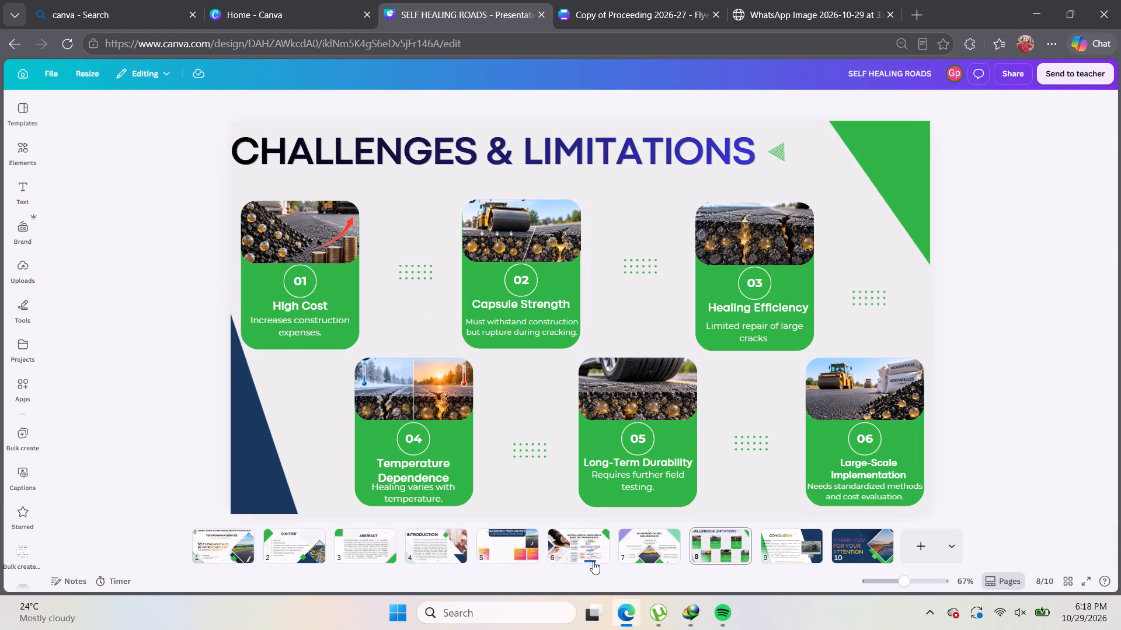
Review slides 7, 6 and 5 of the presentation, covering the advantages, the materials used and the working mechanism.
click(631, 543)
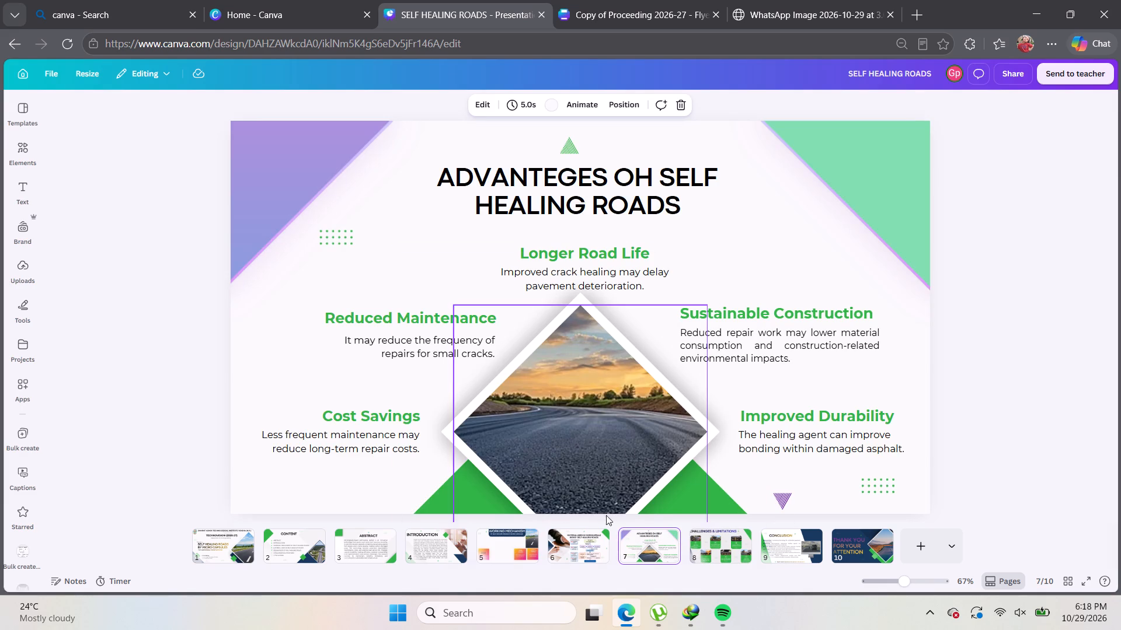
click(584, 550)
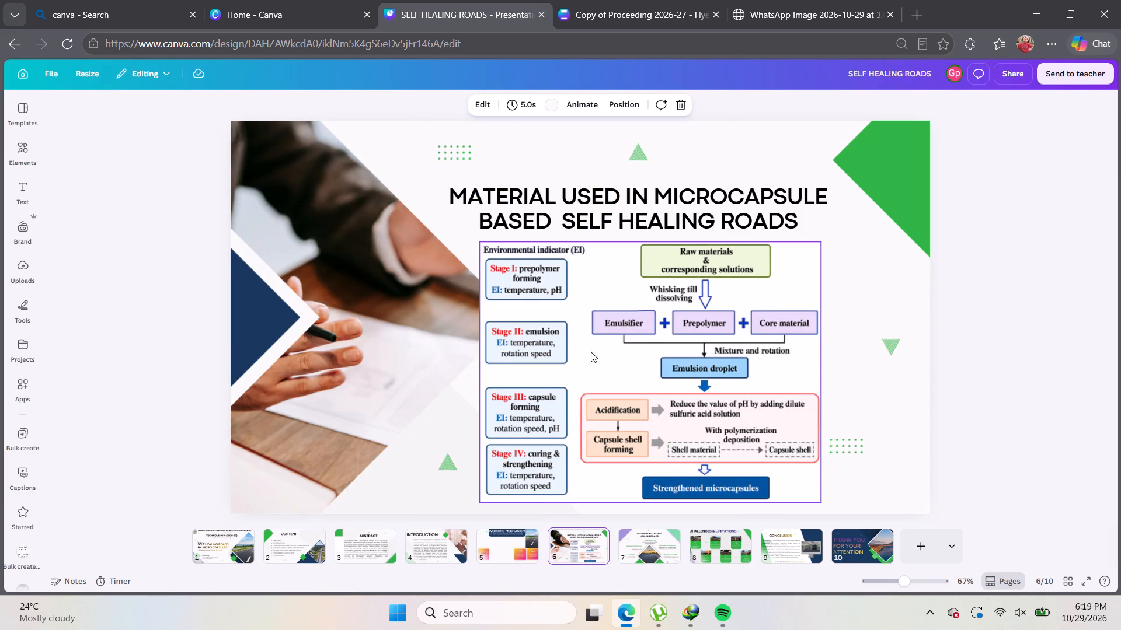
click(397, 241)
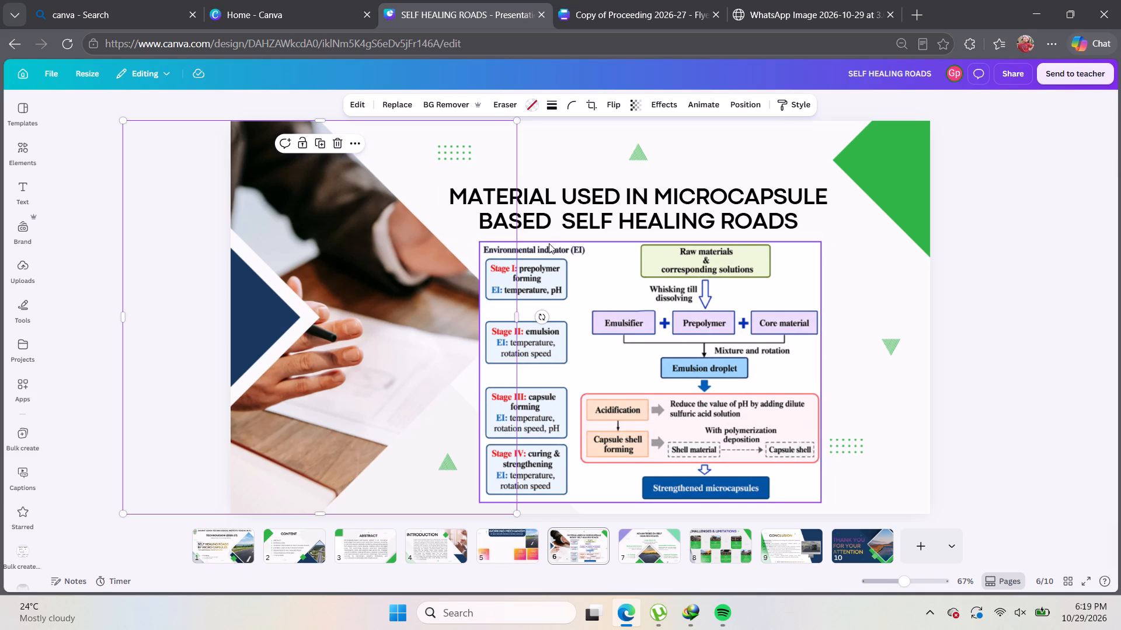
click(572, 157)
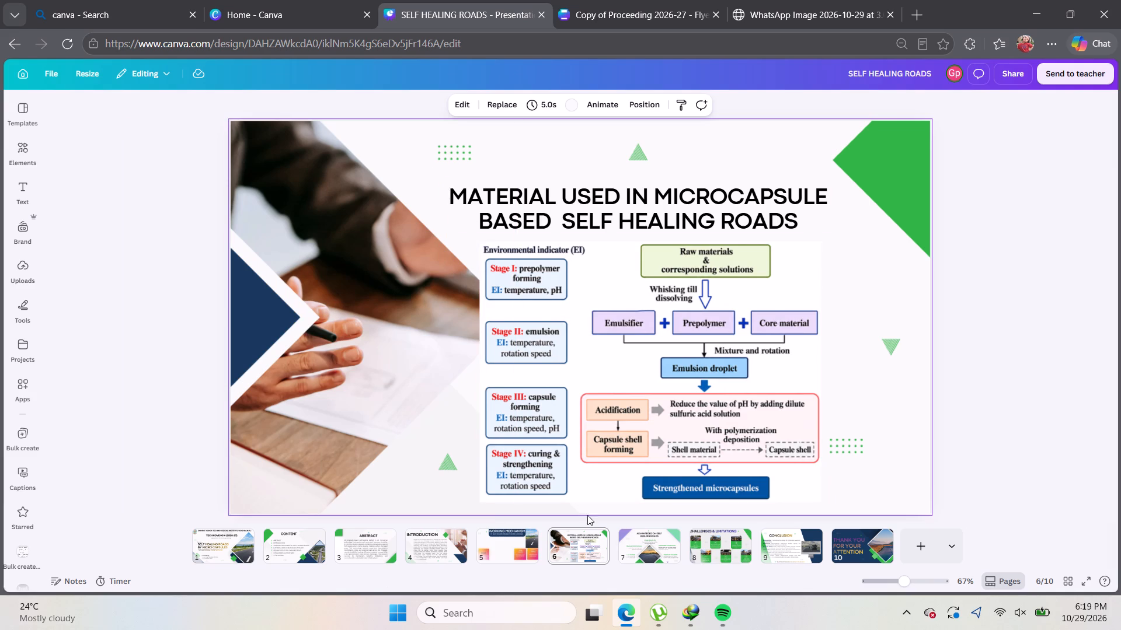
click(513, 545)
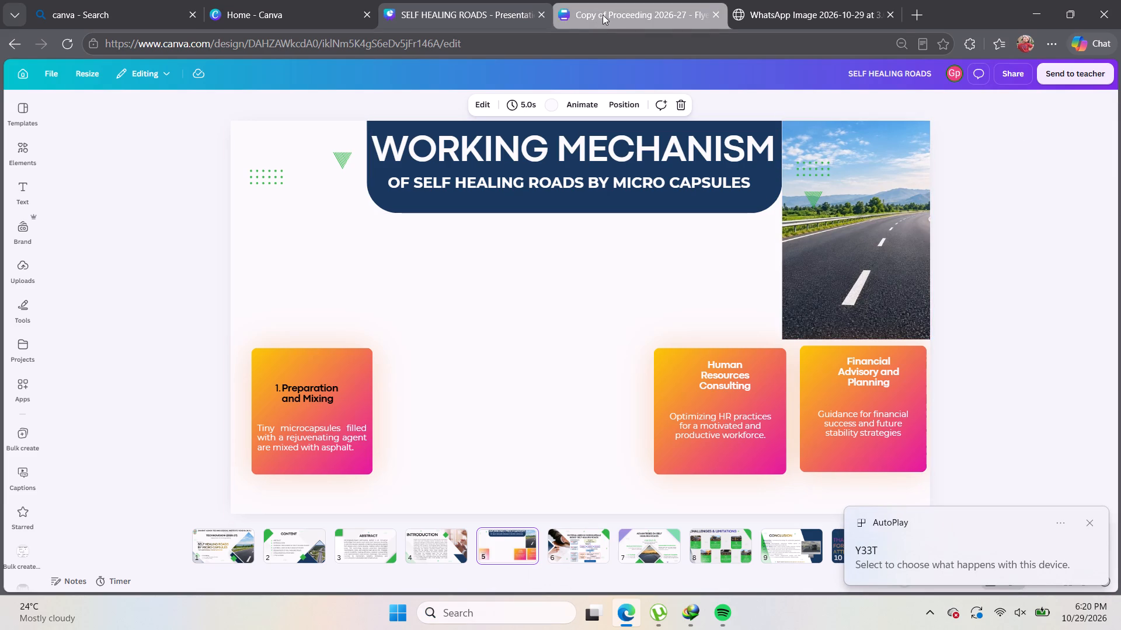
Restore the browser to a smaller window to uncover the desktop and launch CapCut.
click(1072, 9)
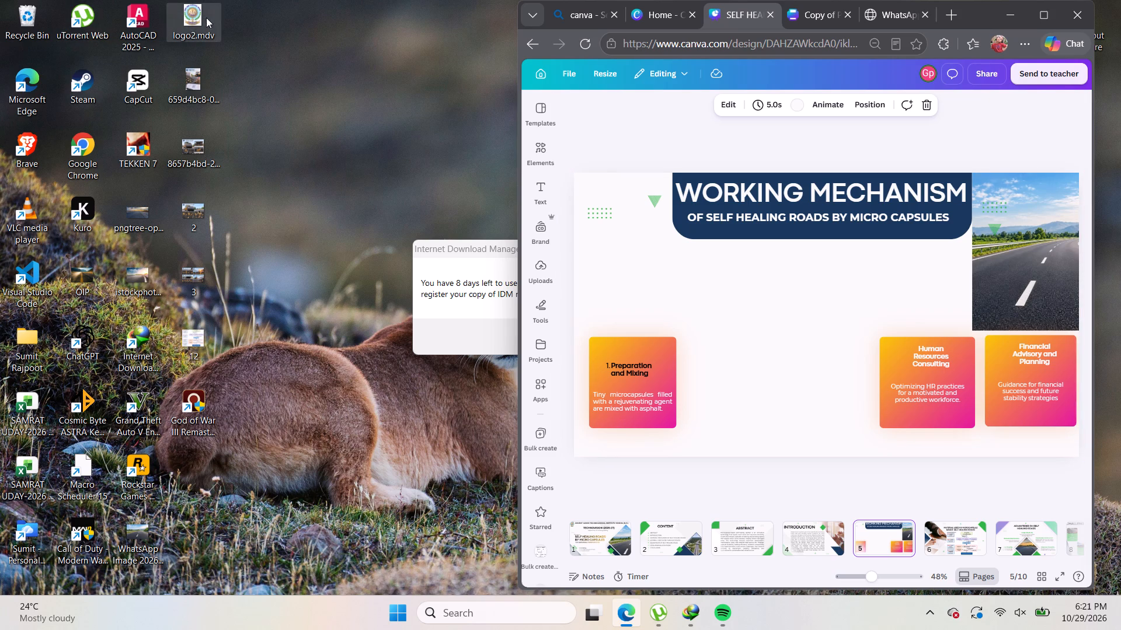
click(144, 96)
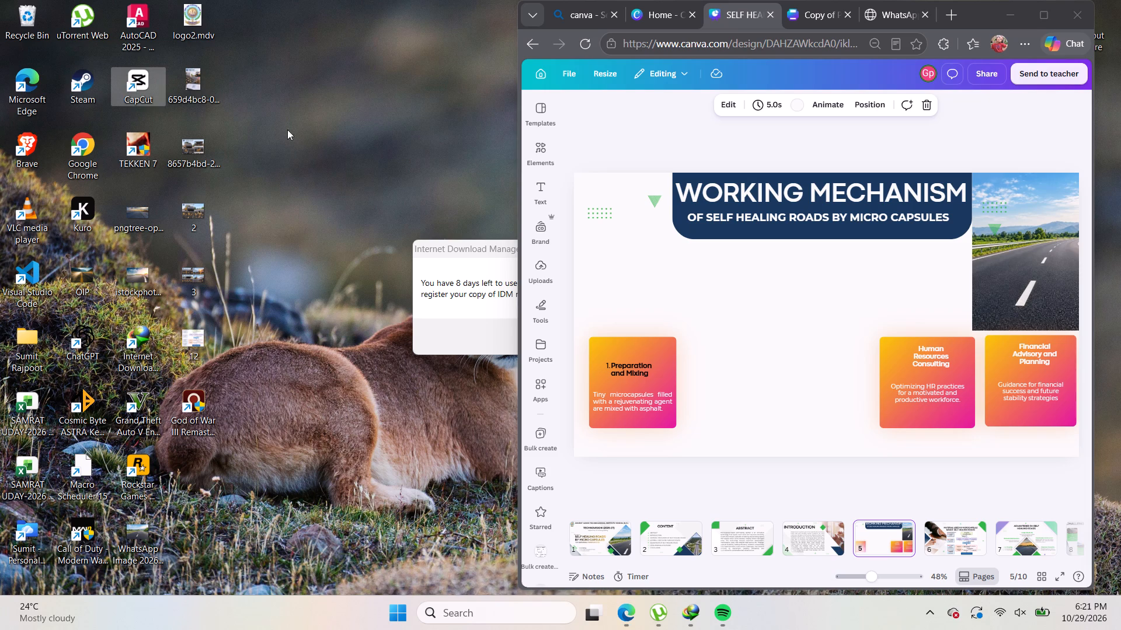
double_click(138, 87)
Search Windows for "pc", open the web result, and move the browser window away from CapCut.
click(475, 614)
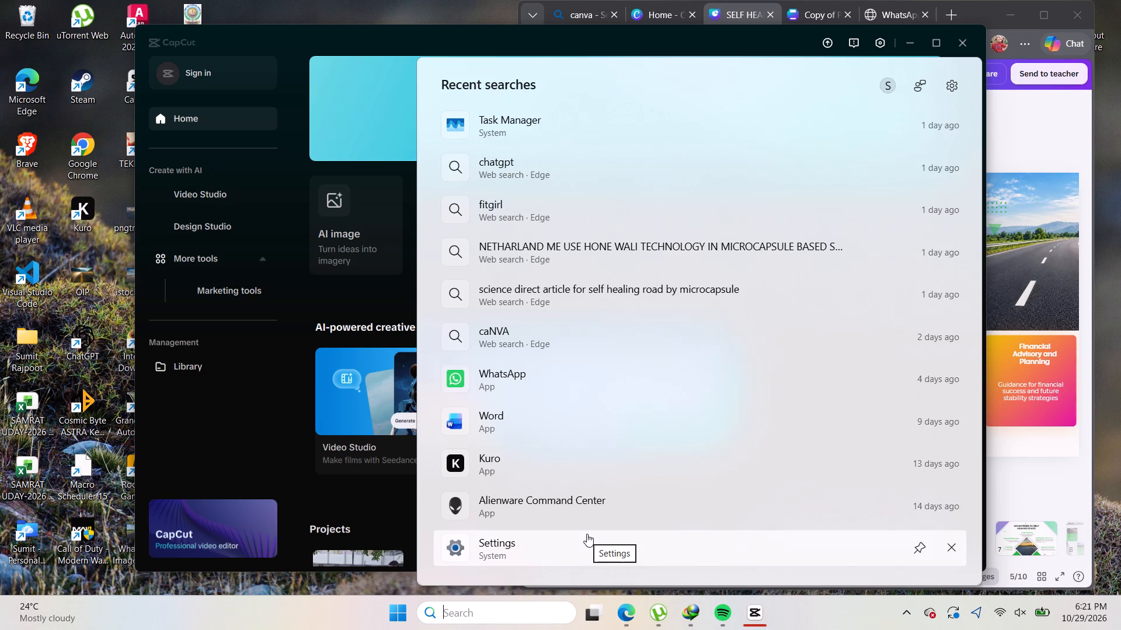
text(pc)
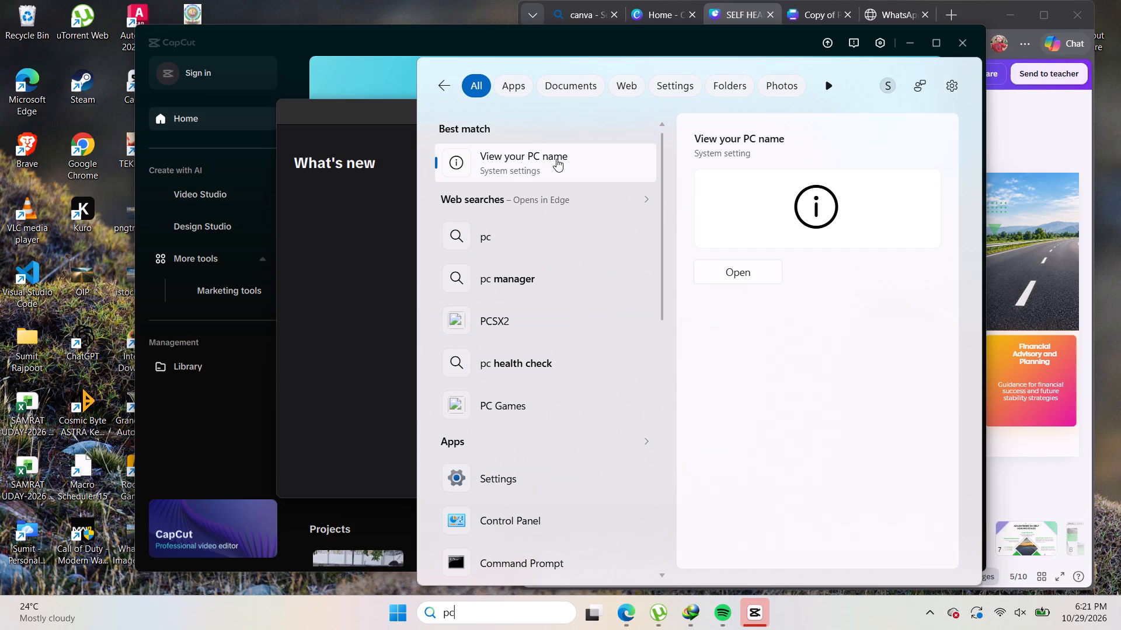
click(530, 233)
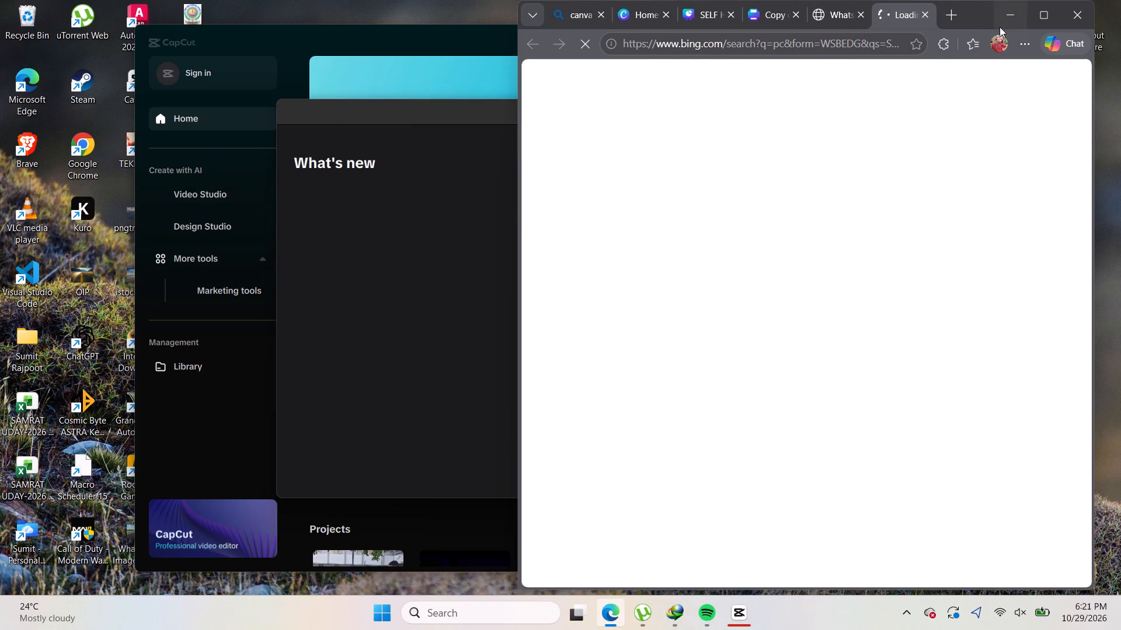
drag(983, 12, 1032, 466)
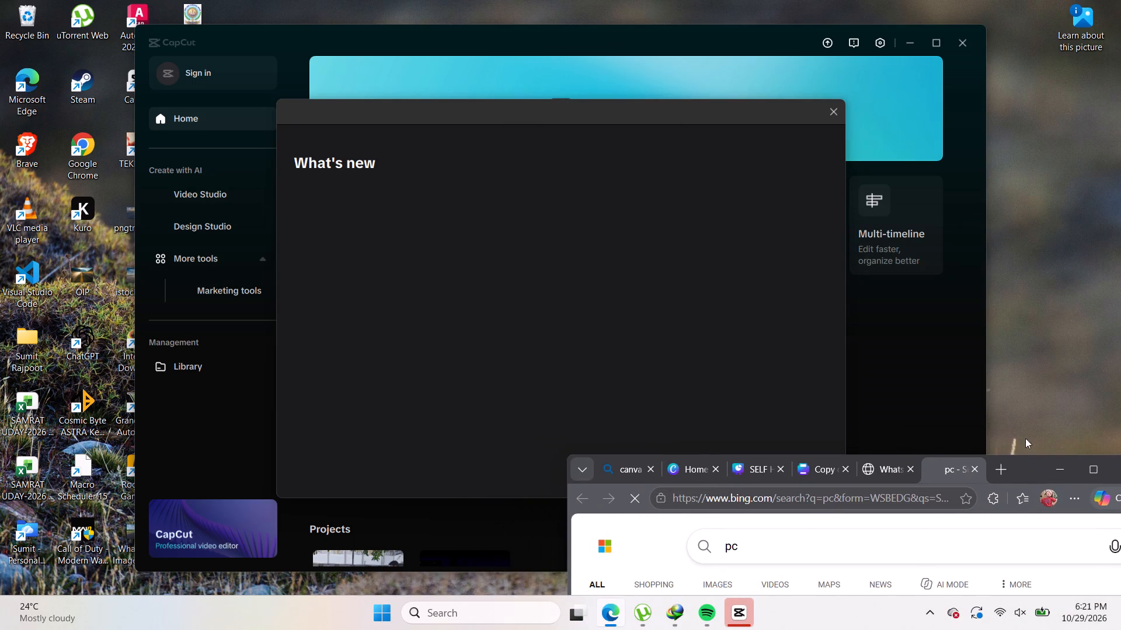
Switch to CapCut and dismiss the What's new dialog.
click(662, 184)
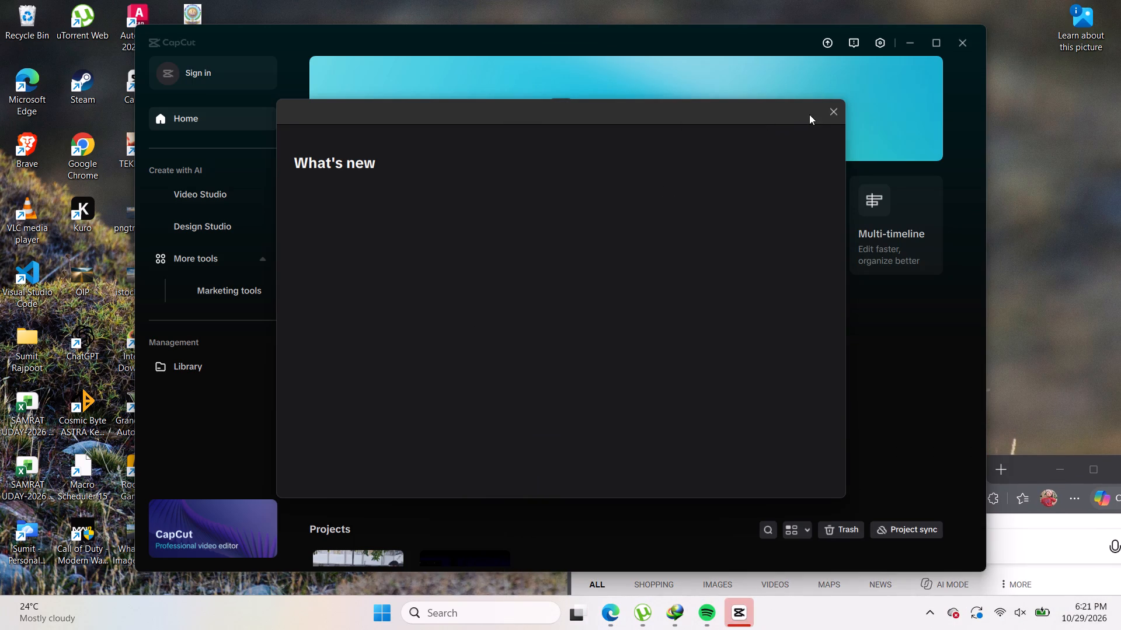
click(828, 112)
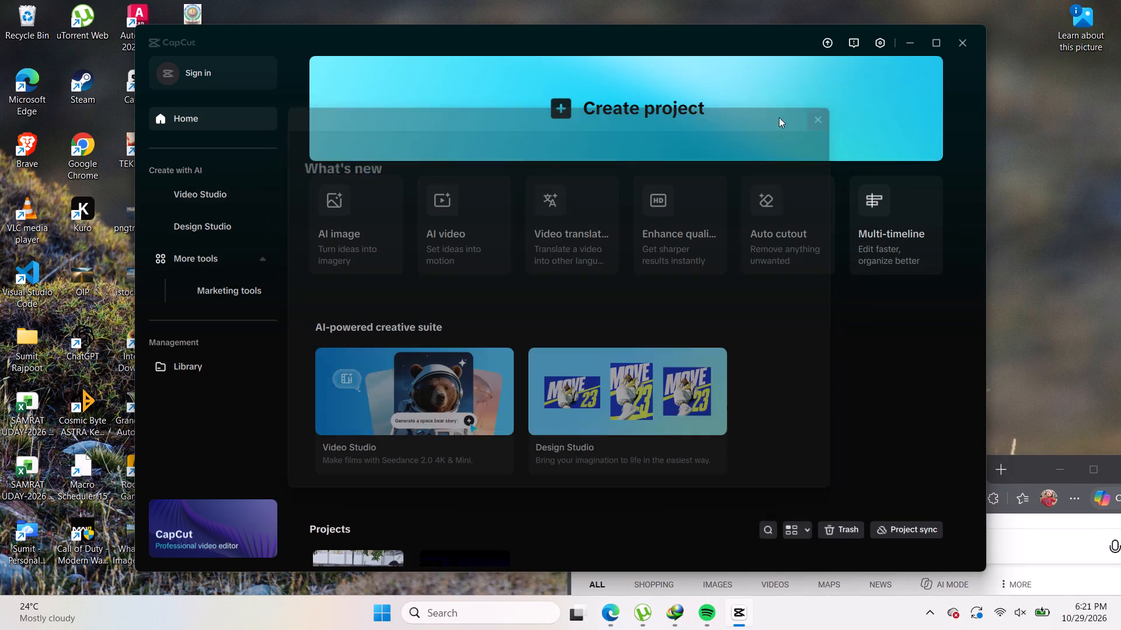
Examine the CapCut home screen down to the list of saved projects.
scroll(498, 300, down, 2)
scroll(498, 300, up, 4)
scroll(498, 300, down, 6)
scroll(498, 300, up, 6)
scroll(498, 300, down, 5)
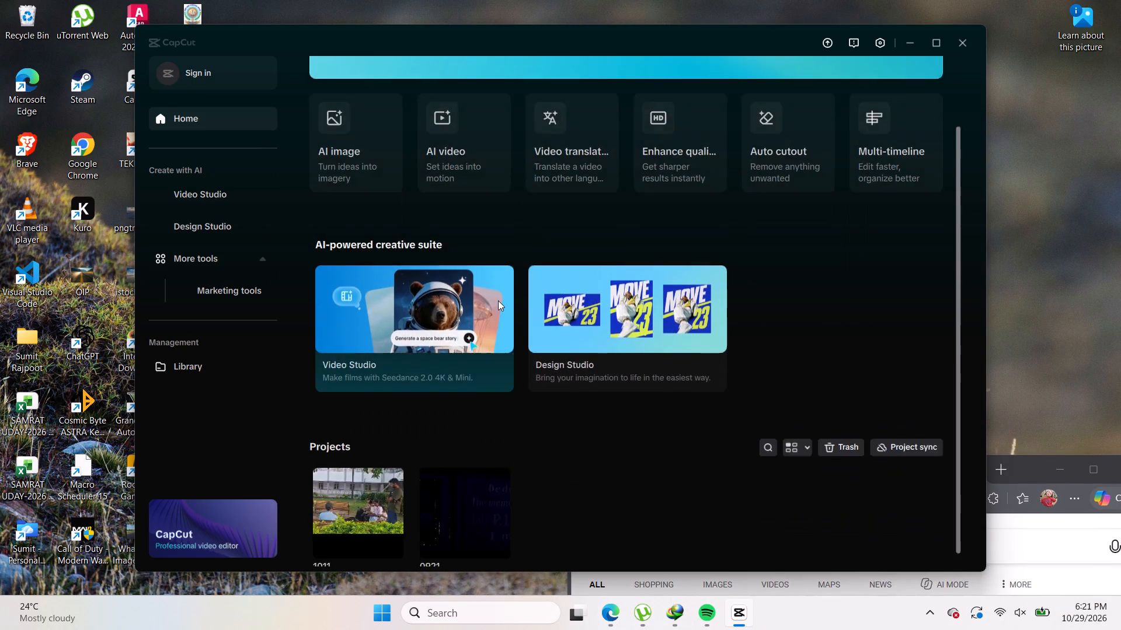
scroll(498, 300, down, 1)
scroll(498, 300, up, 2)
scroll(498, 300, down, 4)
scroll(498, 300, up, 5)
scroll(498, 300, down, 5)
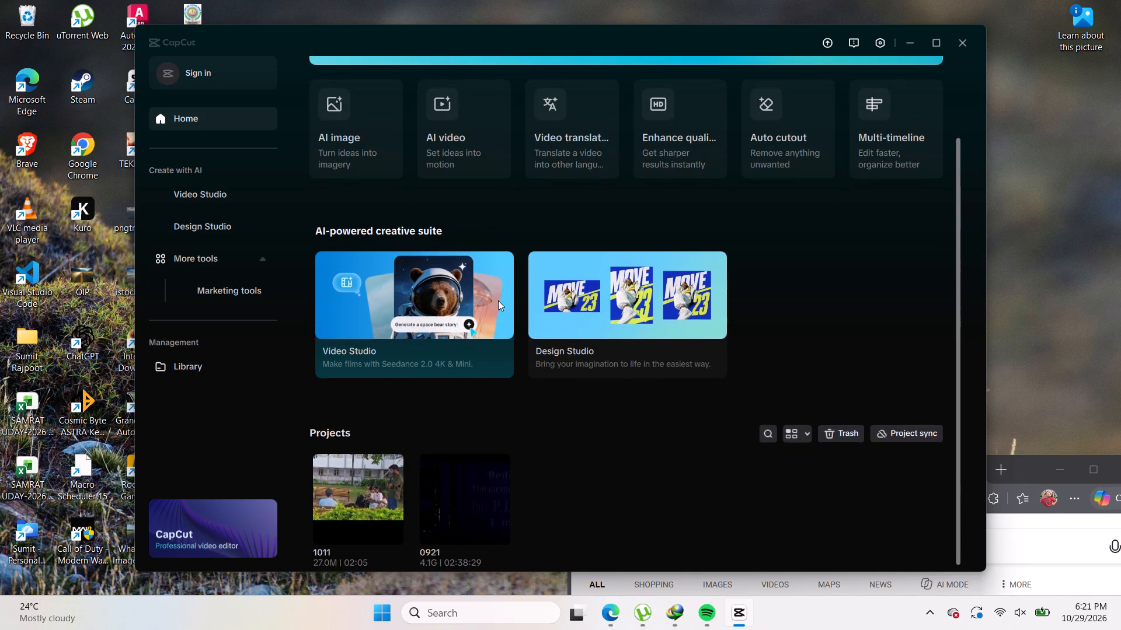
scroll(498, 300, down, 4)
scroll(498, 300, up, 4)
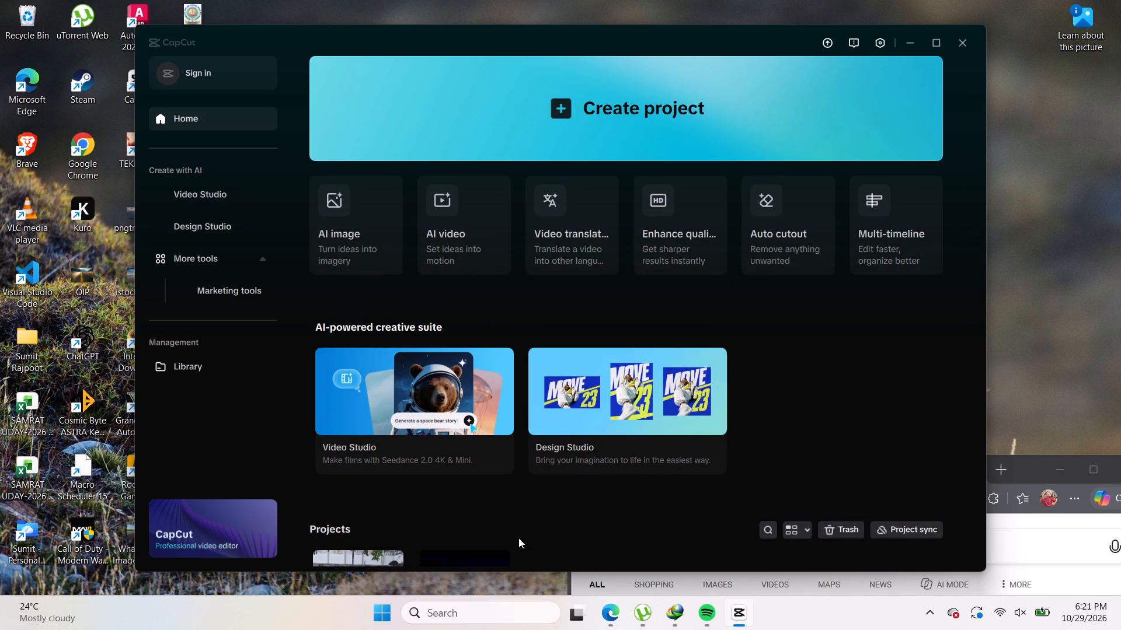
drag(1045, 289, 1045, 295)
Bring the browser window back over CapCut, clear the "pc" query and close that search results tab.
drag(1042, 474, 851, 107)
scroll(590, 222, down, 2)
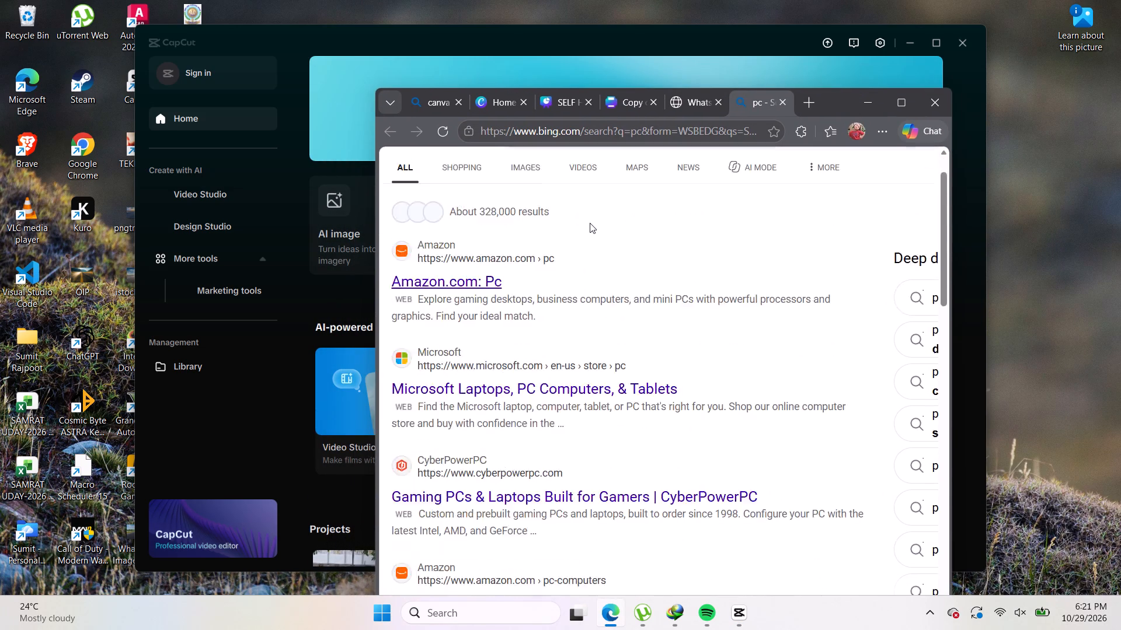
scroll(590, 223, down, 1)
scroll(590, 223, up, 4)
scroll(590, 223, down, 2)
scroll(590, 223, up, 4)
click(608, 186)
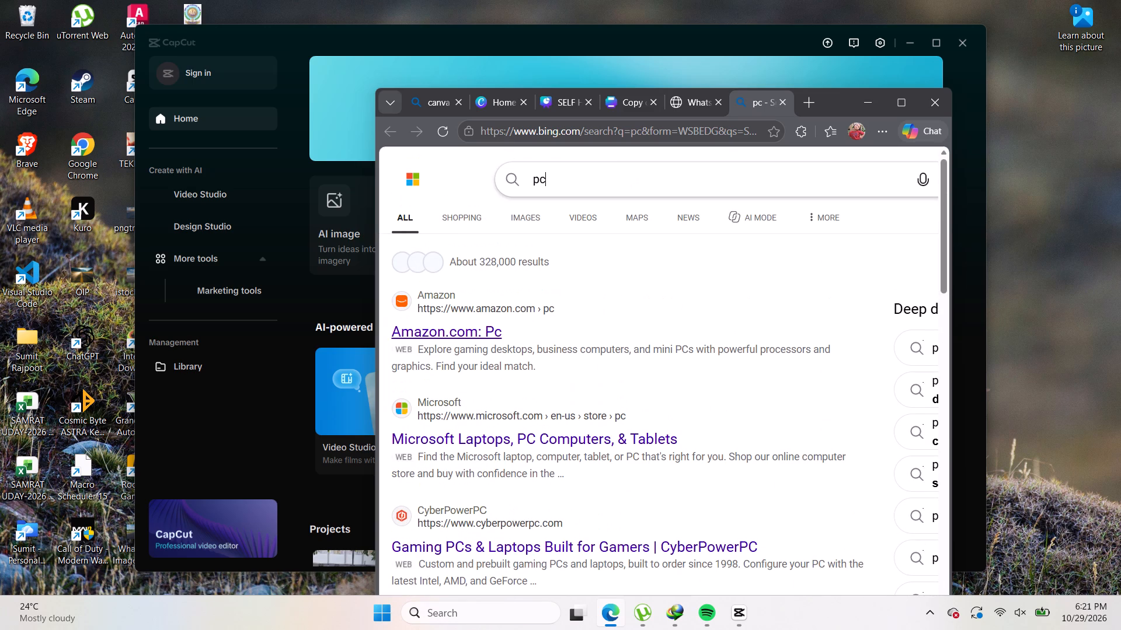
key(BackSpace)
key(BackSpace)
key(BackSpace)
click(781, 97)
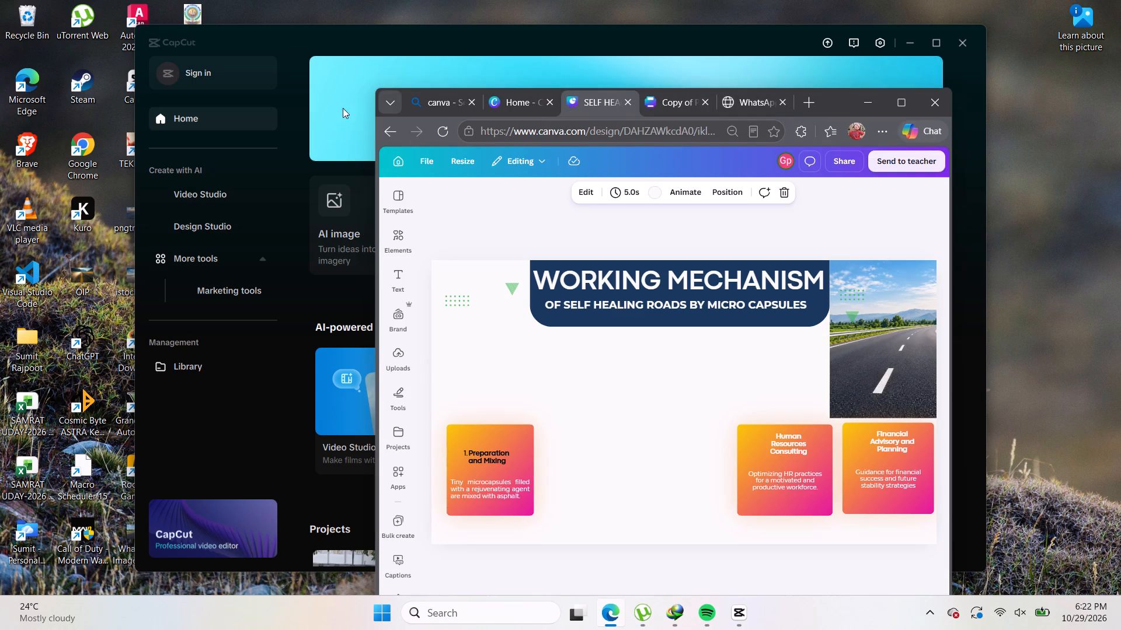
Create a new project from the CapCut home screen.
click(322, 79)
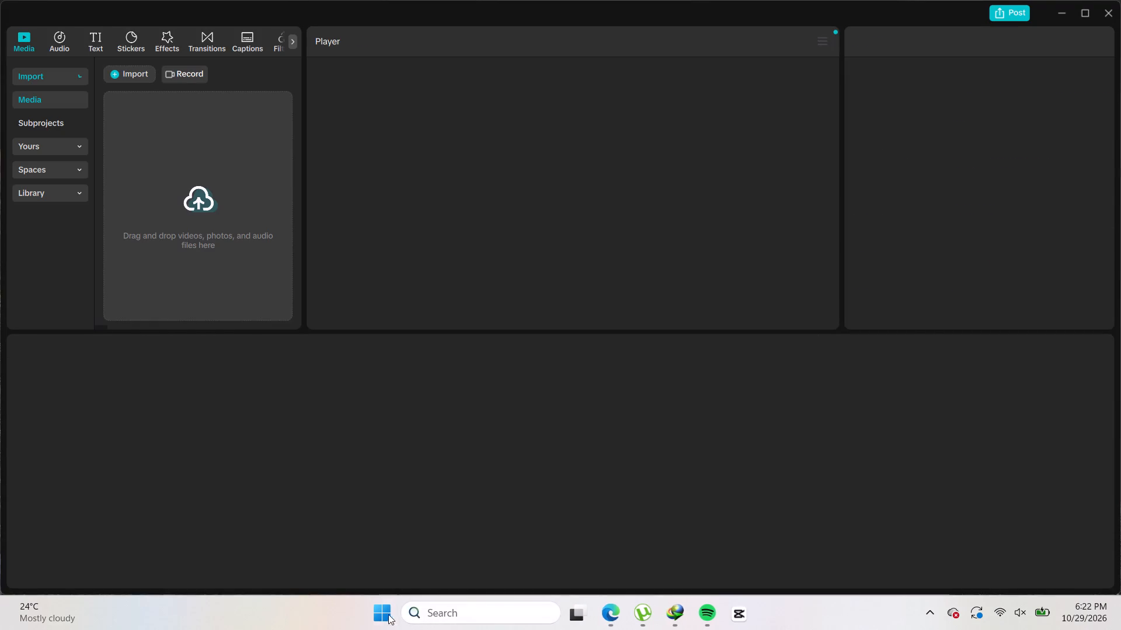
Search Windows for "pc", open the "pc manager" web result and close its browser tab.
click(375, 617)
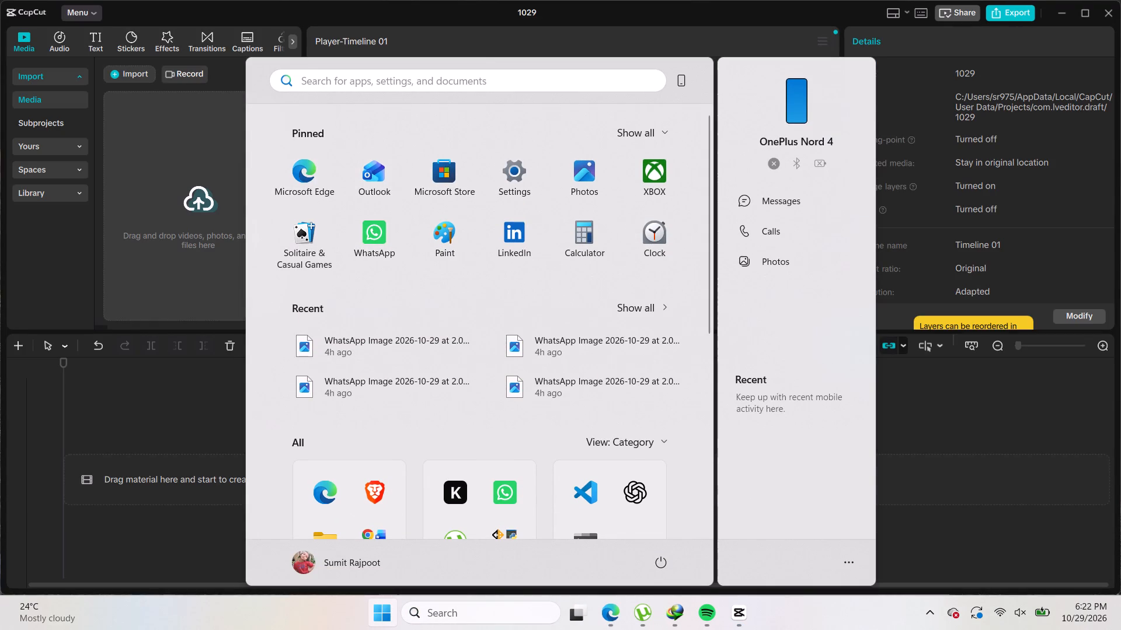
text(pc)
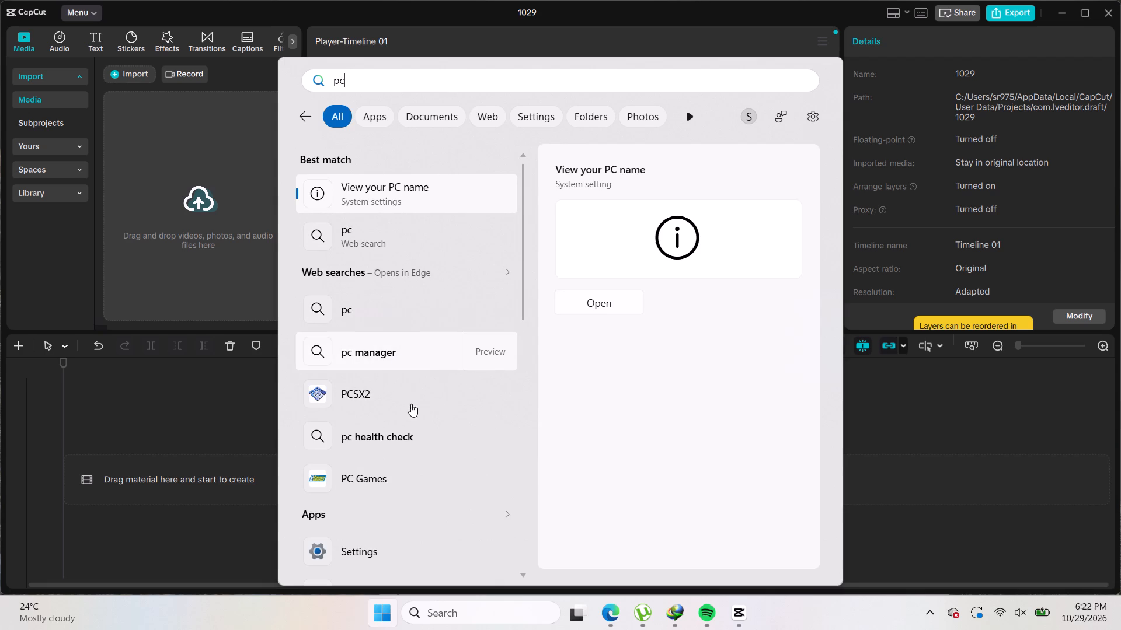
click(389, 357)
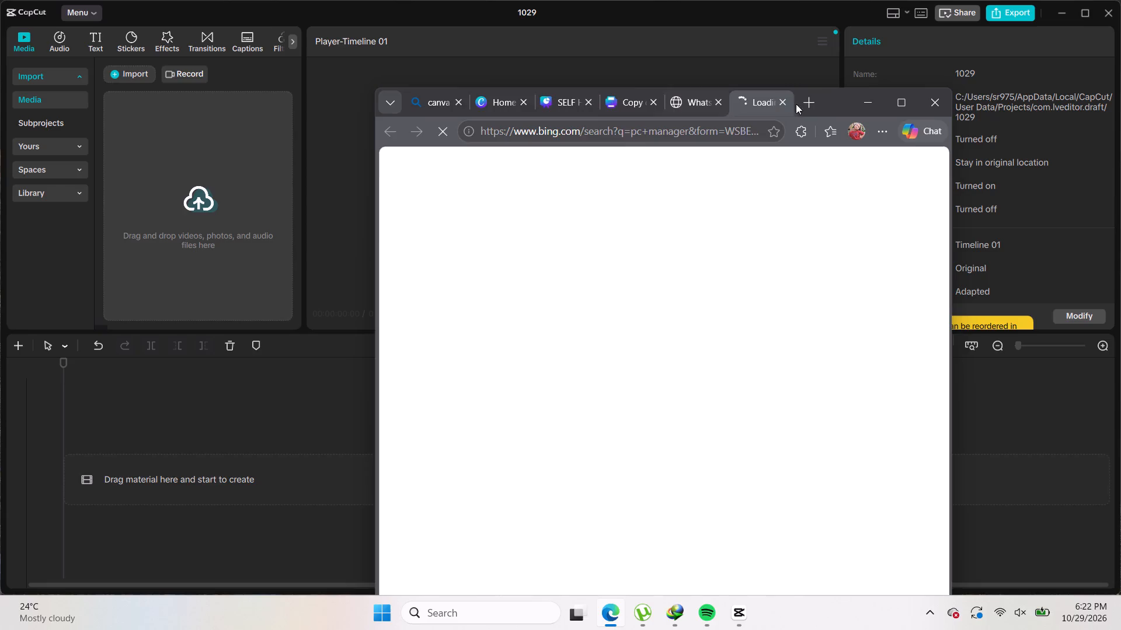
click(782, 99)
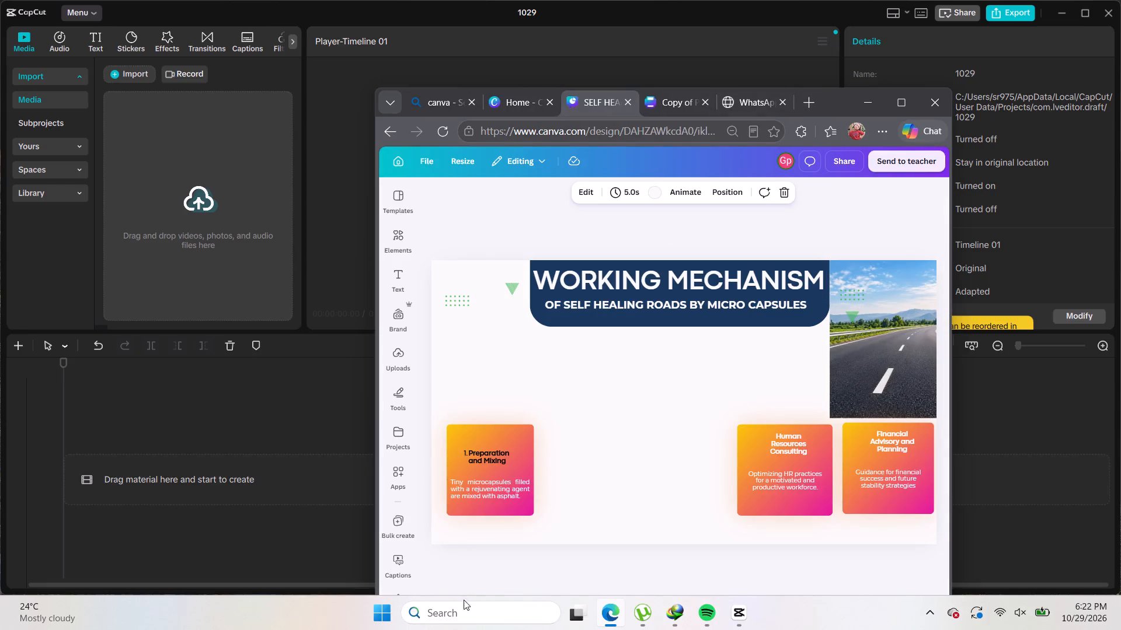
Open Windows Settings, look through the System, Personalization, Apps and Accounts pages, and close Settings.
click(387, 614)
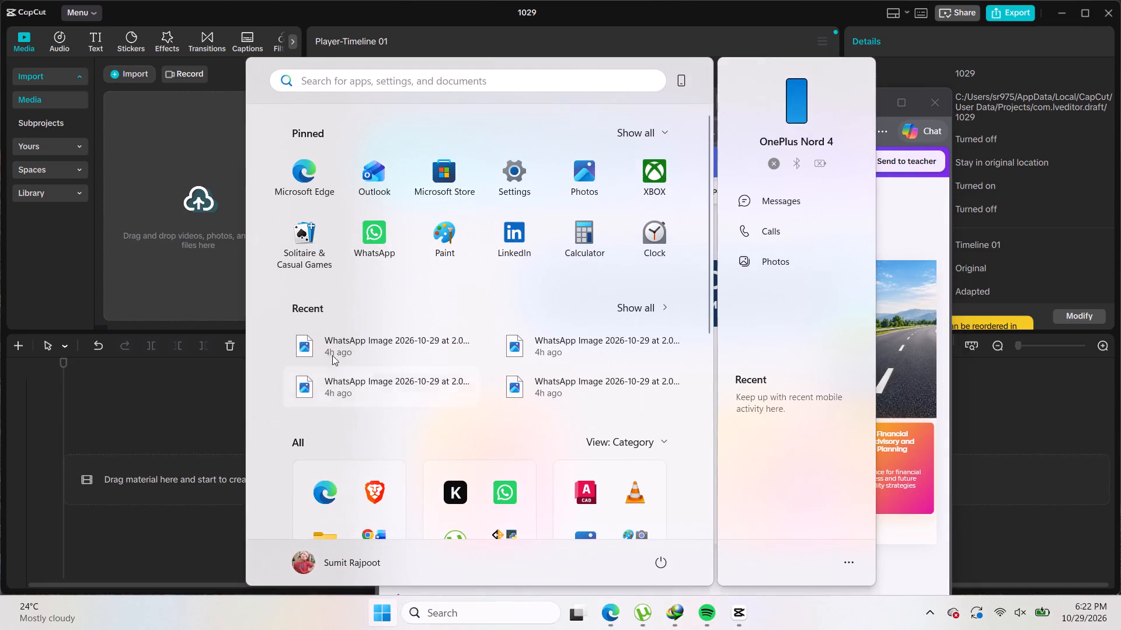
click(522, 176)
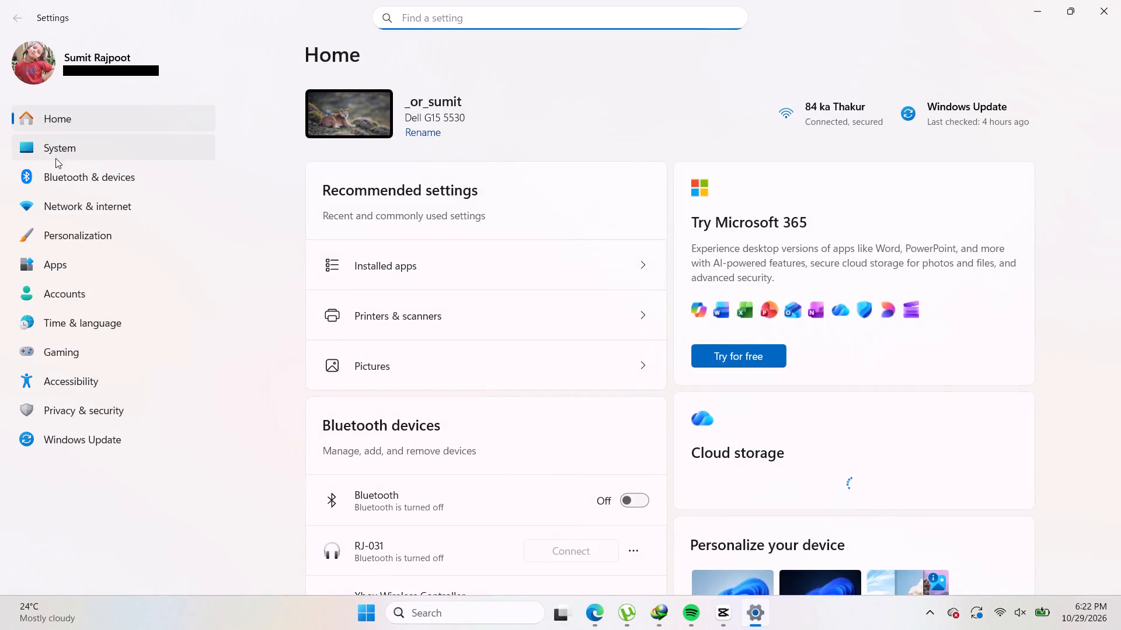
click(55, 156)
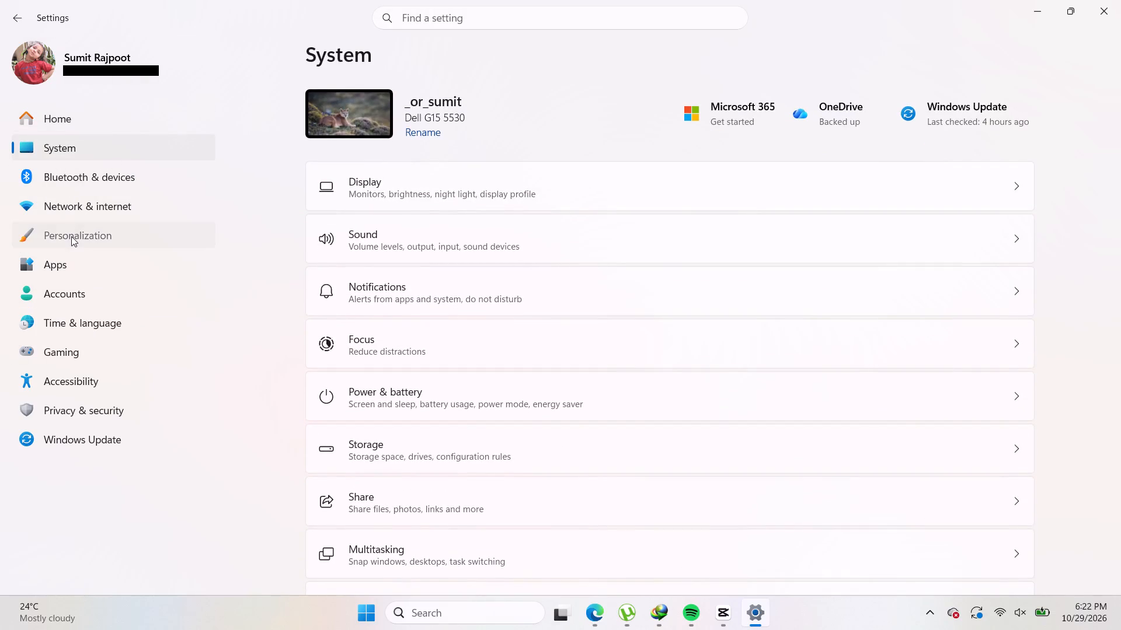
click(71, 236)
click(70, 266)
click(82, 297)
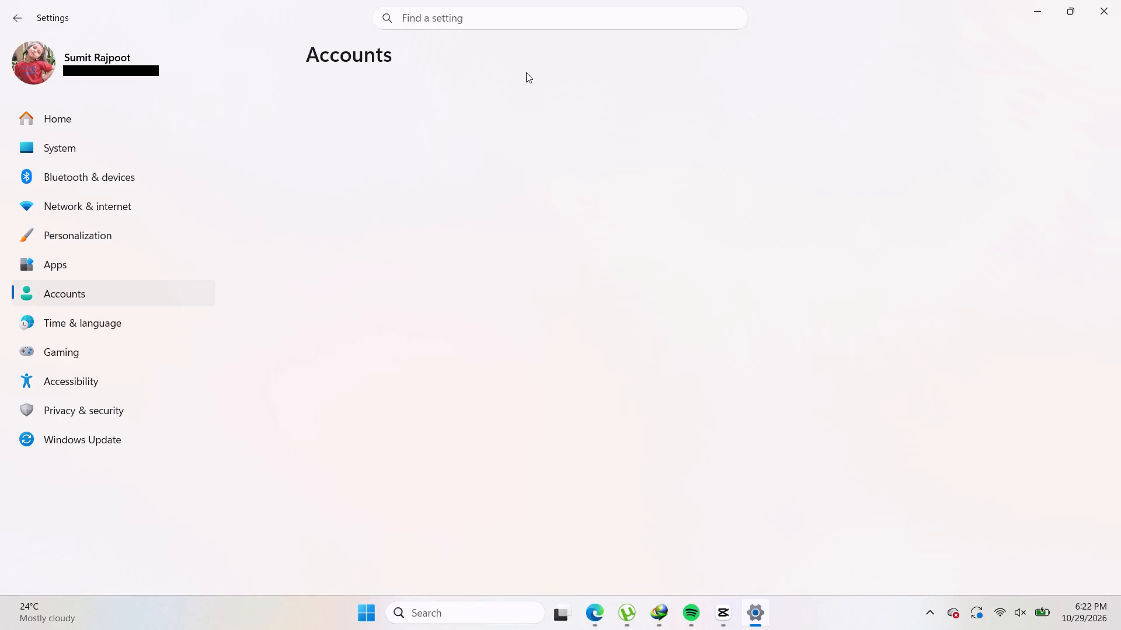
click(1106, 15)
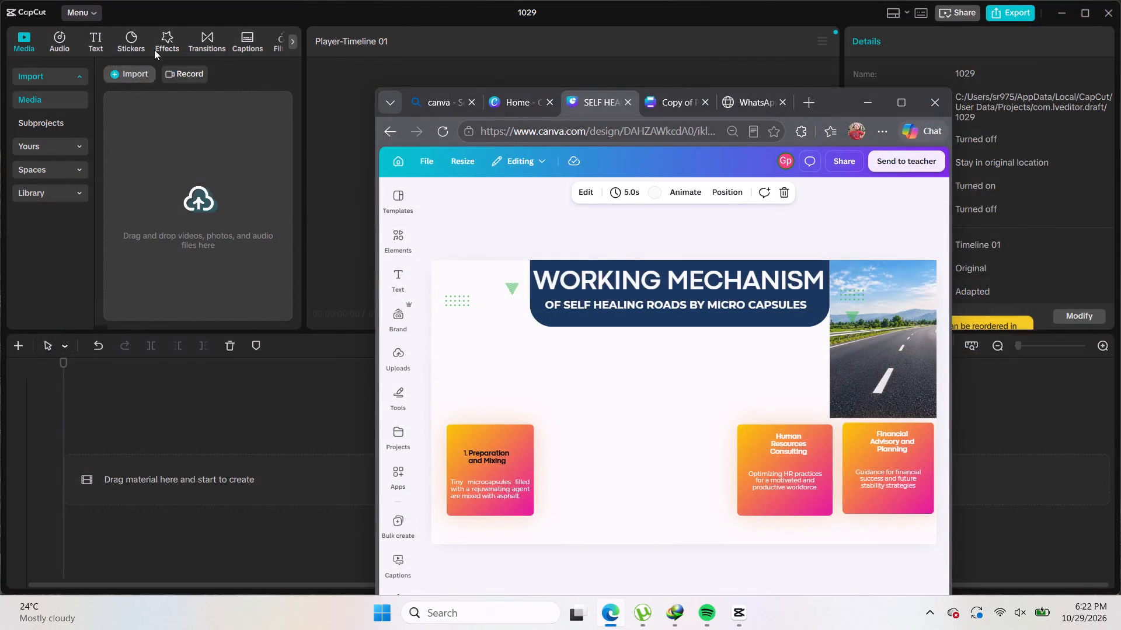
Switch to the CapCut project editor, narrow and move its window to uncover the browser, and dismiss the shortcut conflict notice.
click(1094, 9)
click(1084, 14)
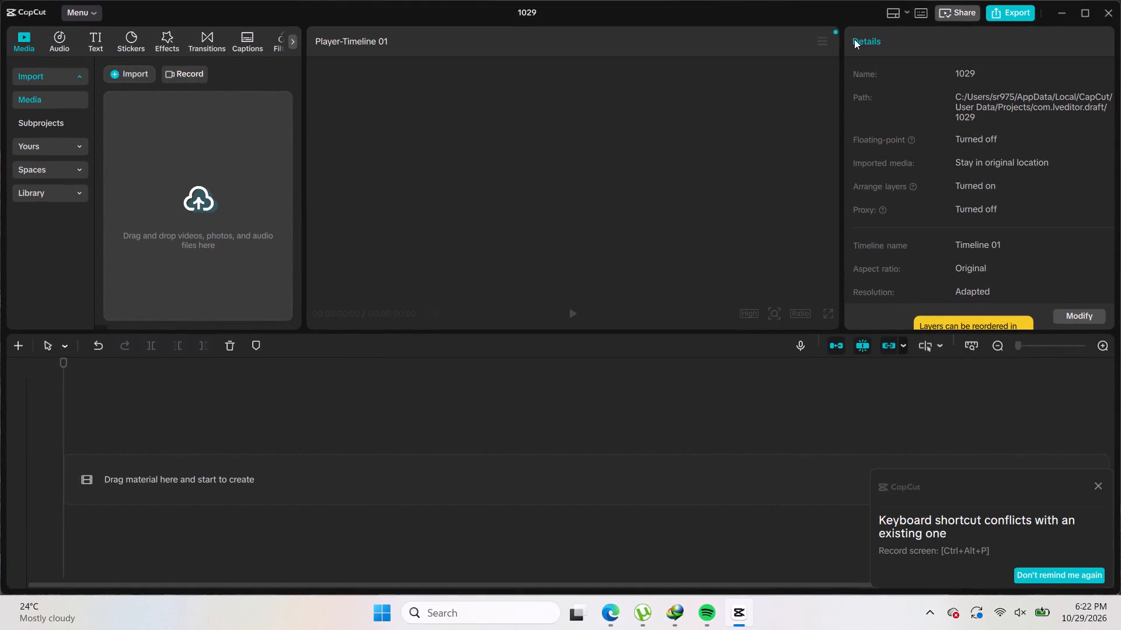
drag(1120, 36, 511, 176)
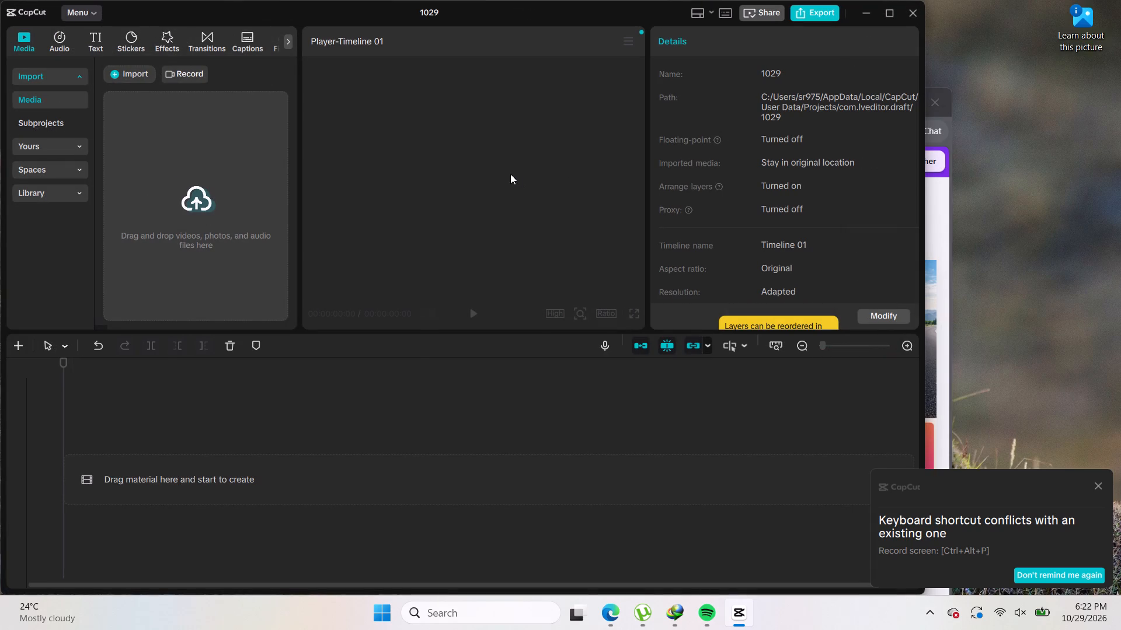
drag(506, 12, 674, 121)
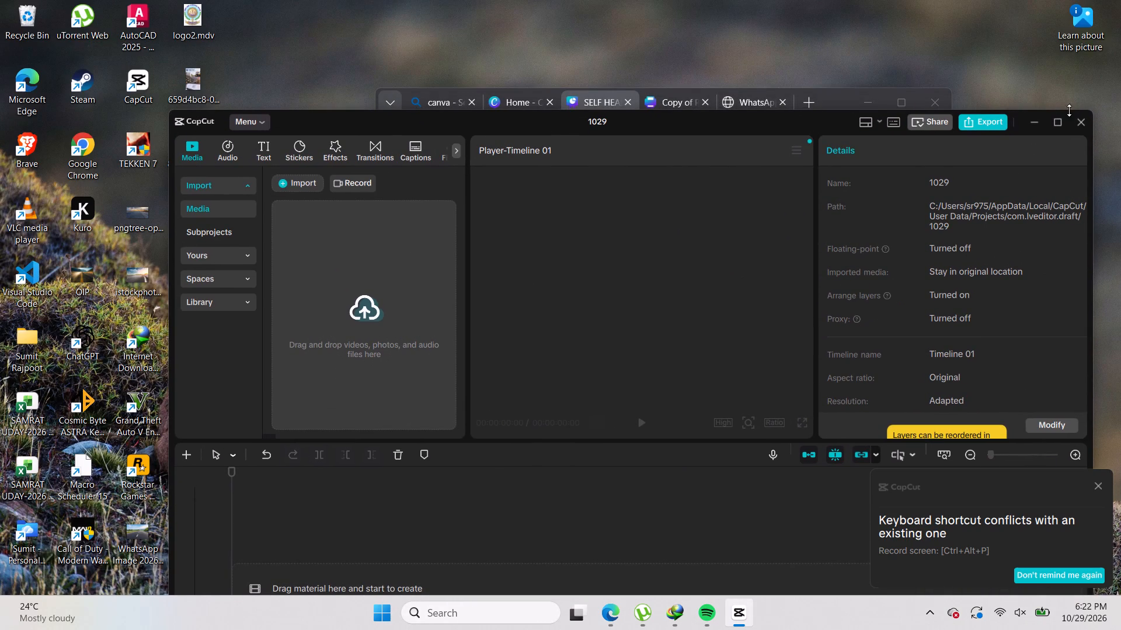
drag(752, 121, 619, 233)
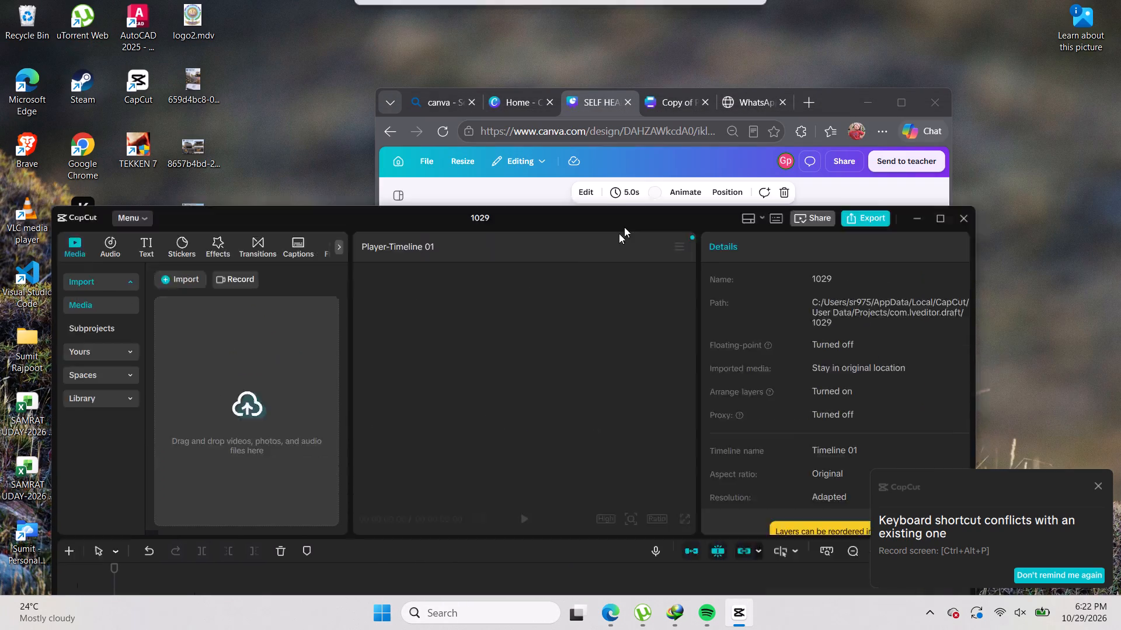
drag(619, 233, 798, 337)
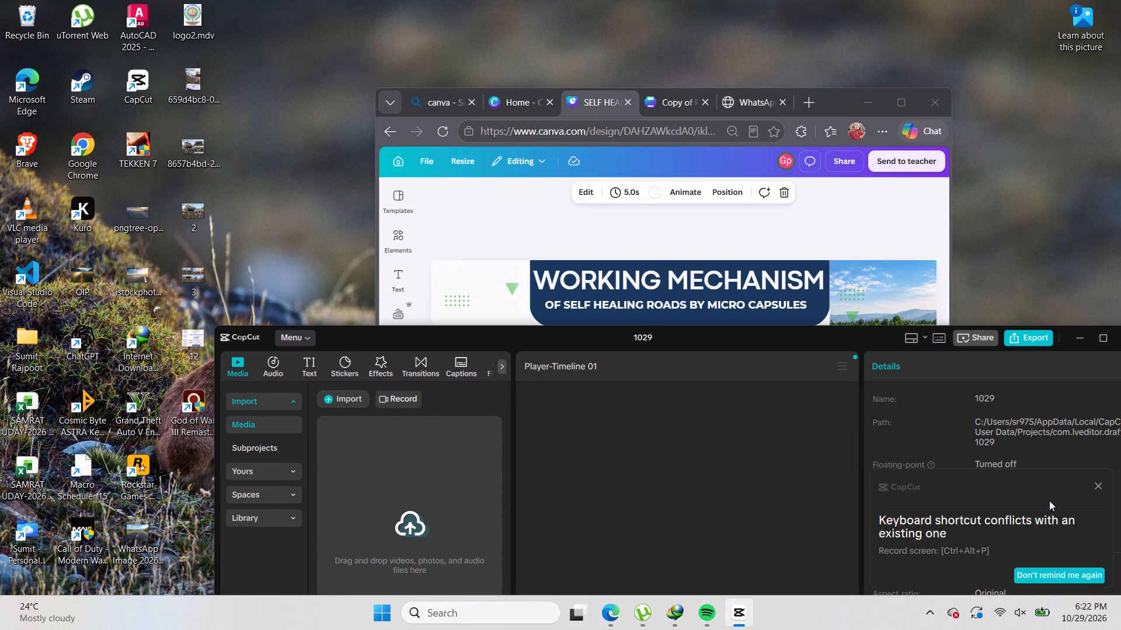
click(1100, 483)
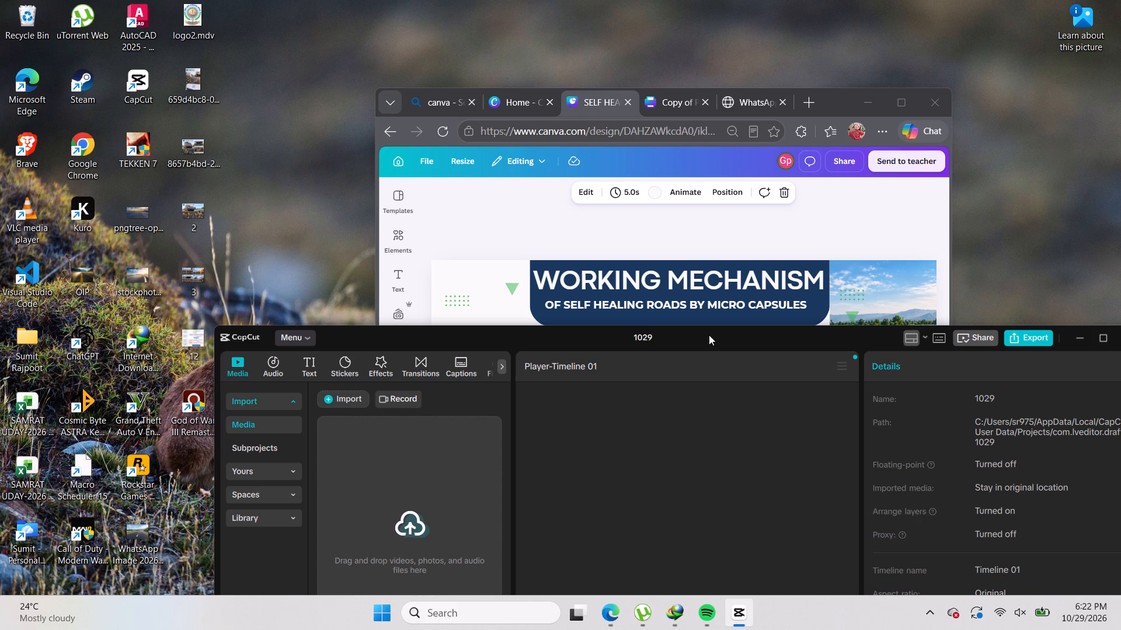
Move the CapCut editor window of project 1029 until its title bar is fully reachable and close it.
drag(708, 336, 419, 255)
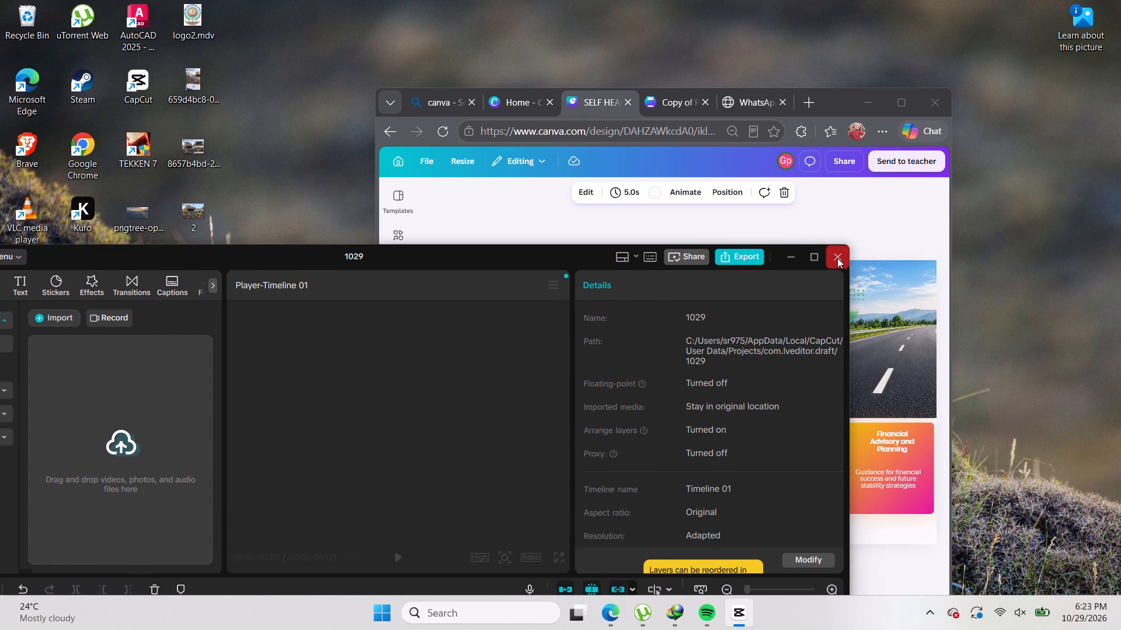
click(837, 258)
Move the CapCut home window down so that the Canva presentation in the browser is uncovered.
drag(740, 38, 740, 65)
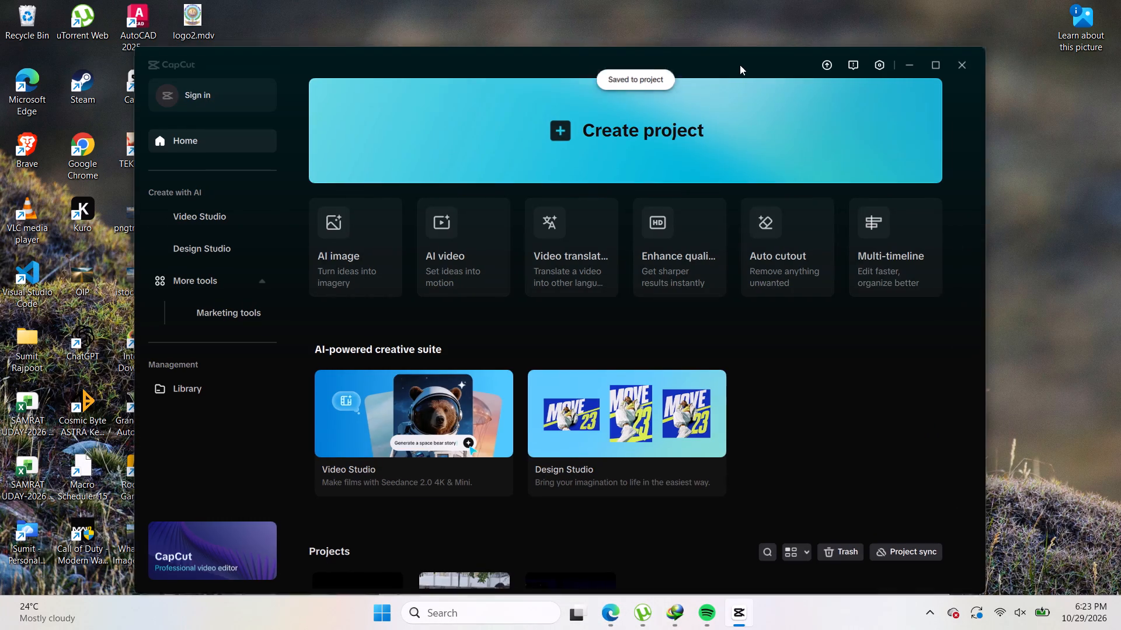
drag(740, 65, 879, 453)
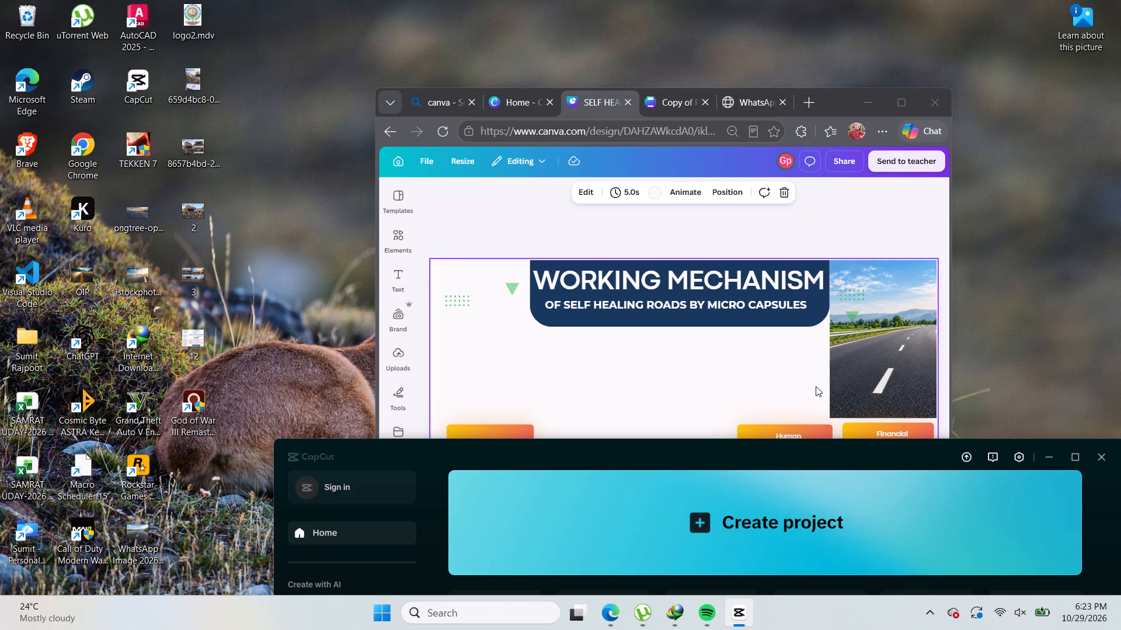
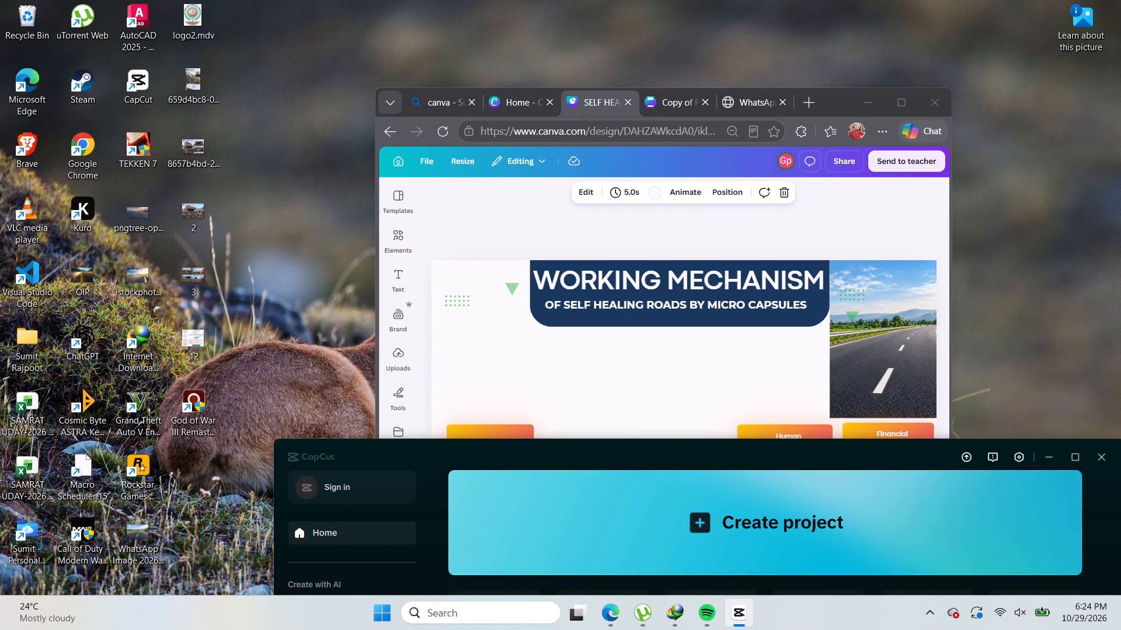
Move the CapCut home window around the desktop until its title bar is reachable and close it.
scroll(441, 468, down, 2)
drag(658, 456, 577, 208)
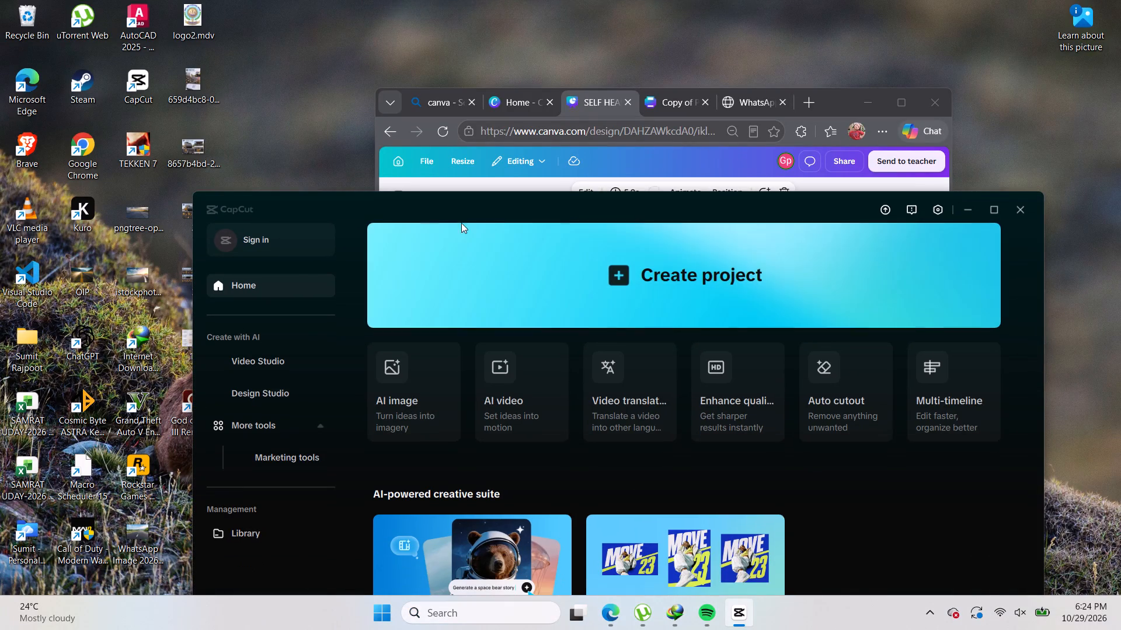
drag(561, 203, 558, 180)
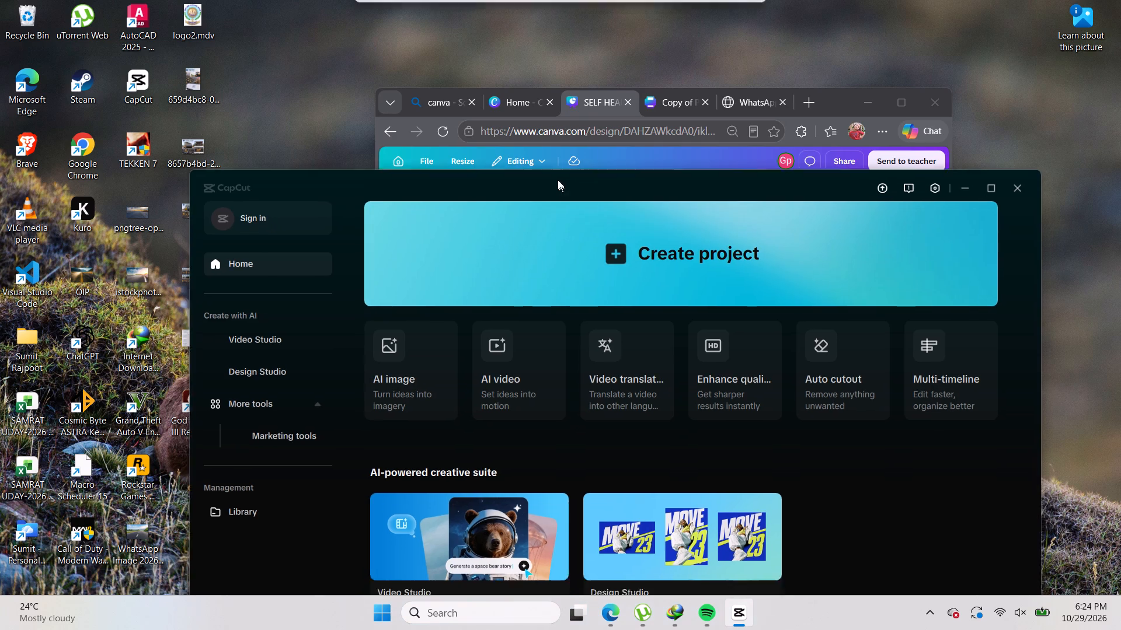
drag(558, 180, 547, 18)
click(547, 18)
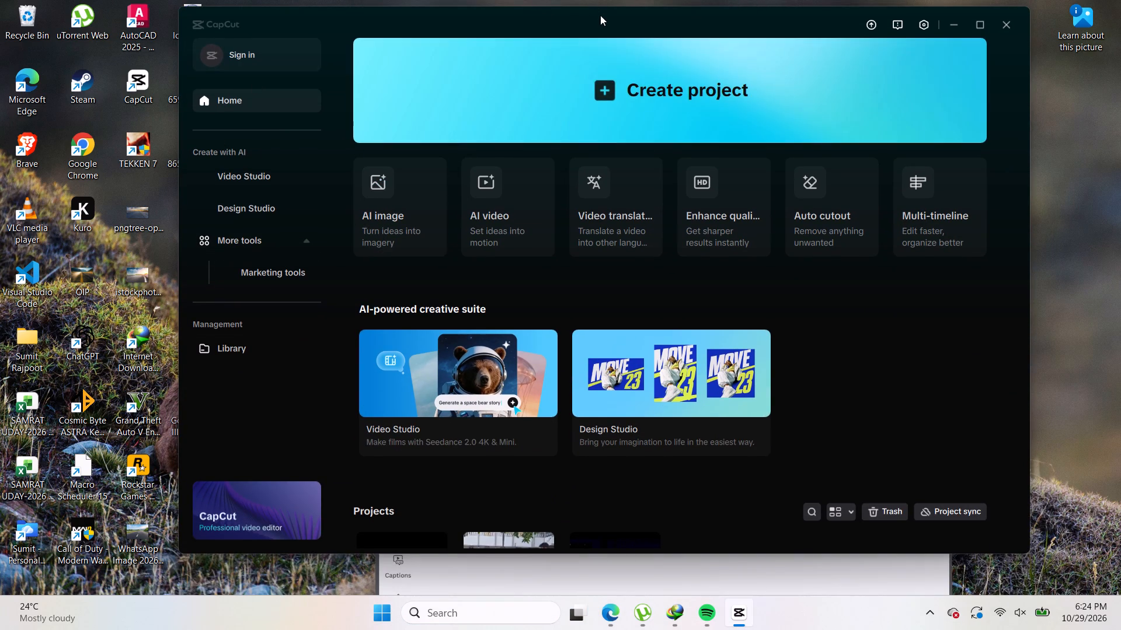
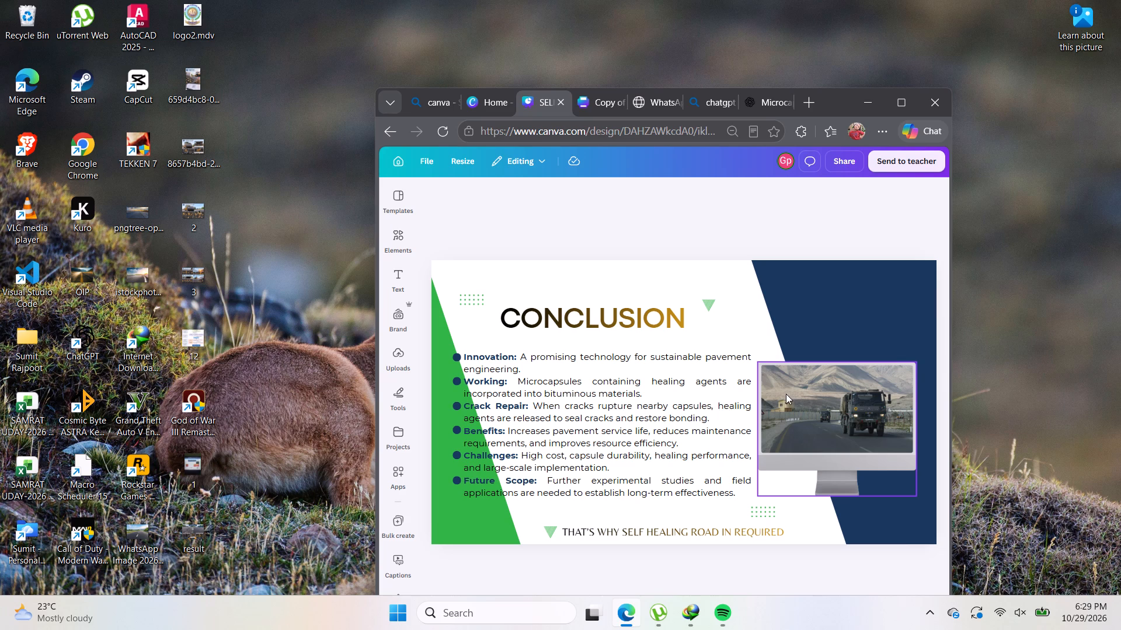
Upload the result image from the Desktop and use it to replace the truck photo in the CONCLUSION slide's monitor mockup.
click(789, 428)
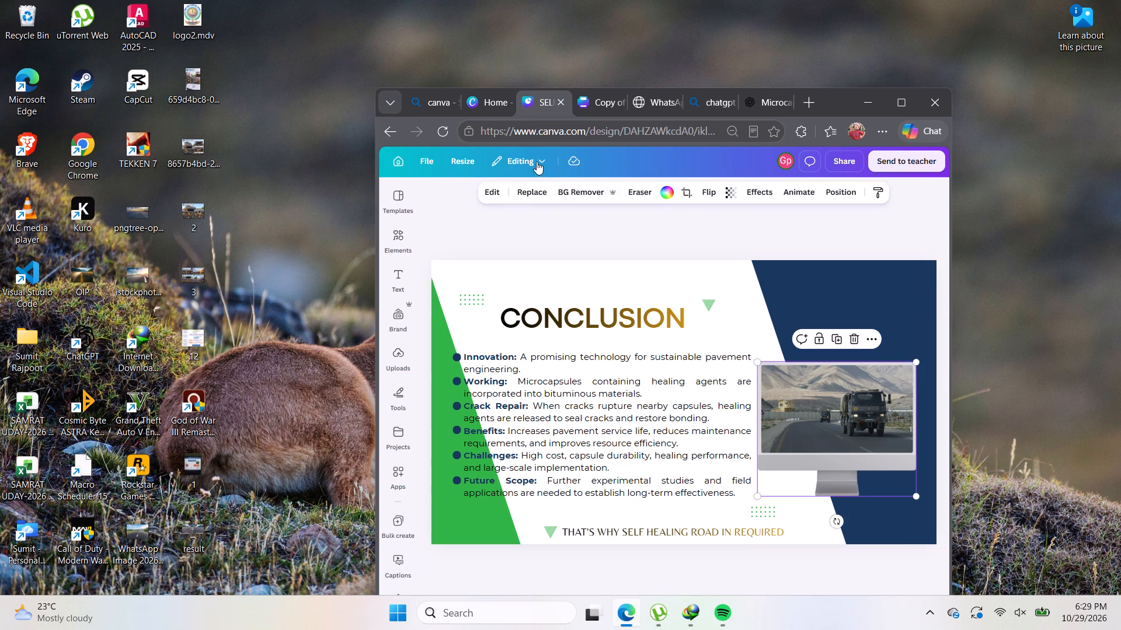
click(530, 197)
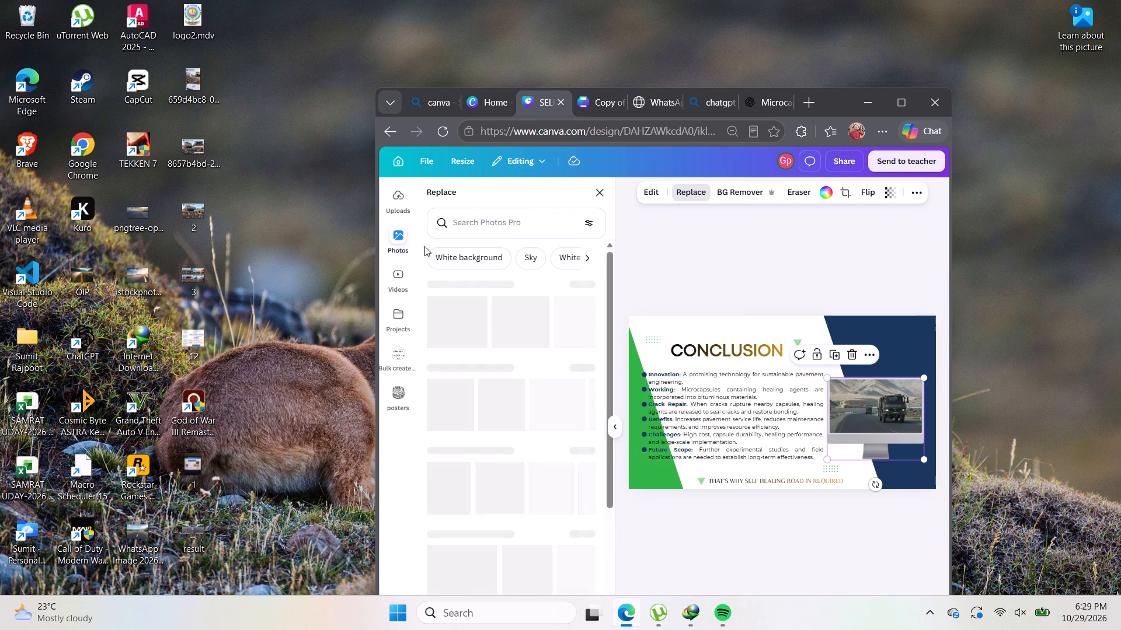
click(898, 104)
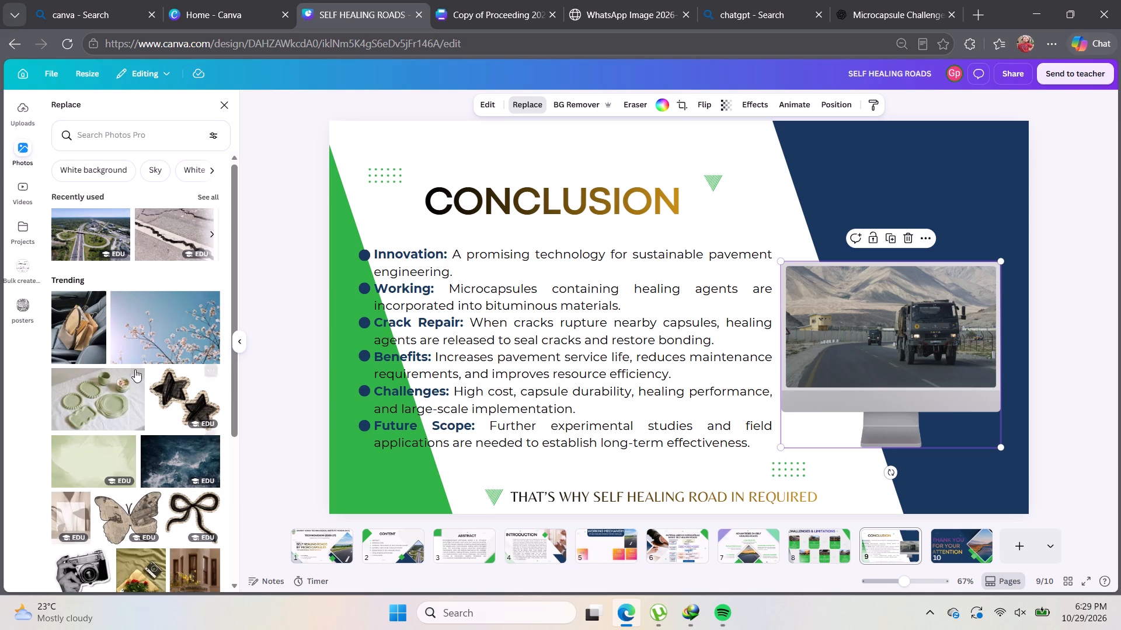
click(21, 117)
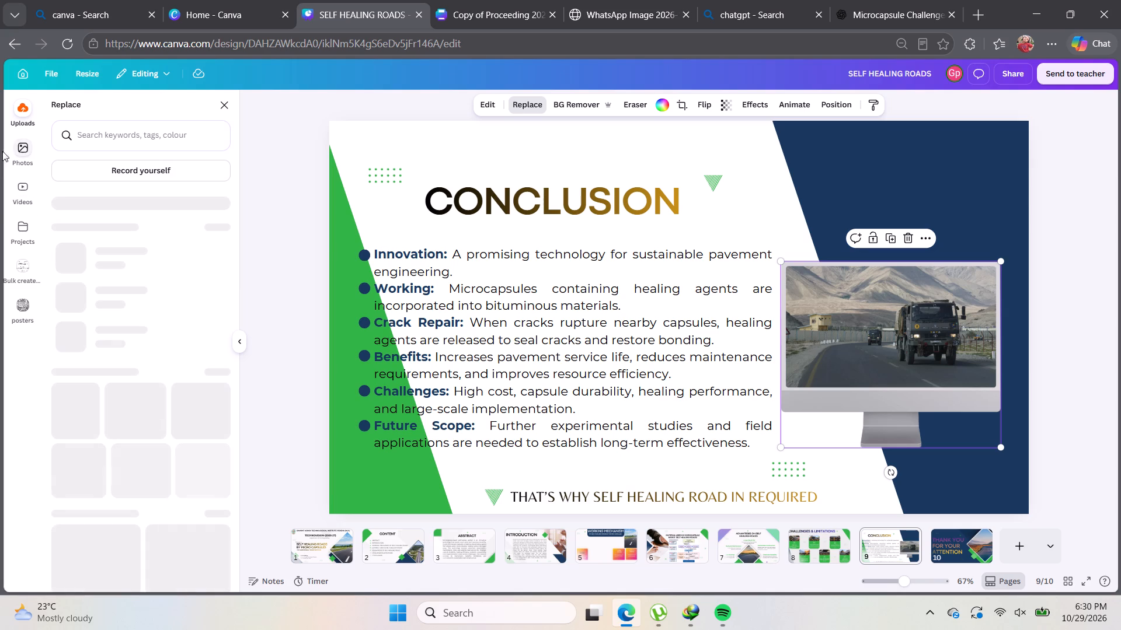
click(94, 163)
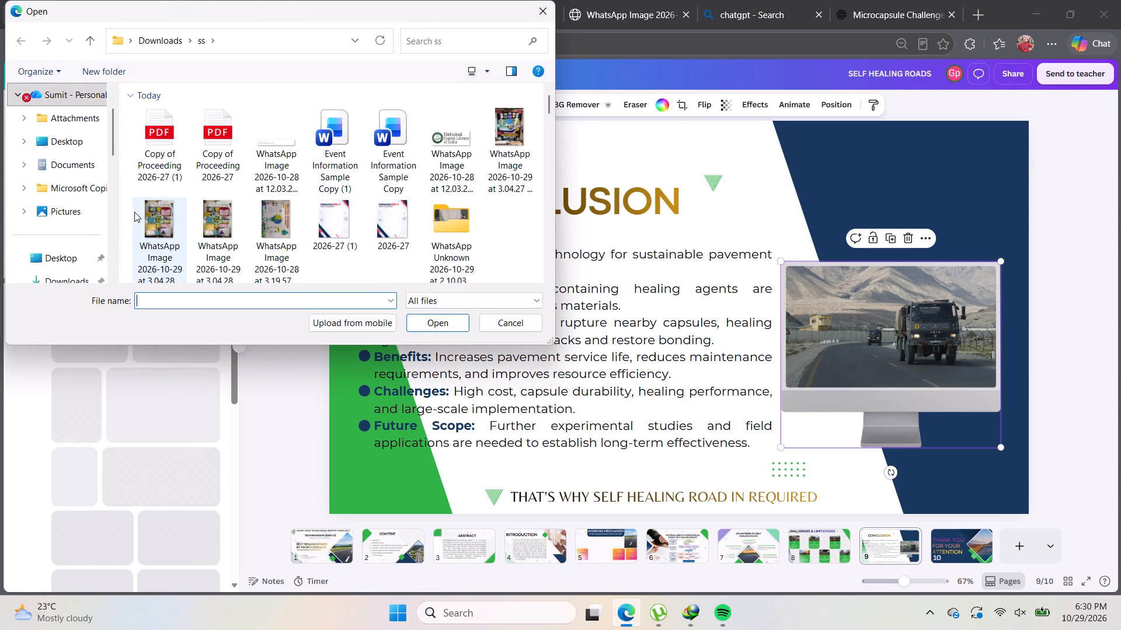
click(79, 142)
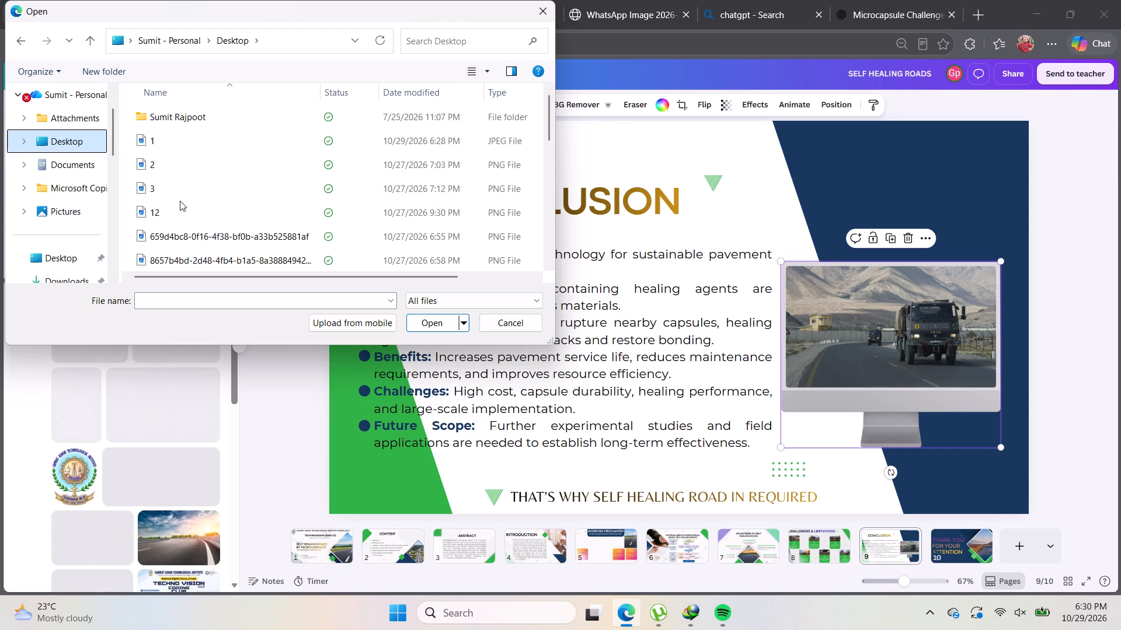
scroll(180, 204, down, 5)
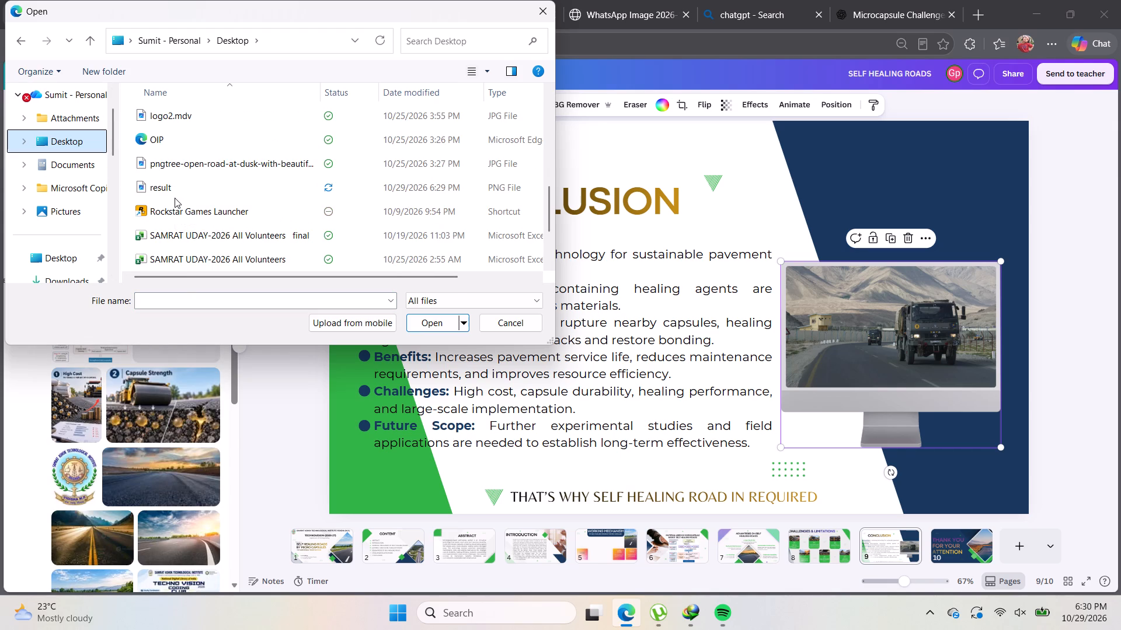
click(175, 195)
click(438, 328)
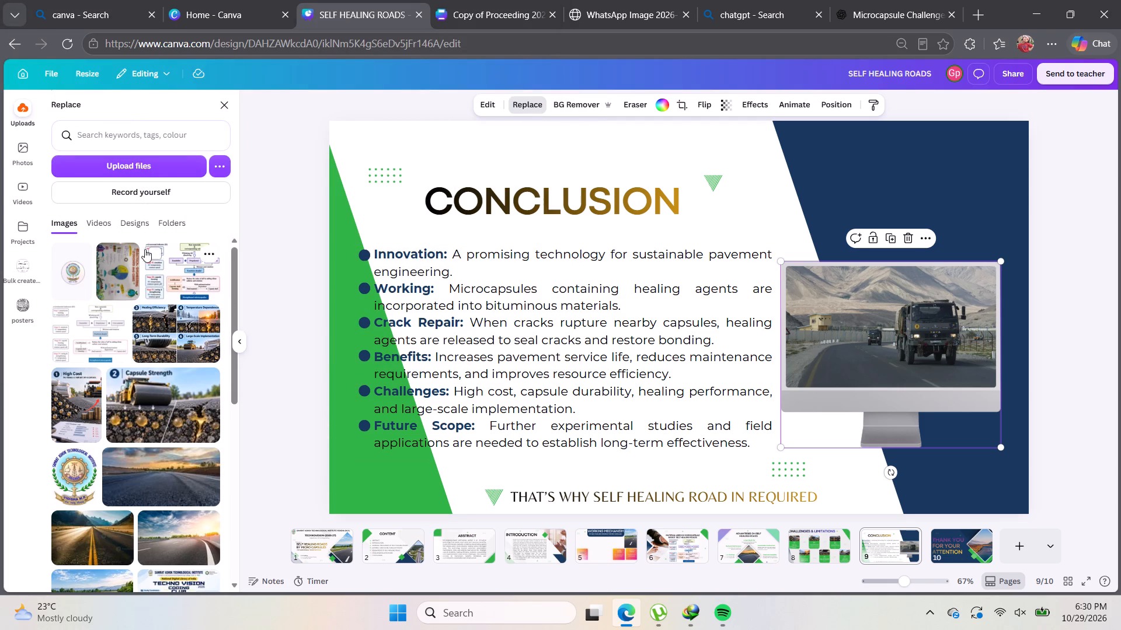
click(98, 165)
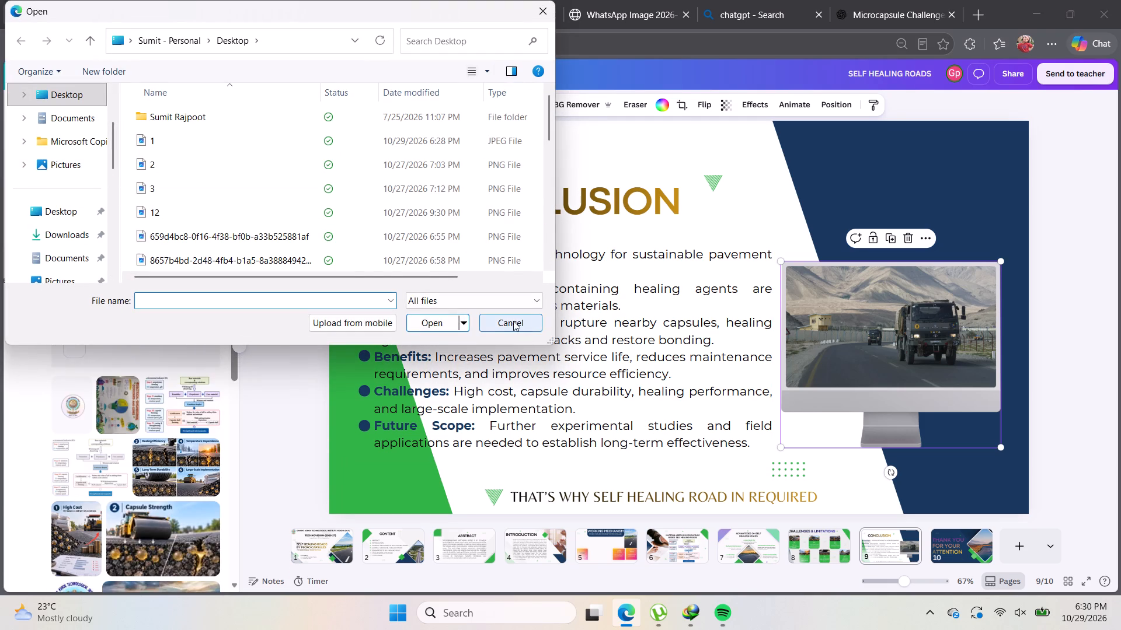
click(512, 320)
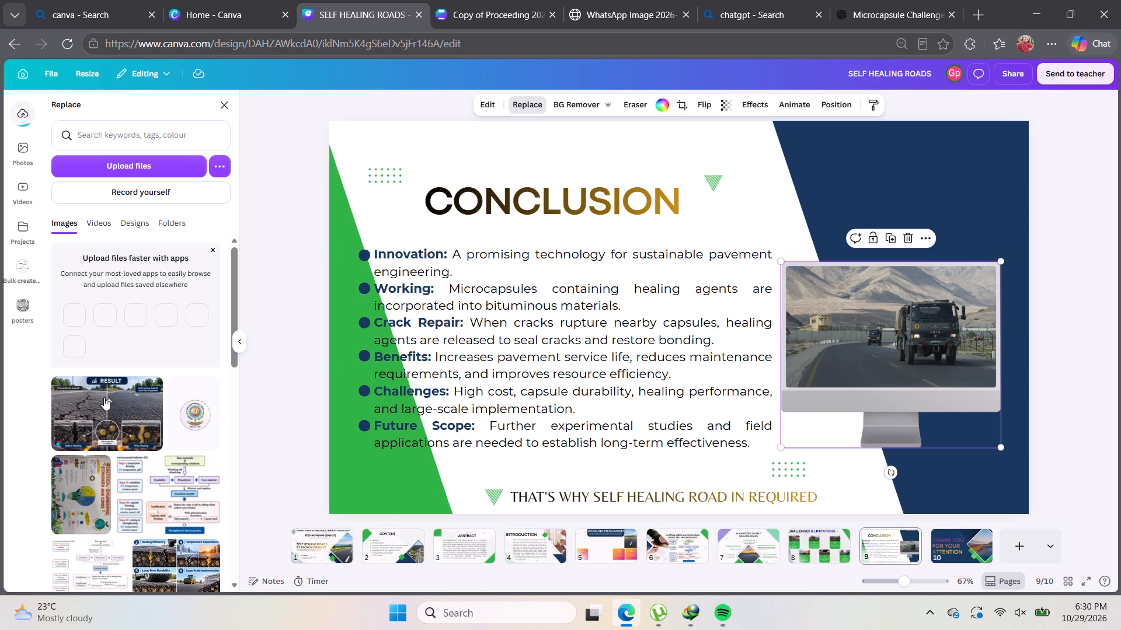
click(104, 397)
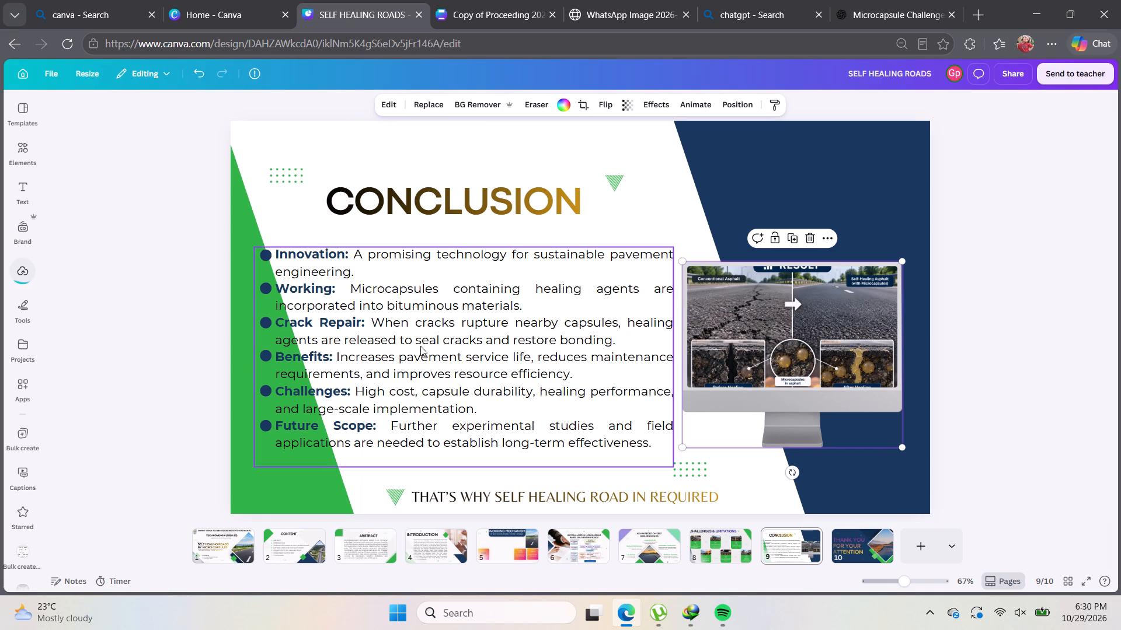
Open the CONCLUSION slide's monitor image for cropping and reposition the result picture downward so its RESULT heading shows fully on the screen.
click(799, 315)
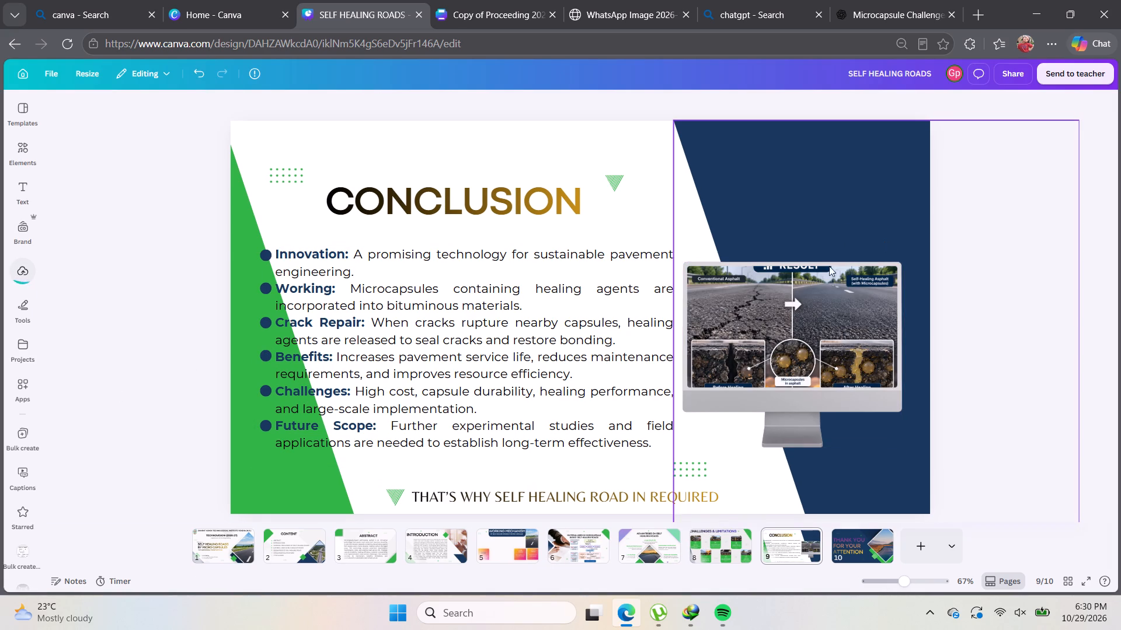
double_click(818, 304)
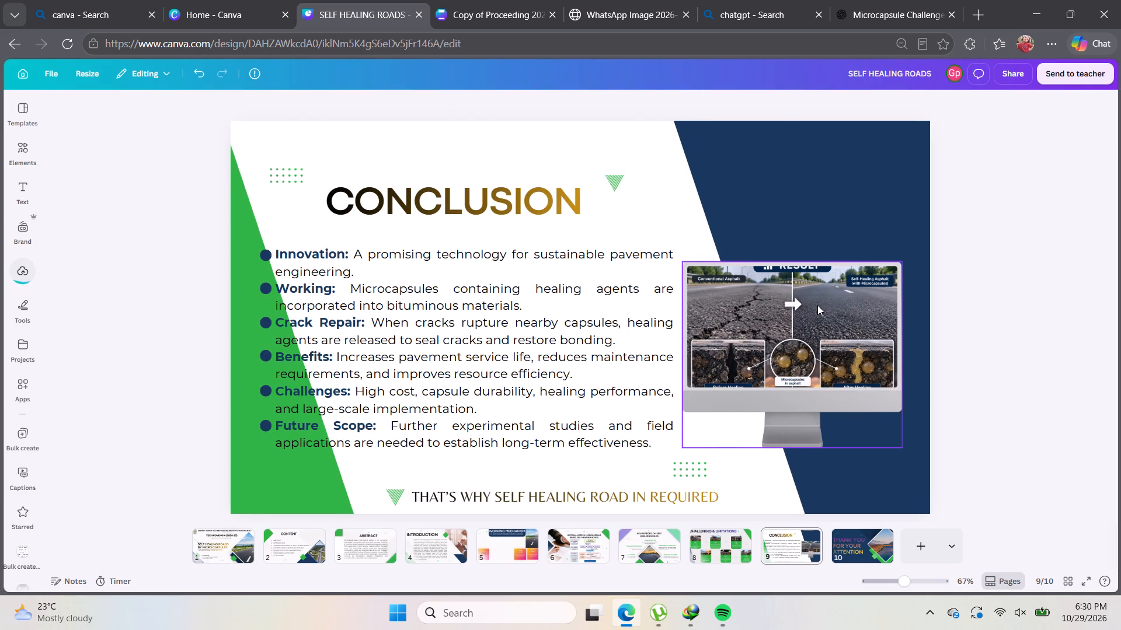
double_click(817, 305)
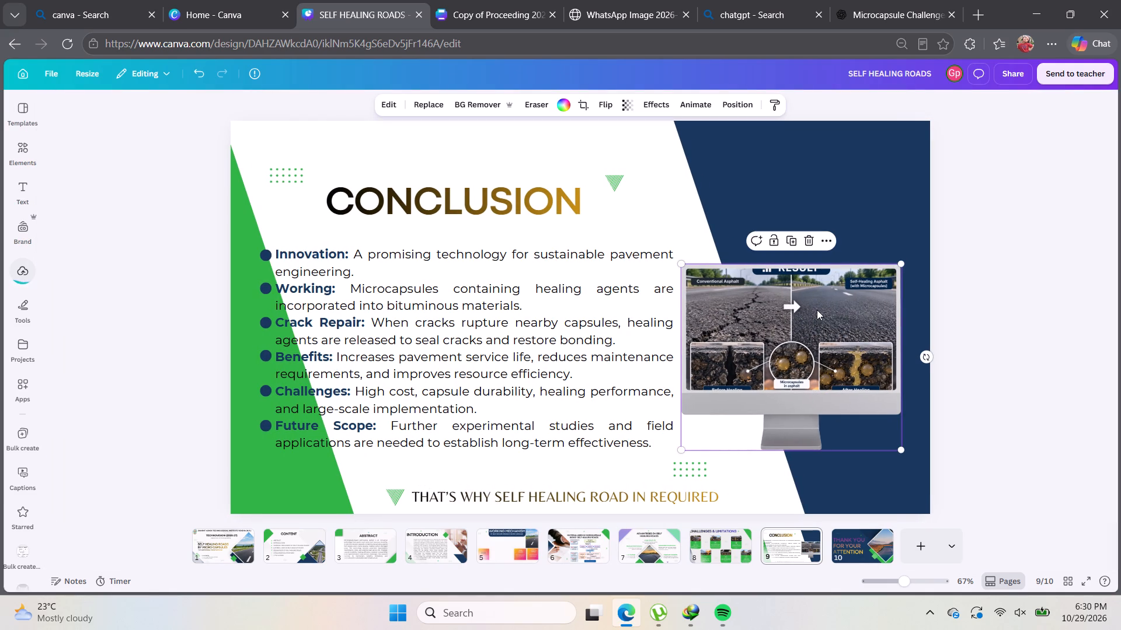
click(817, 310)
drag(817, 310, 817, 318)
double_click(817, 318)
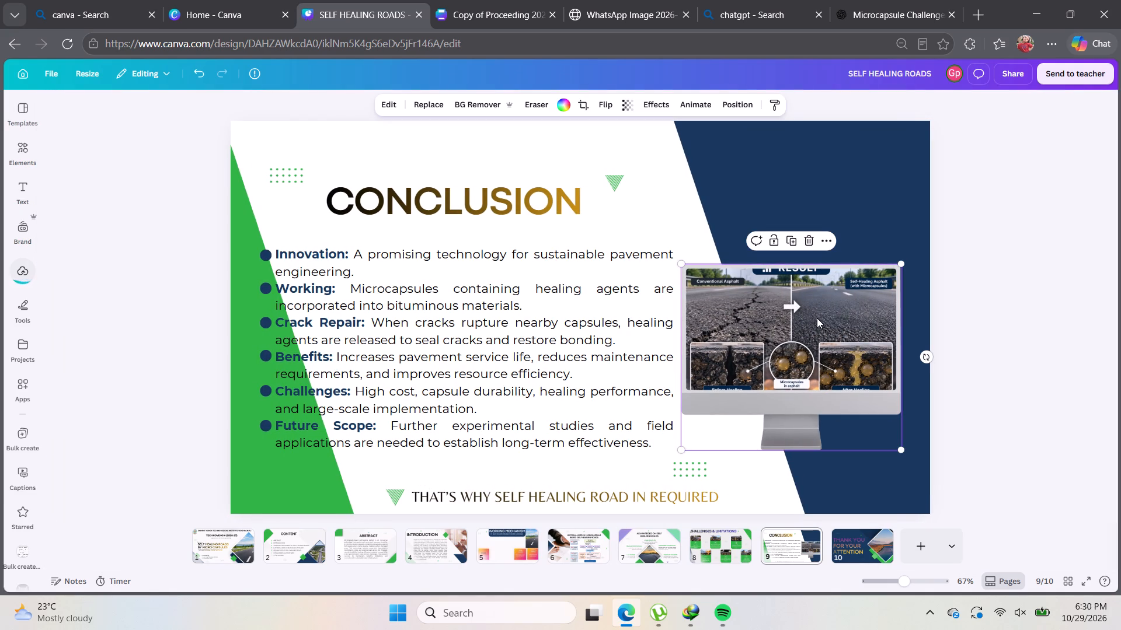
click(817, 318)
double_click(817, 318)
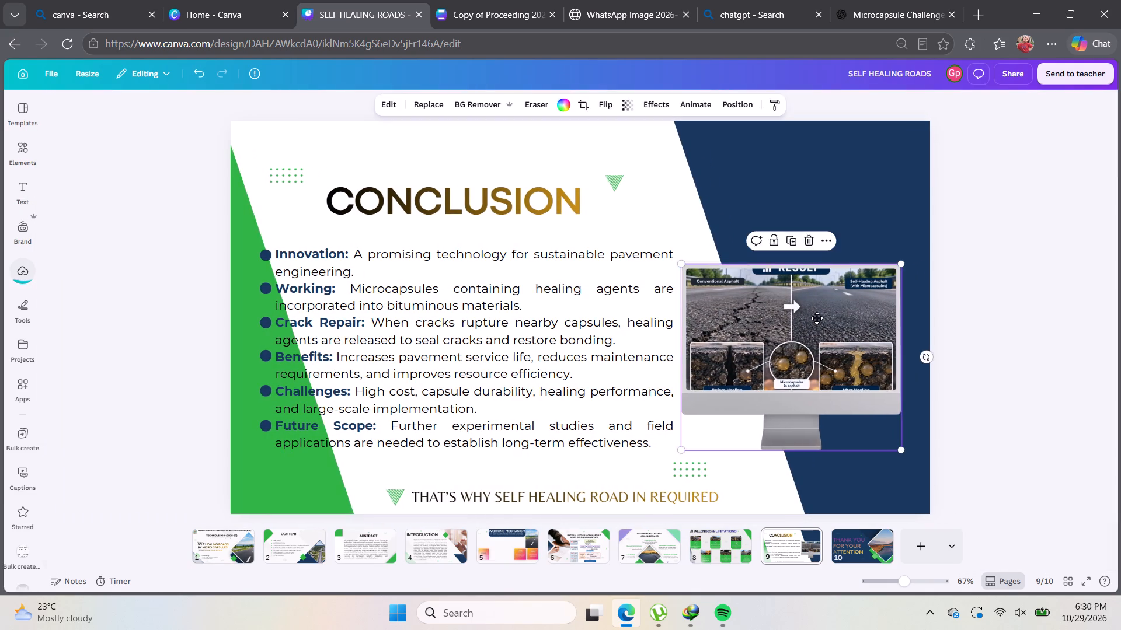
double_click(817, 318)
drag(817, 318, 817, 330)
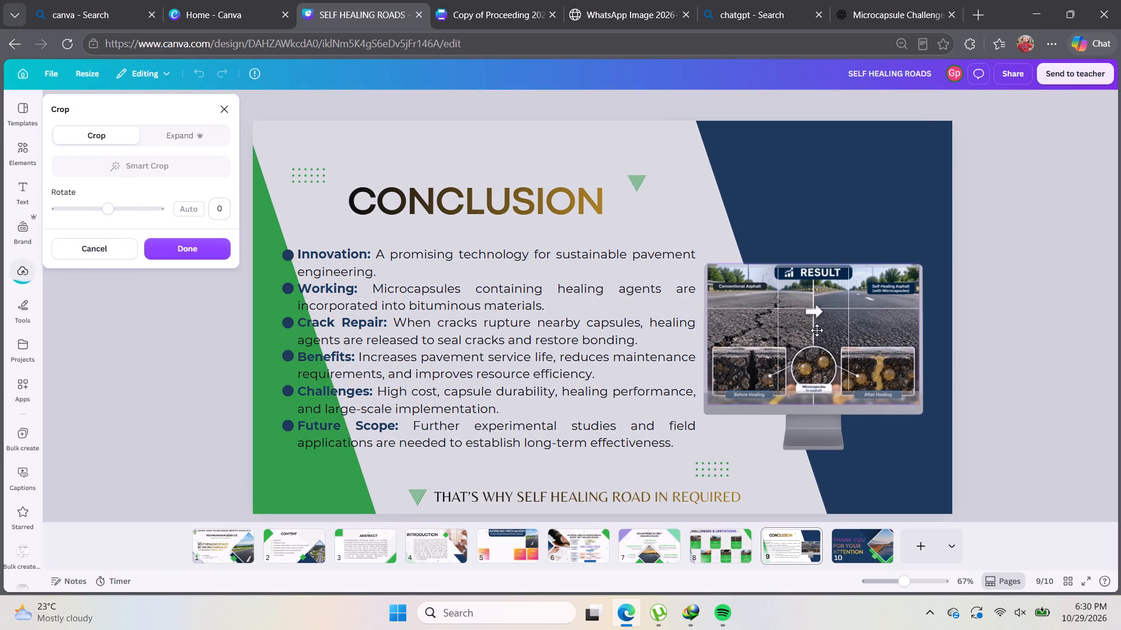
drag(817, 330, 809, 327)
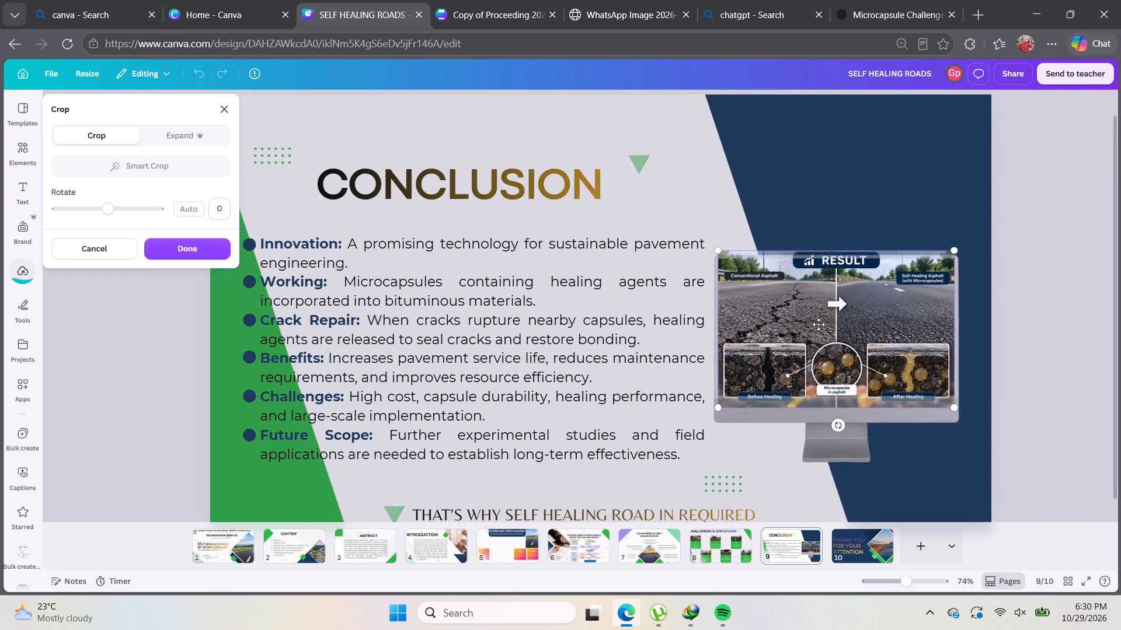
click(819, 324)
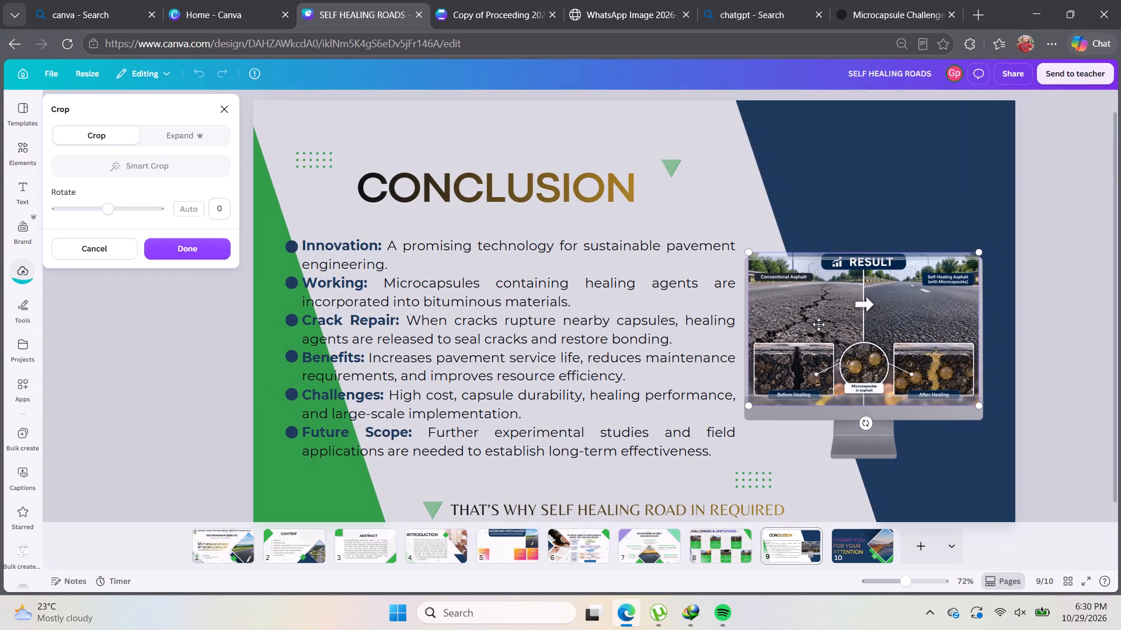
drag(841, 320, 824, 313)
drag(825, 311, 825, 328)
drag(830, 323, 834, 315)
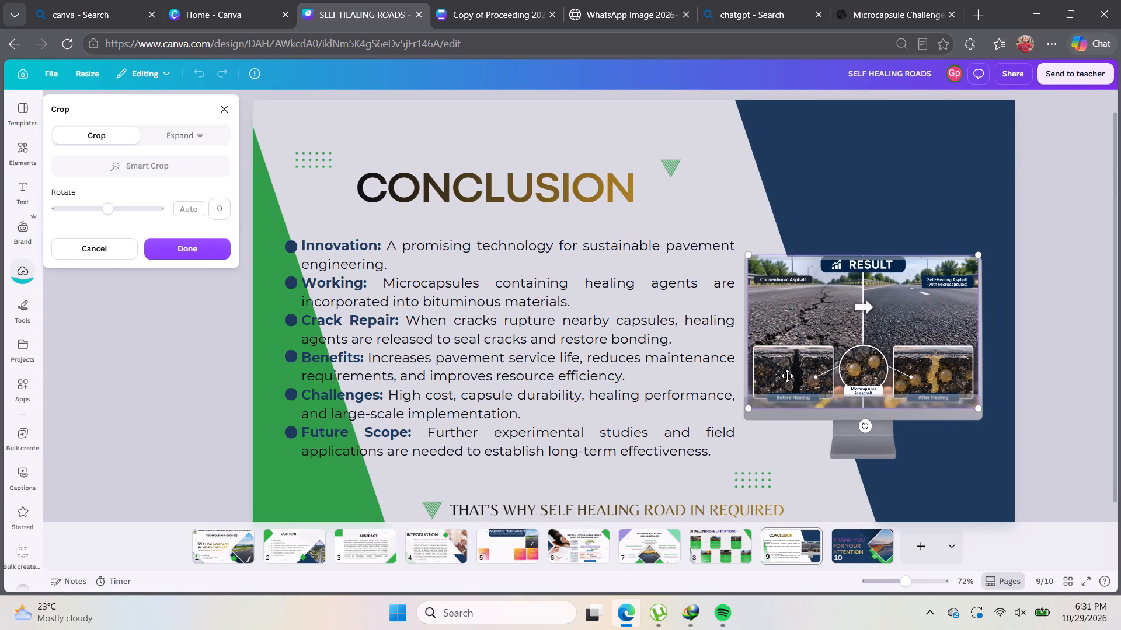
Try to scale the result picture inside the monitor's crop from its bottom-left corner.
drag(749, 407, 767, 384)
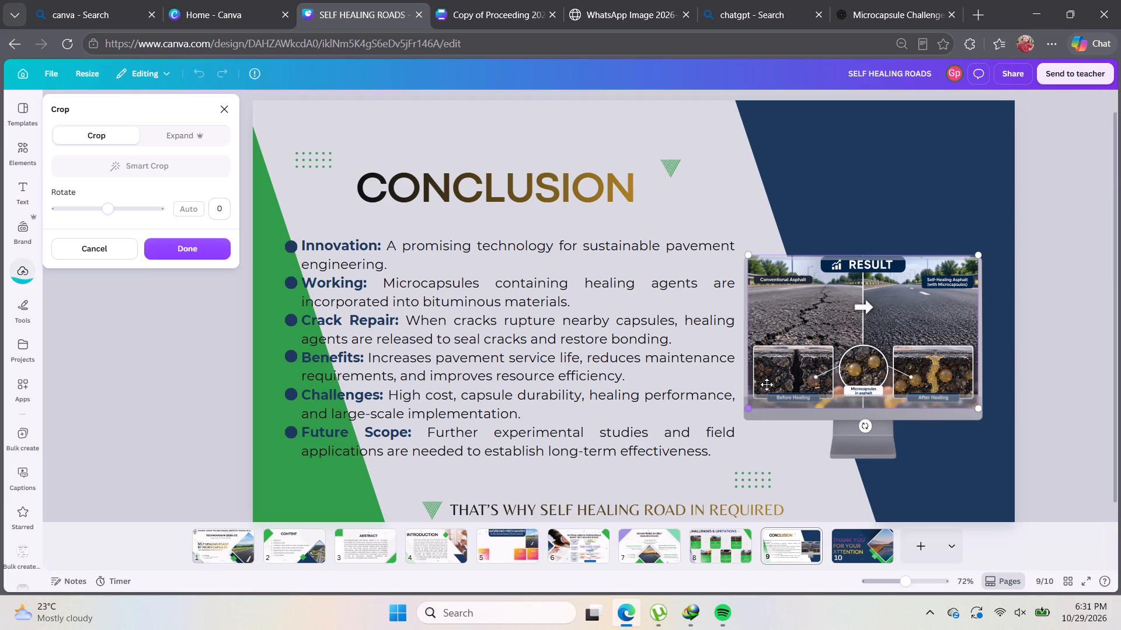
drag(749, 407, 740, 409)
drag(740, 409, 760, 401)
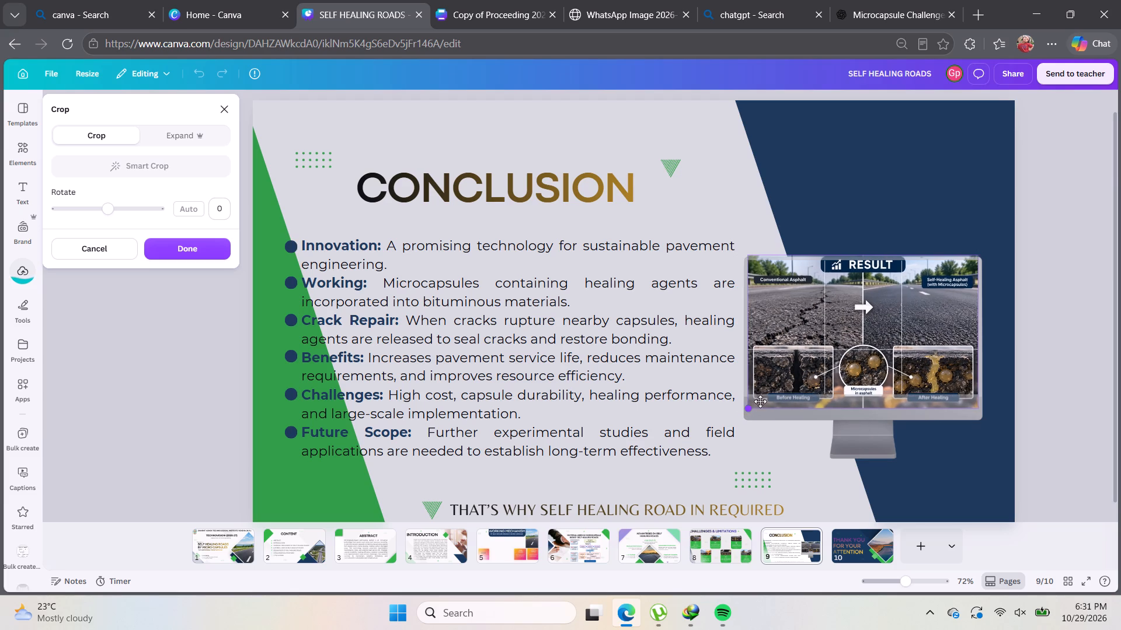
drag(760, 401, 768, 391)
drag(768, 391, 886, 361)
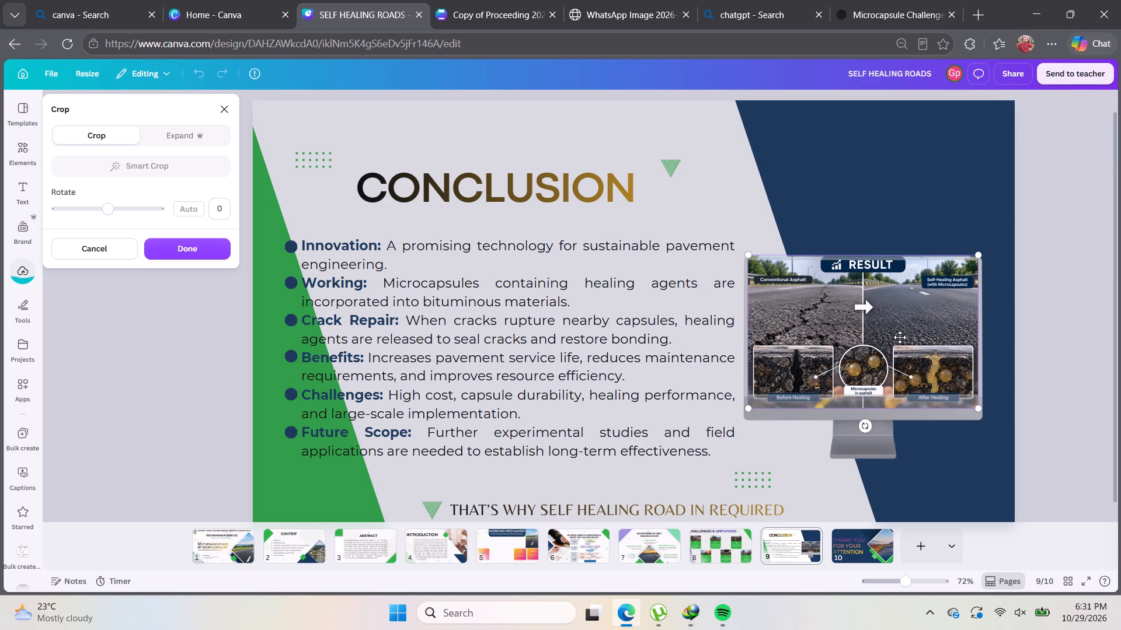
Shift the result picture slightly lower inside the monitor screen and finish the crop.
drag(900, 335, 899, 342)
click(1079, 329)
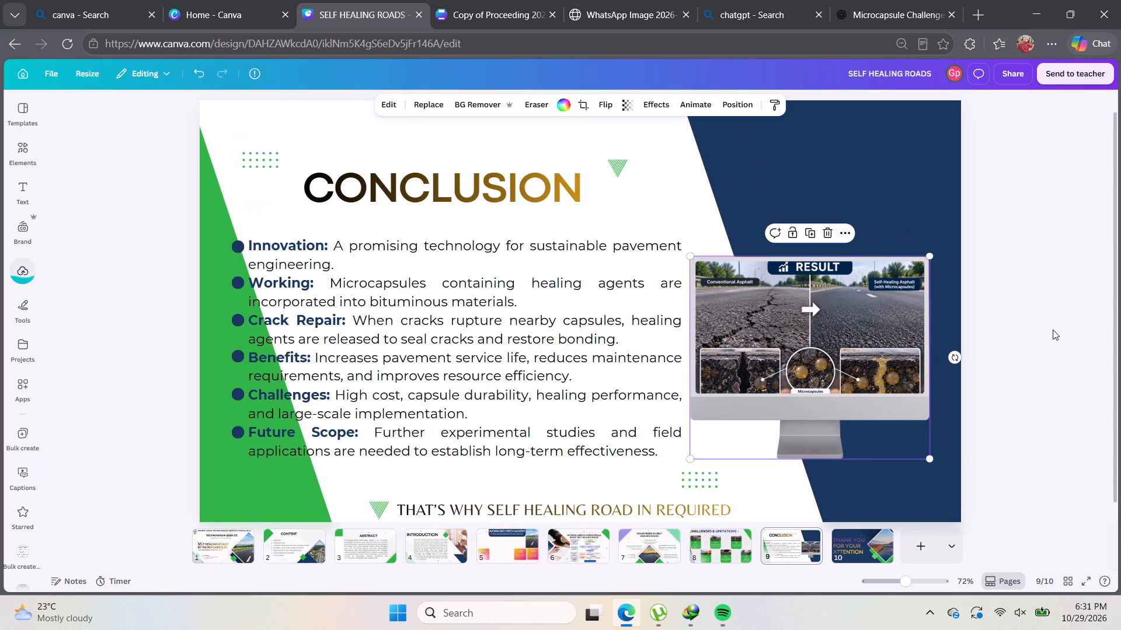
click(1054, 326)
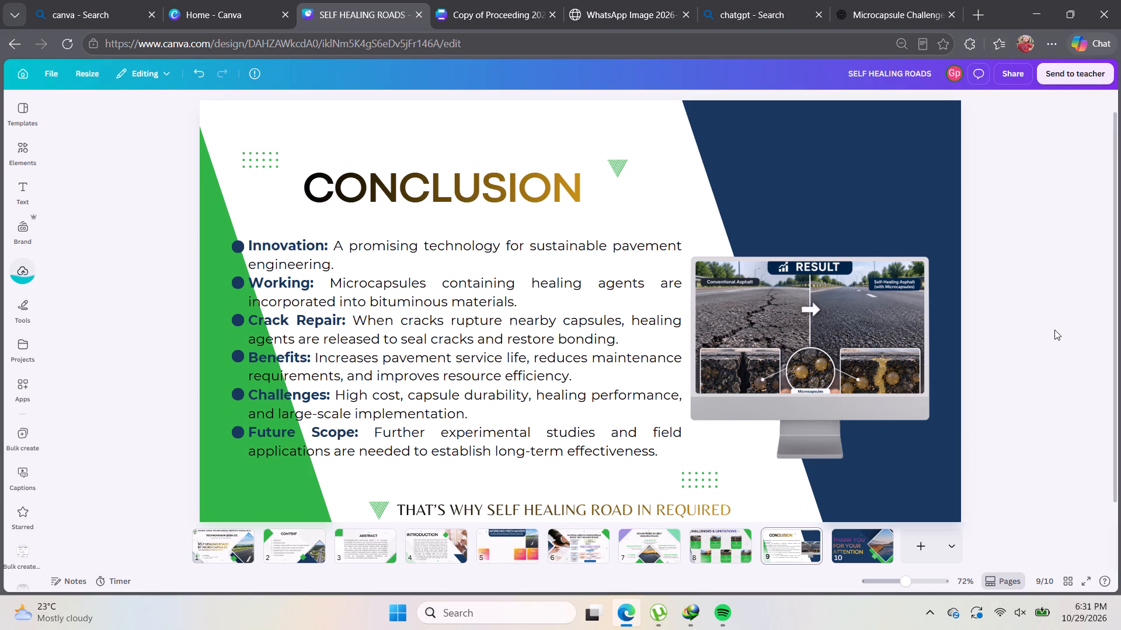
Enlarge the monitor mockup on the CONCLUSION slide from its top-right corner, extending it toward the slide's edge.
click(868, 343)
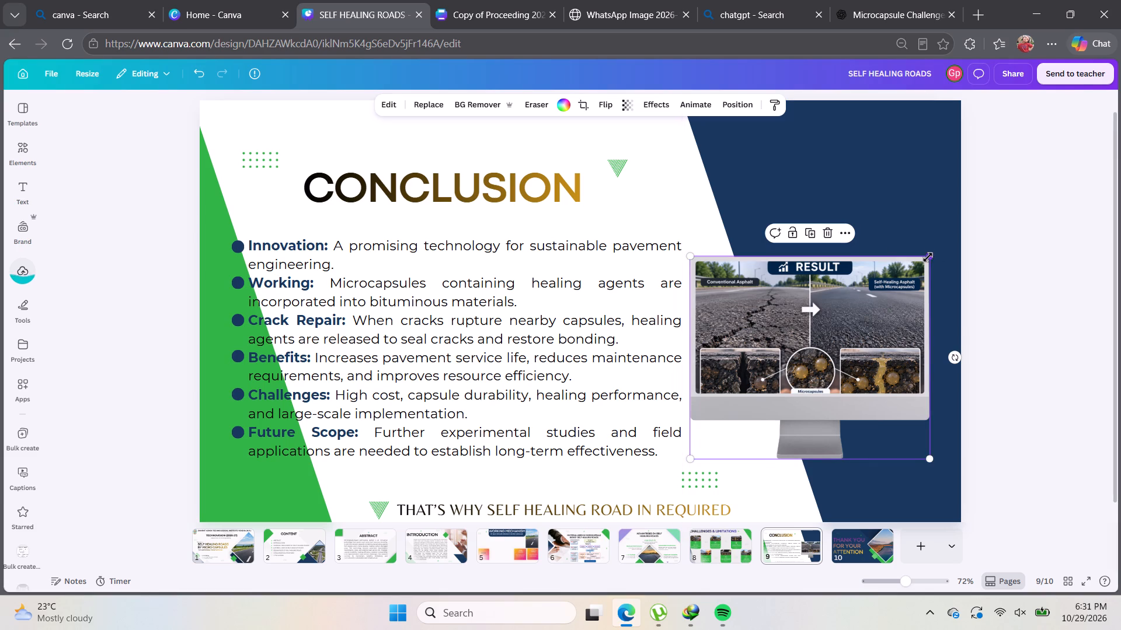
drag(931, 258, 920, 210)
click(855, 294)
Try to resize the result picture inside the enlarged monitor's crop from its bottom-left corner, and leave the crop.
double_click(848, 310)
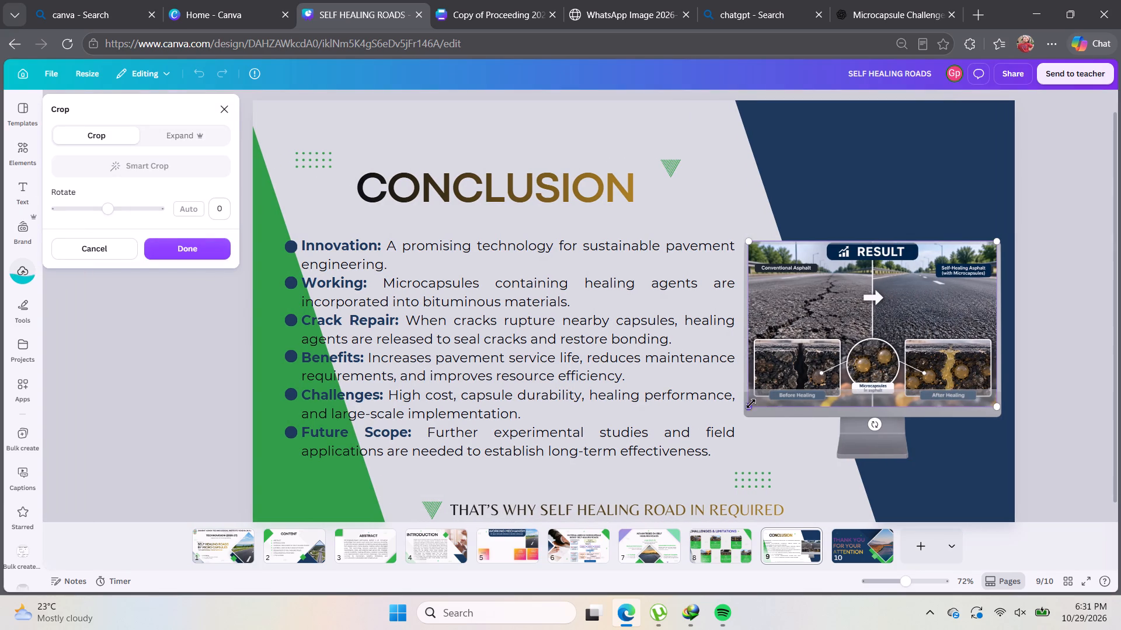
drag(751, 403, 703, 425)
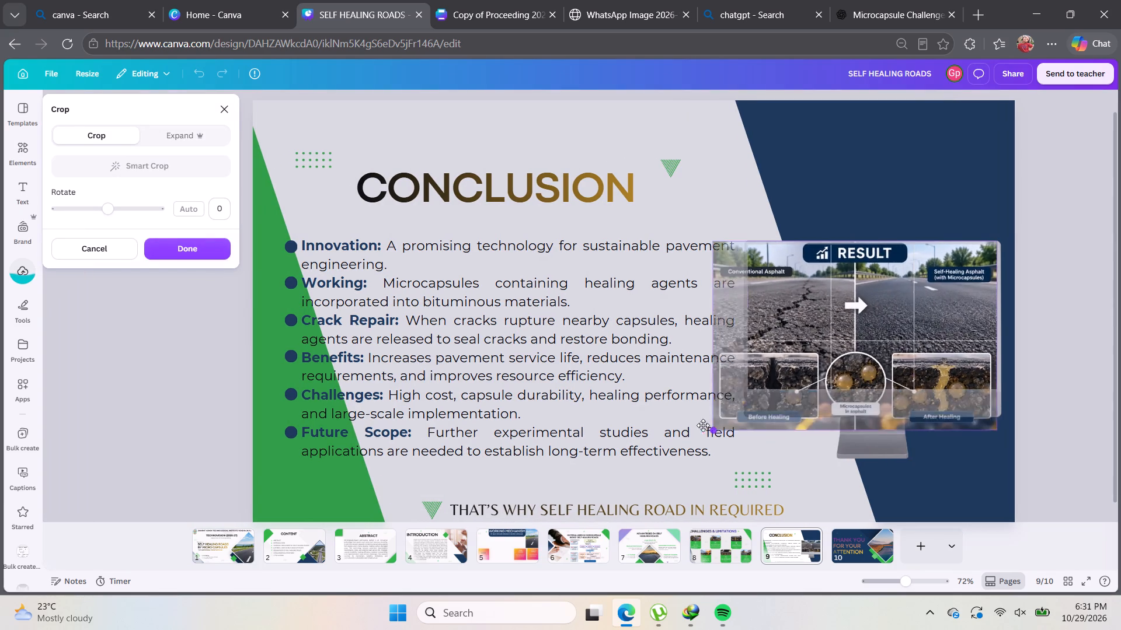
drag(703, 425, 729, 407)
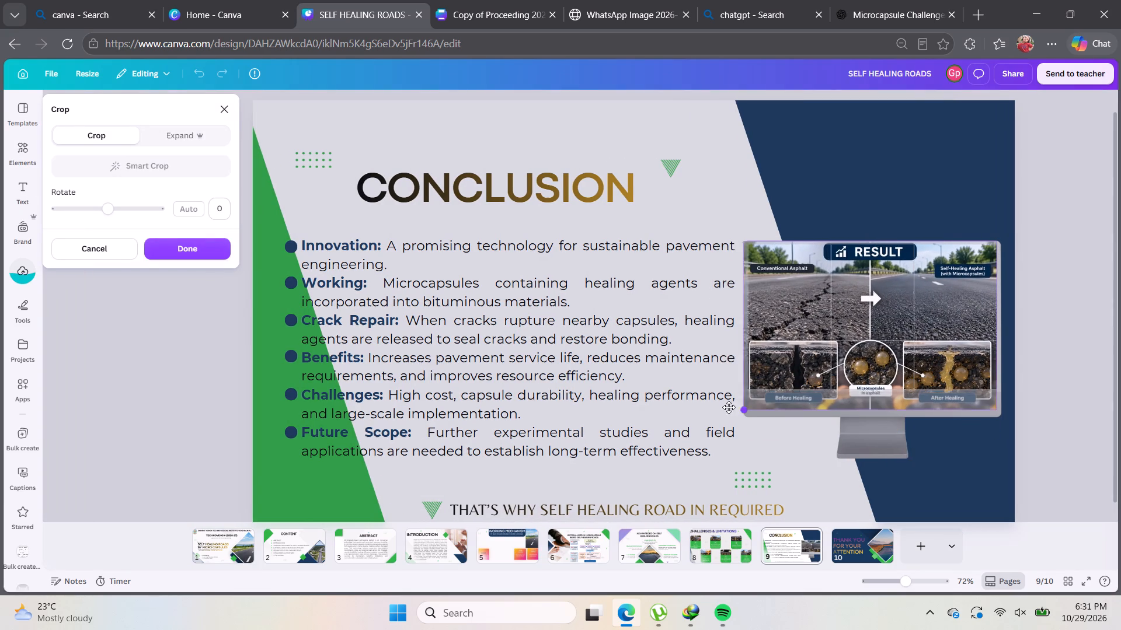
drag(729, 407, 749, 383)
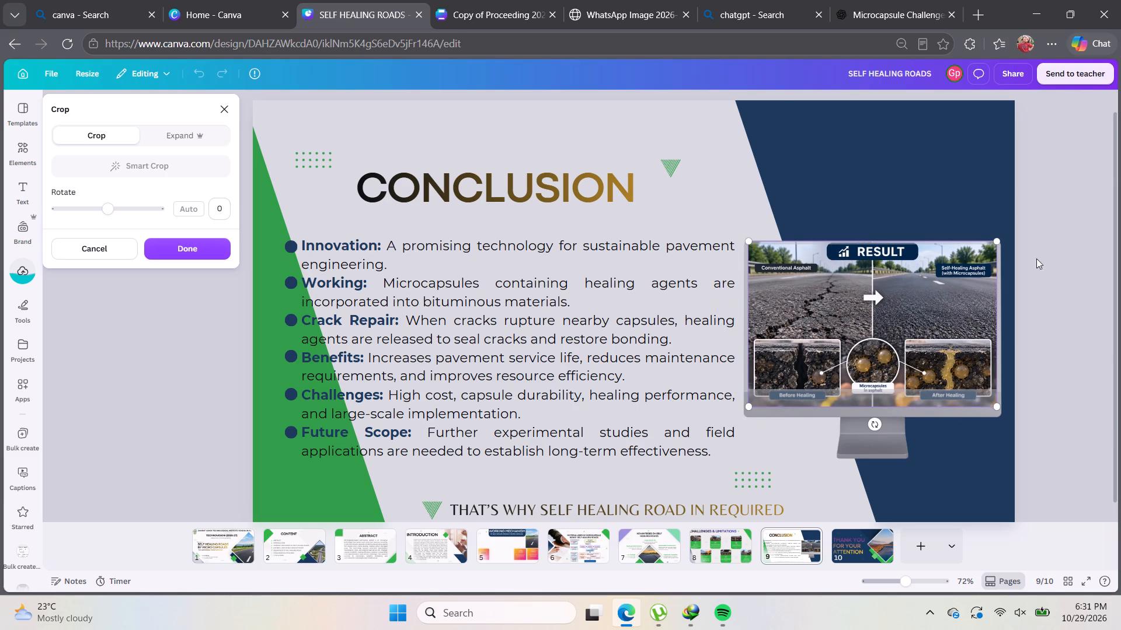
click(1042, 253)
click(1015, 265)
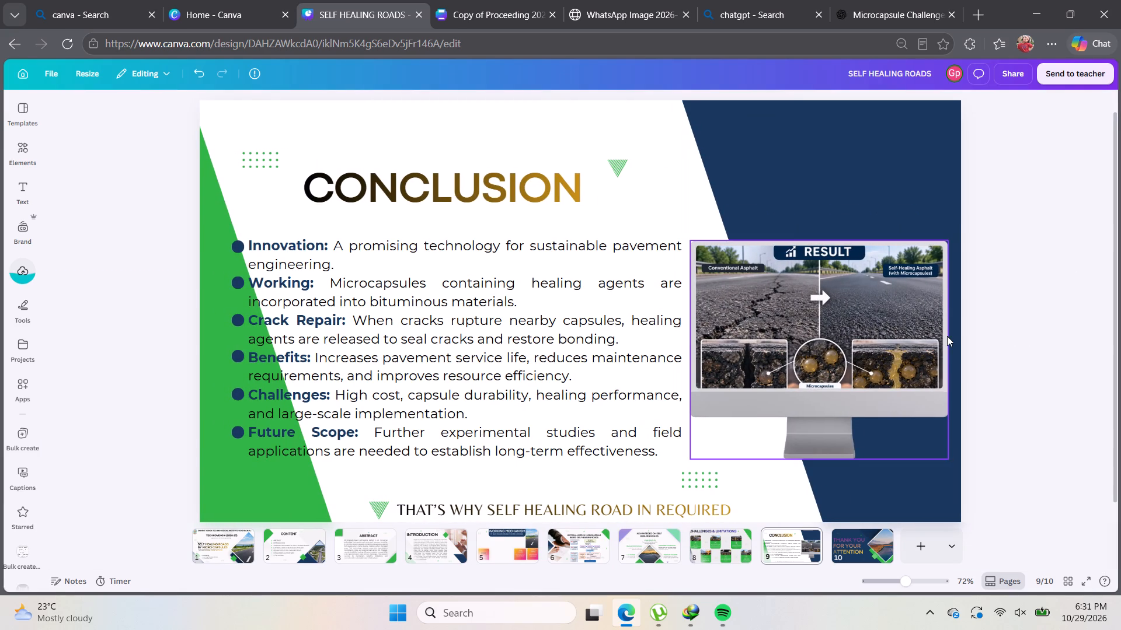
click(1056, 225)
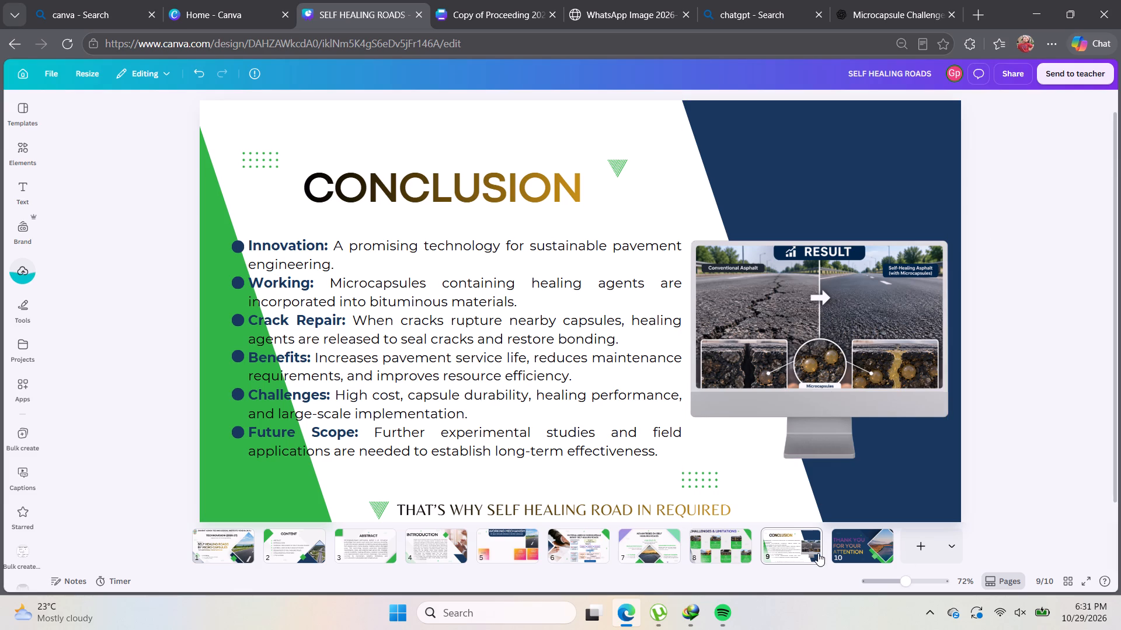
Review the CONCLUSION, THANK YOU, CHALLENGES & LIMITATIONS and WORKING MECHANISM slides, ending on the WORKING MECHANISM slide.
click(806, 538)
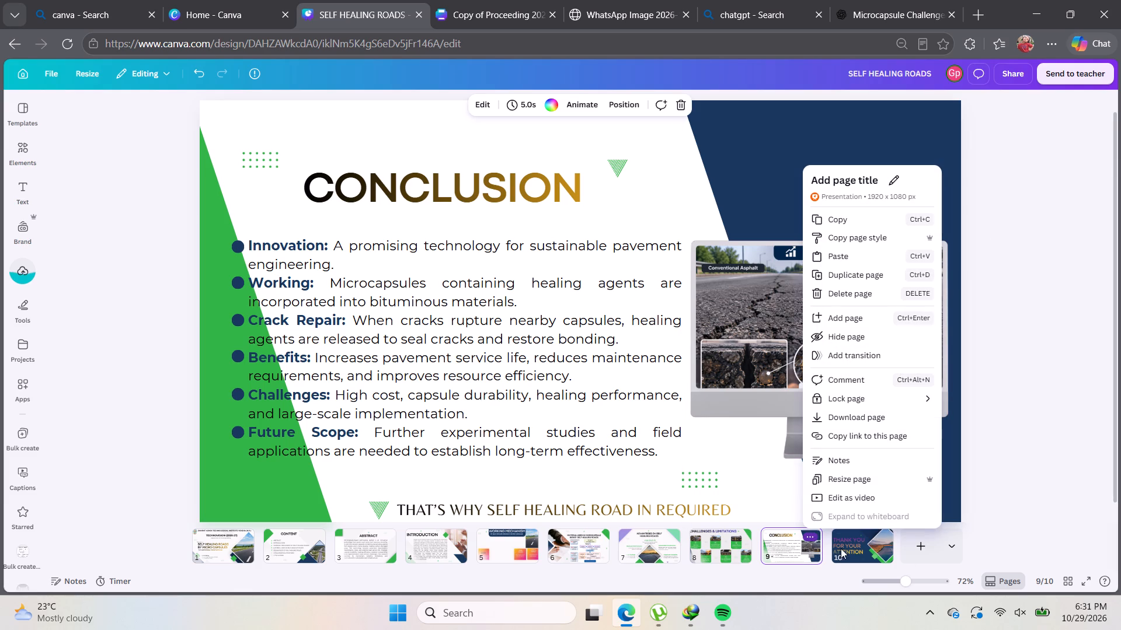
drag(841, 541, 847, 541)
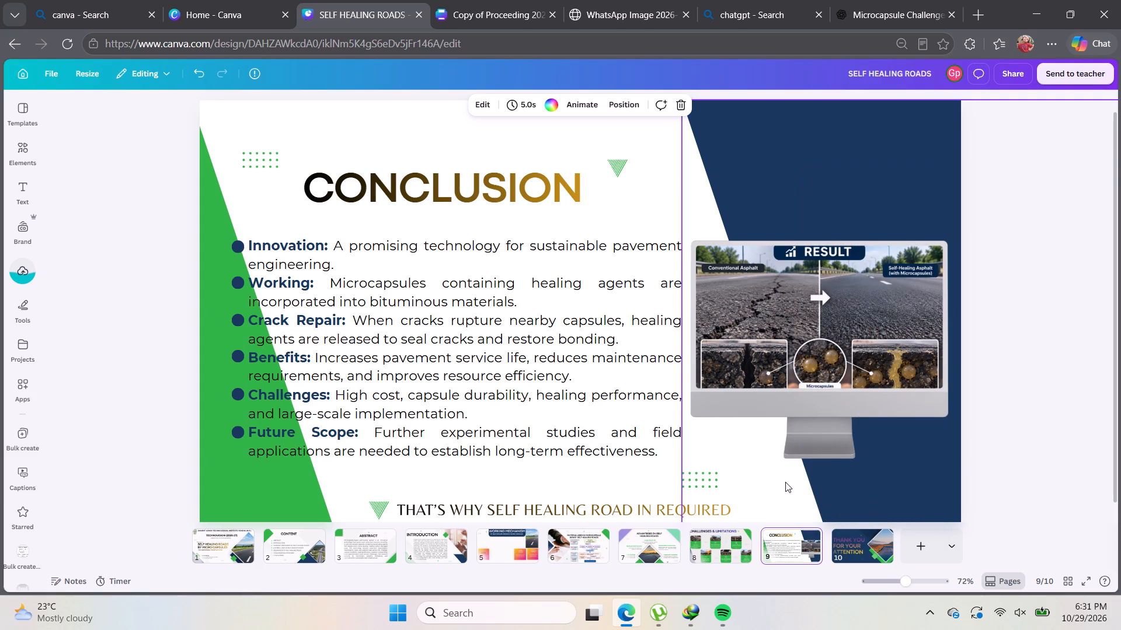
scroll(785, 482, down, 4)
scroll(785, 482, up, 5)
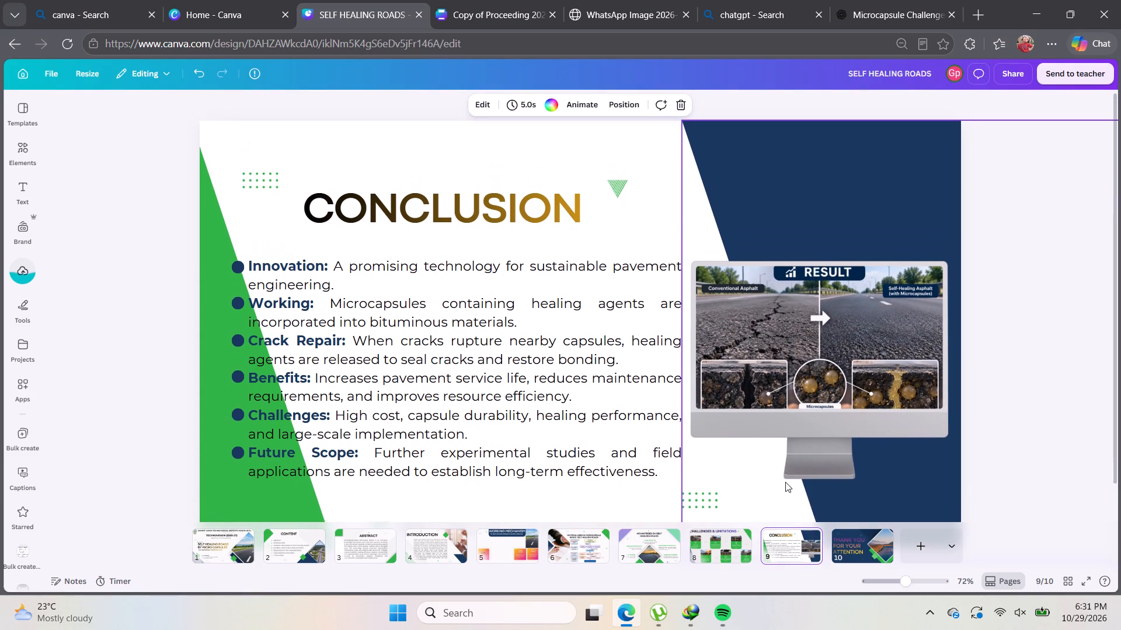
scroll(785, 482, down, 4)
scroll(784, 482, up, 6)
scroll(784, 482, down, 7)
scroll(779, 492, up, 7)
scroll(777, 491, down, 8)
scroll(774, 501, up, 2)
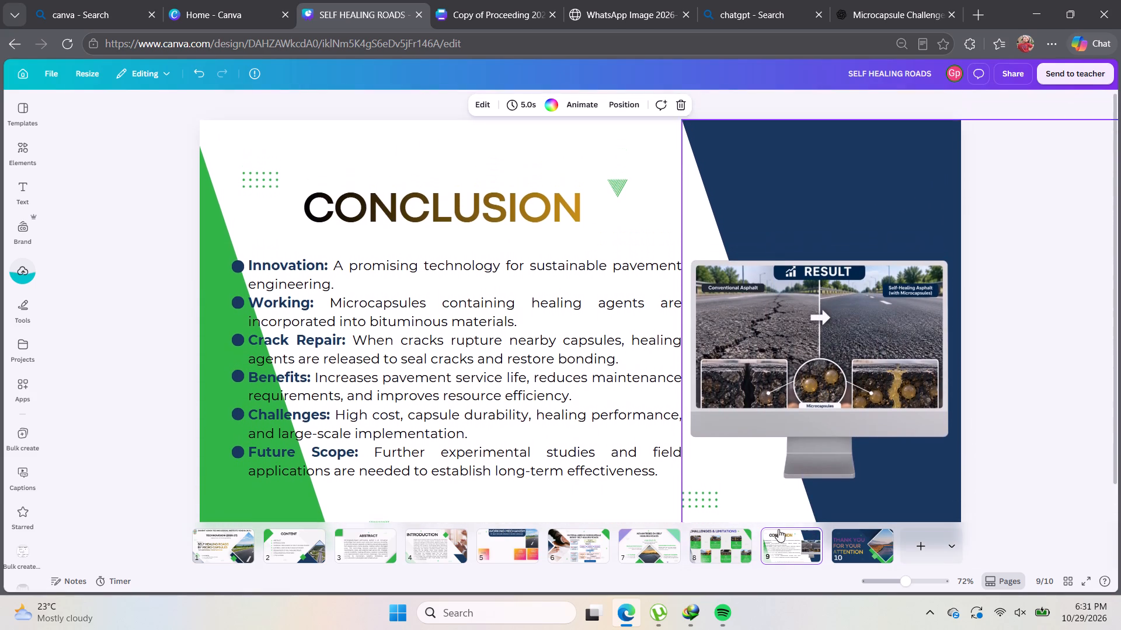
drag(748, 542, 742, 544)
click(846, 544)
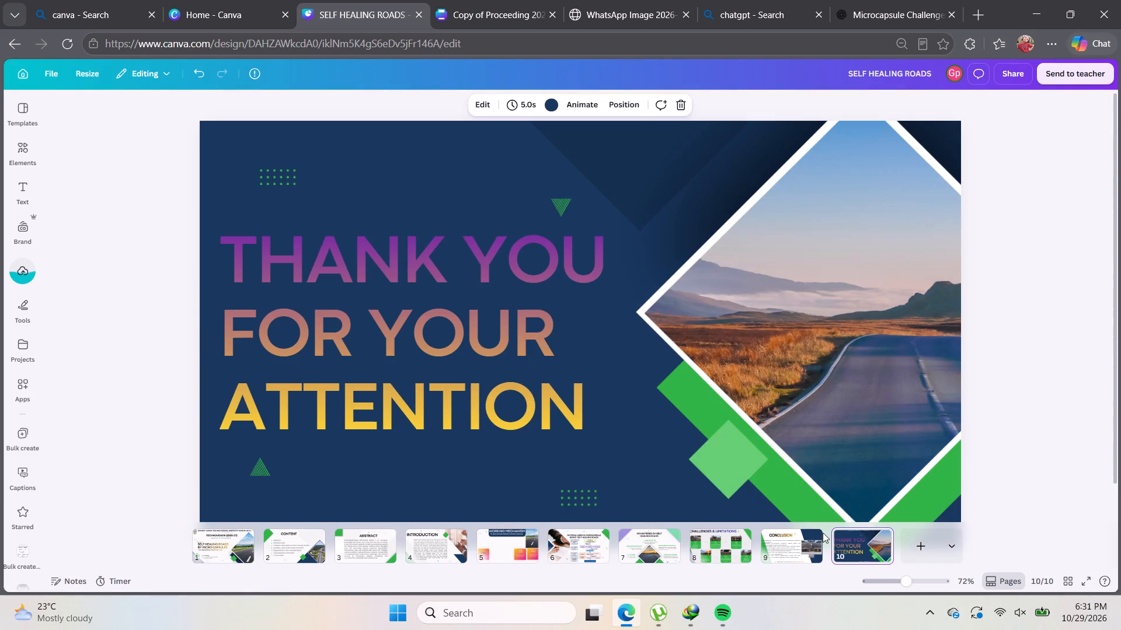
click(805, 546)
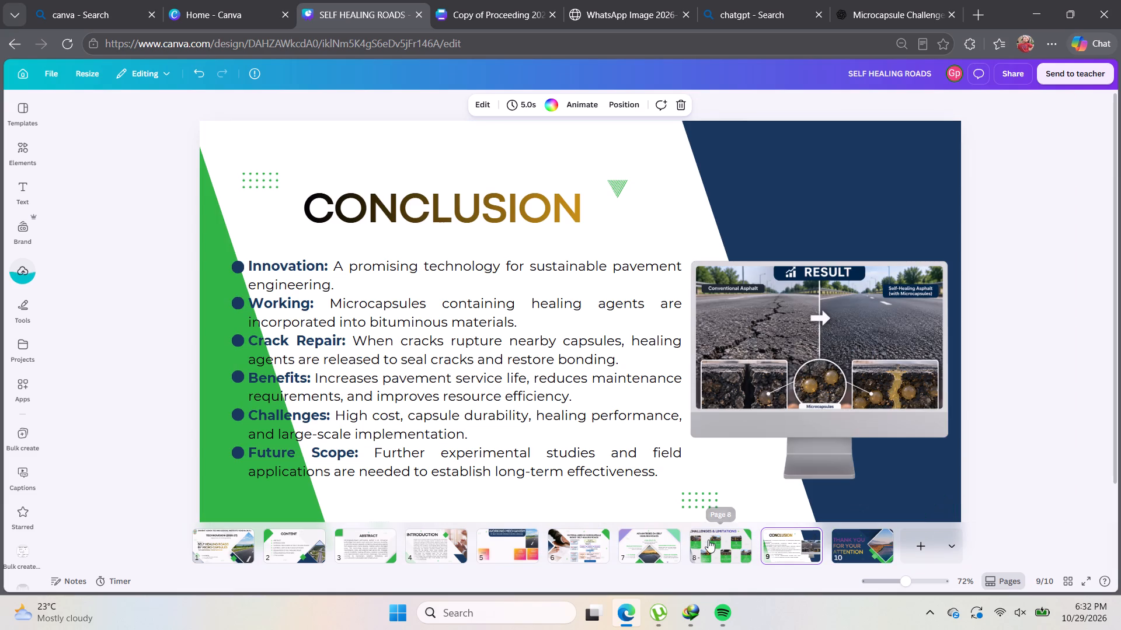
click(844, 540)
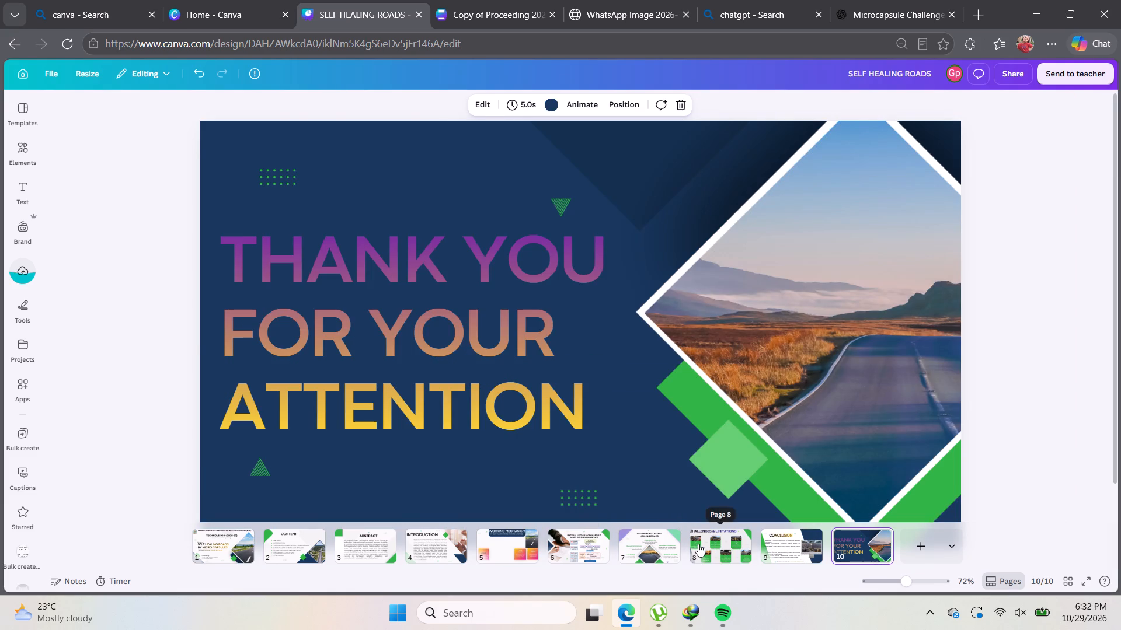
click(698, 544)
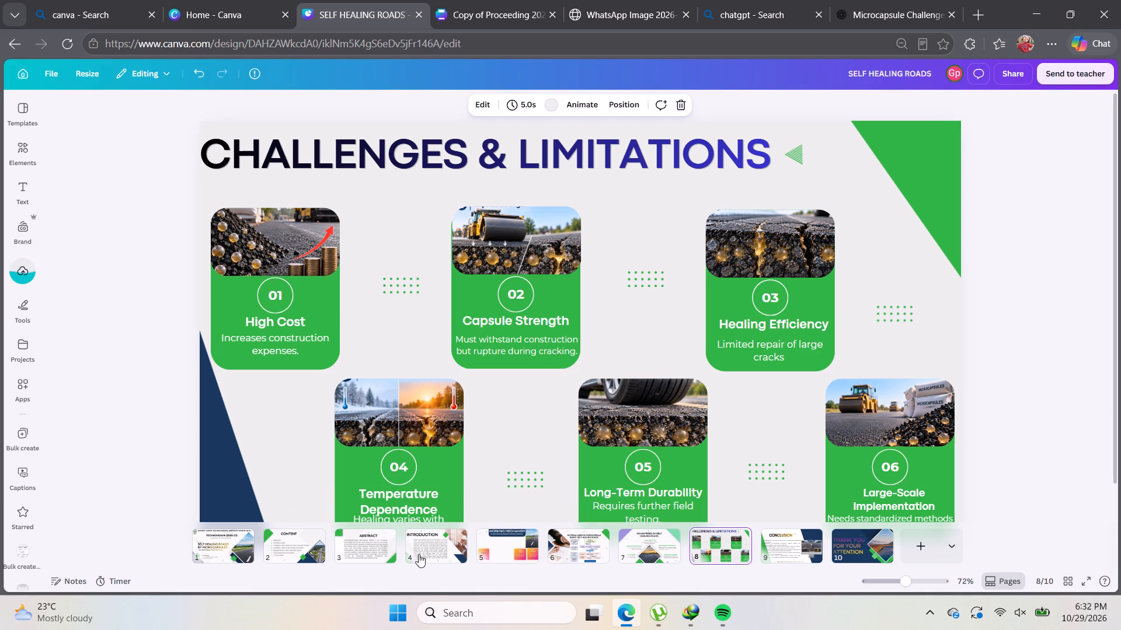
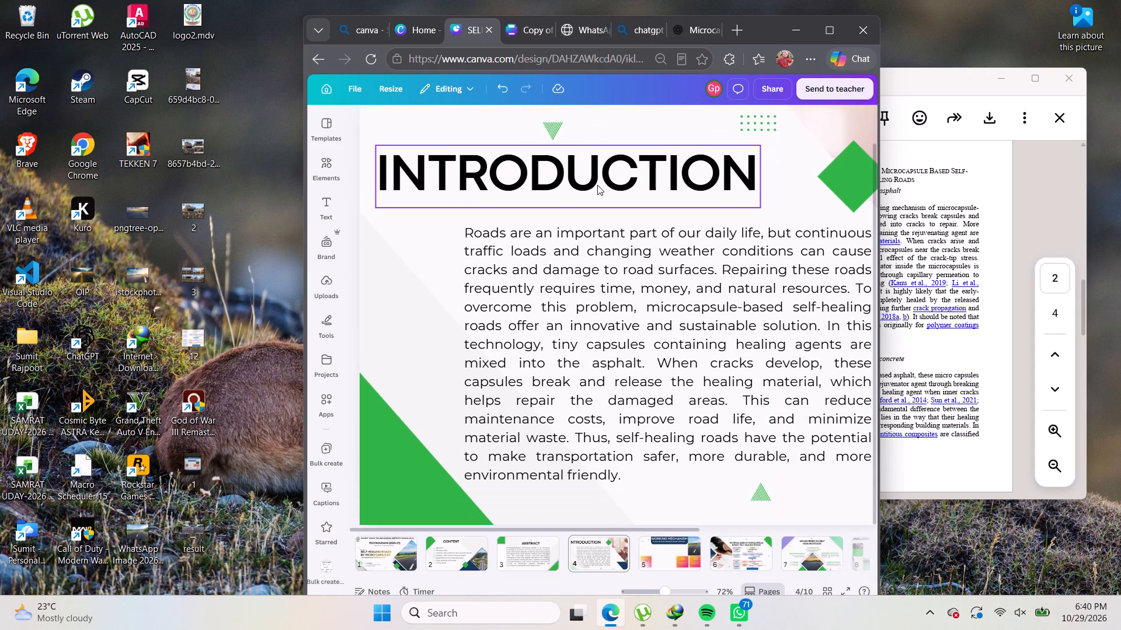
scroll(597, 185, down, 1)
scroll(766, 237, up, 3)
click(834, 36)
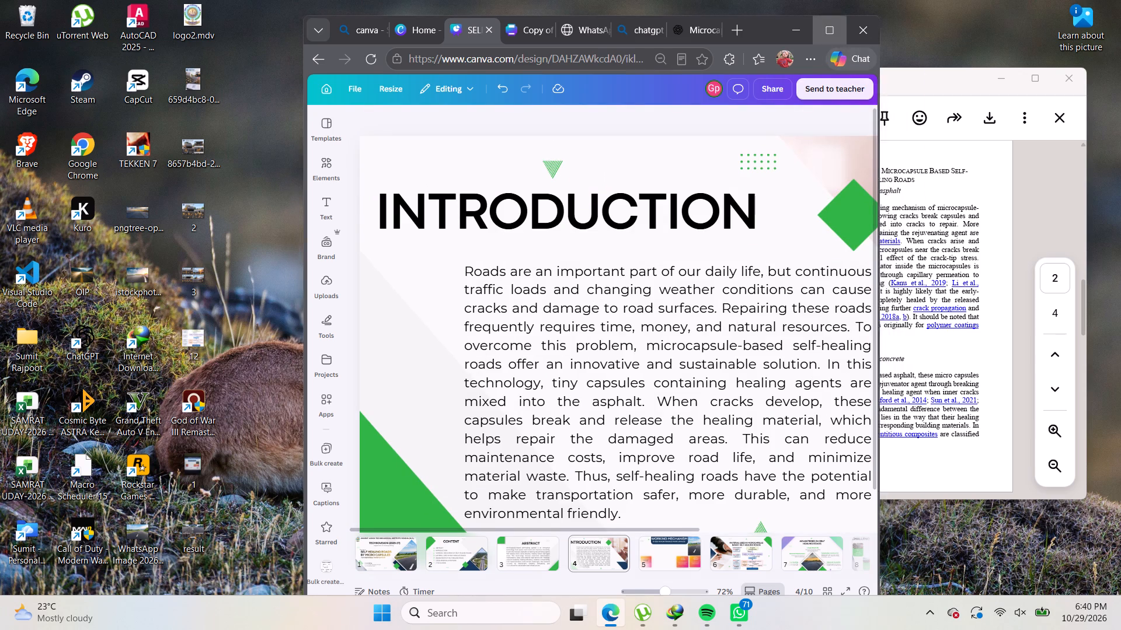
scroll(492, 151, down, 2)
scroll(493, 152, up, 4)
scroll(493, 152, down, 5)
click(508, 543)
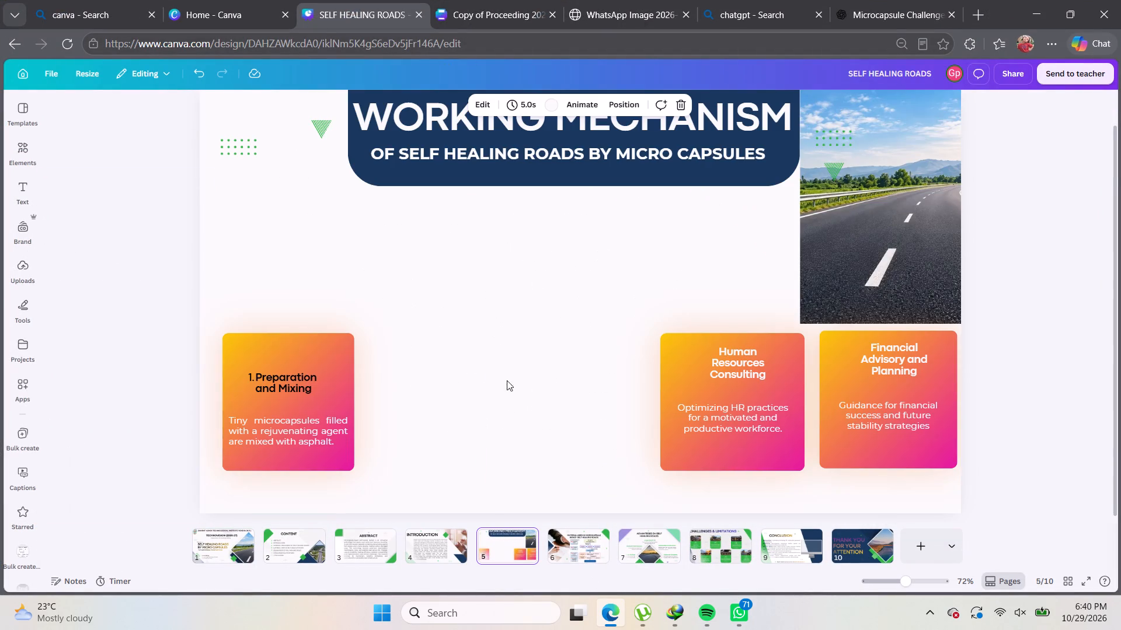
Move the green triangle beside the title lower on slide 5 and the dot grid to the top edge of the Preparation and Mixing card.
click(504, 245)
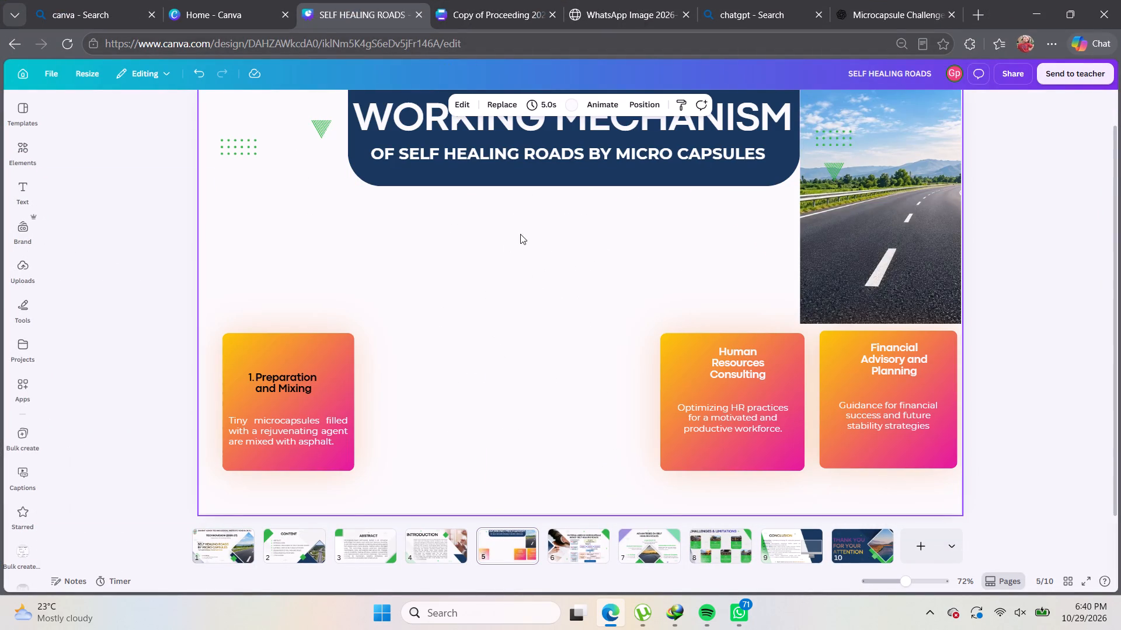
click(520, 234)
click(271, 218)
click(271, 218)
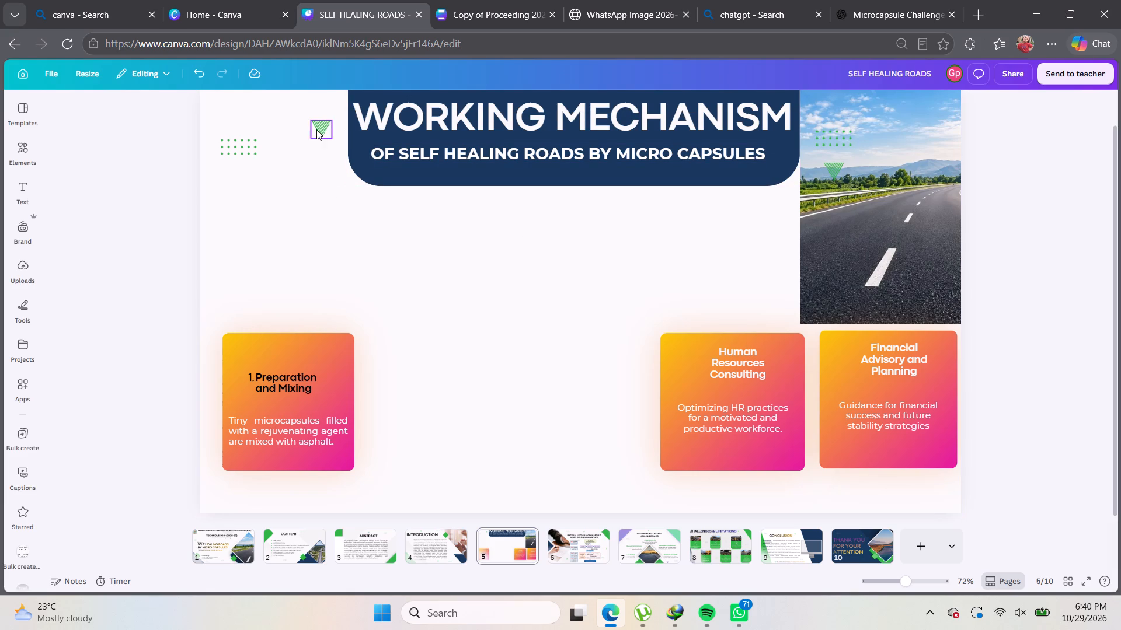
drag(312, 129, 323, 225)
drag(236, 149, 240, 331)
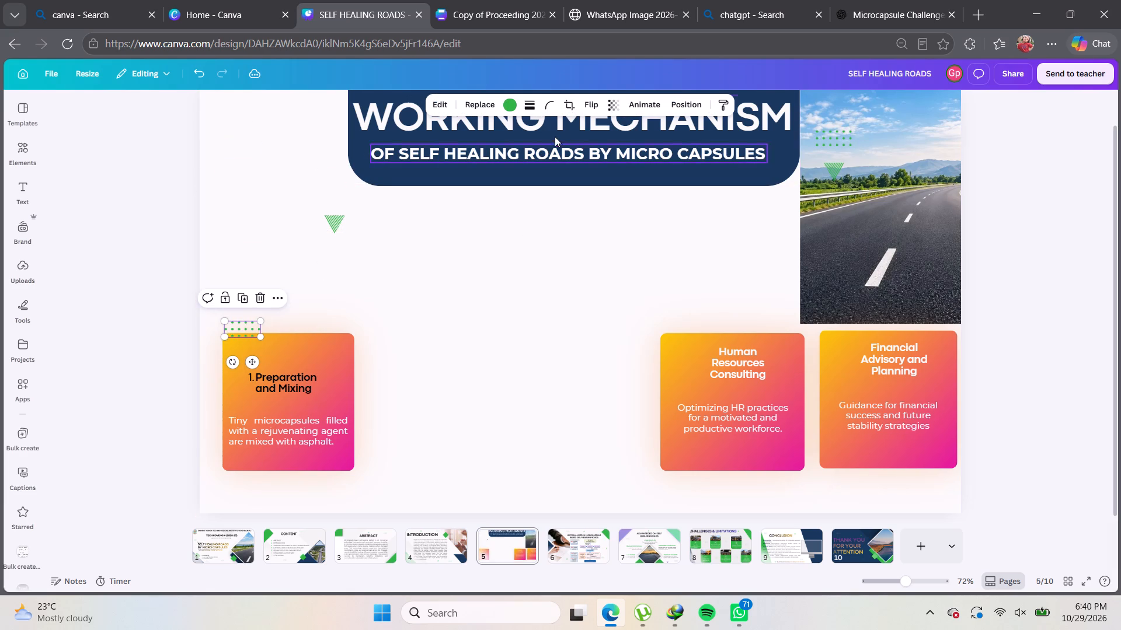
Move the WORKING MECHANISM title and its subtitle off the dark blue banner into the empty area below it.
drag(607, 134, 571, 254)
drag(629, 156, 626, 219)
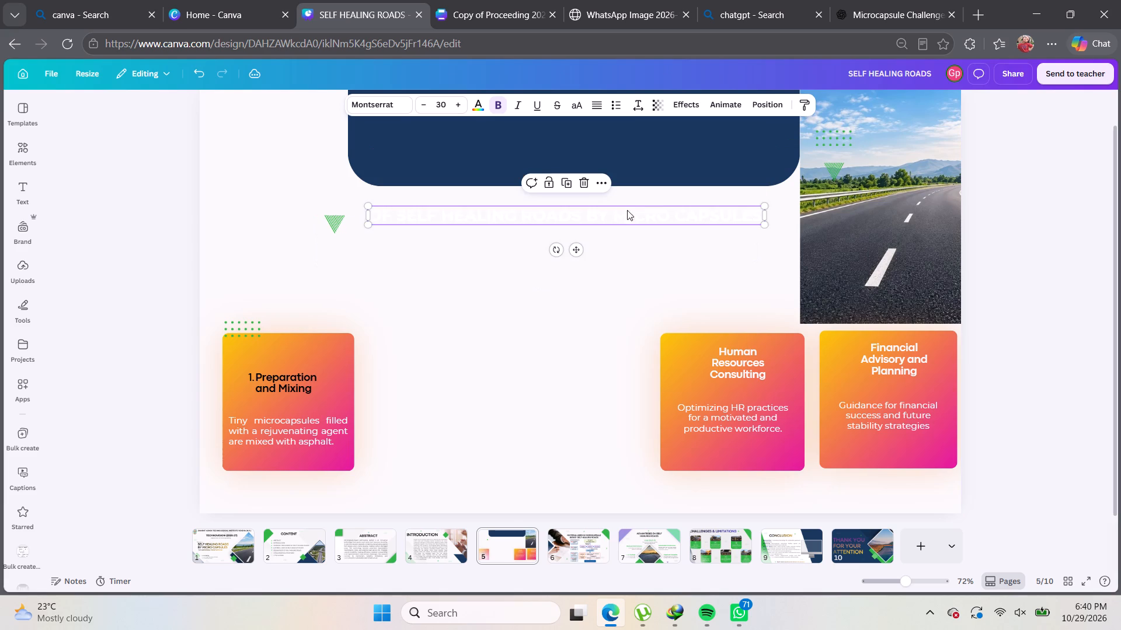
Reduce the dark blue banner to a shallow strip and place it in the slide's upper-left corner.
drag(656, 143, 499, 155)
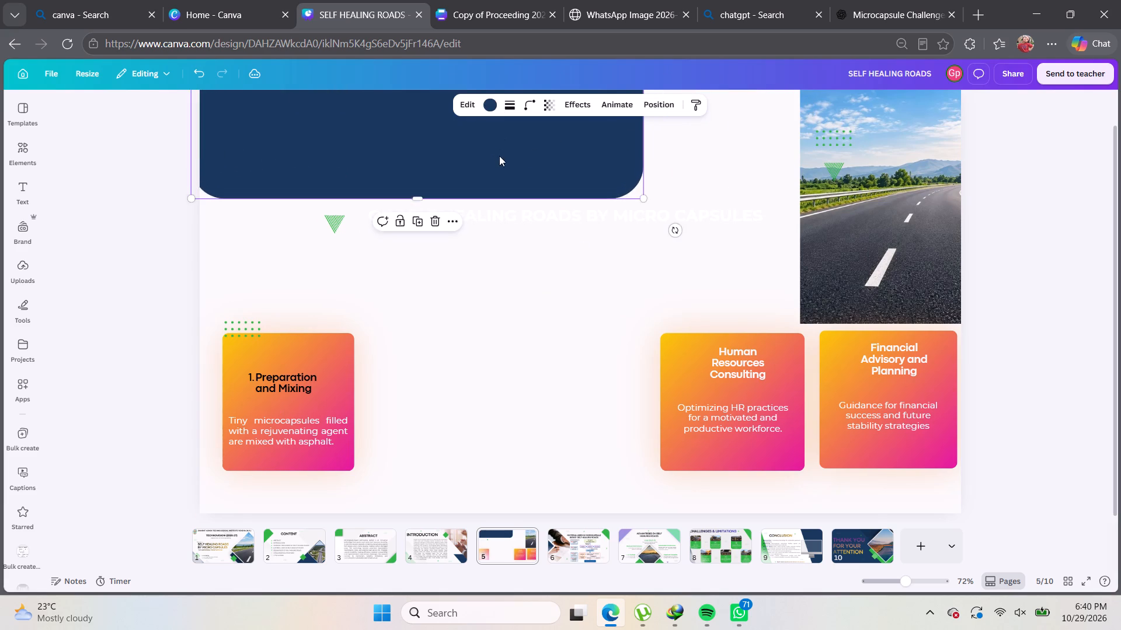
drag(504, 156, 513, 143)
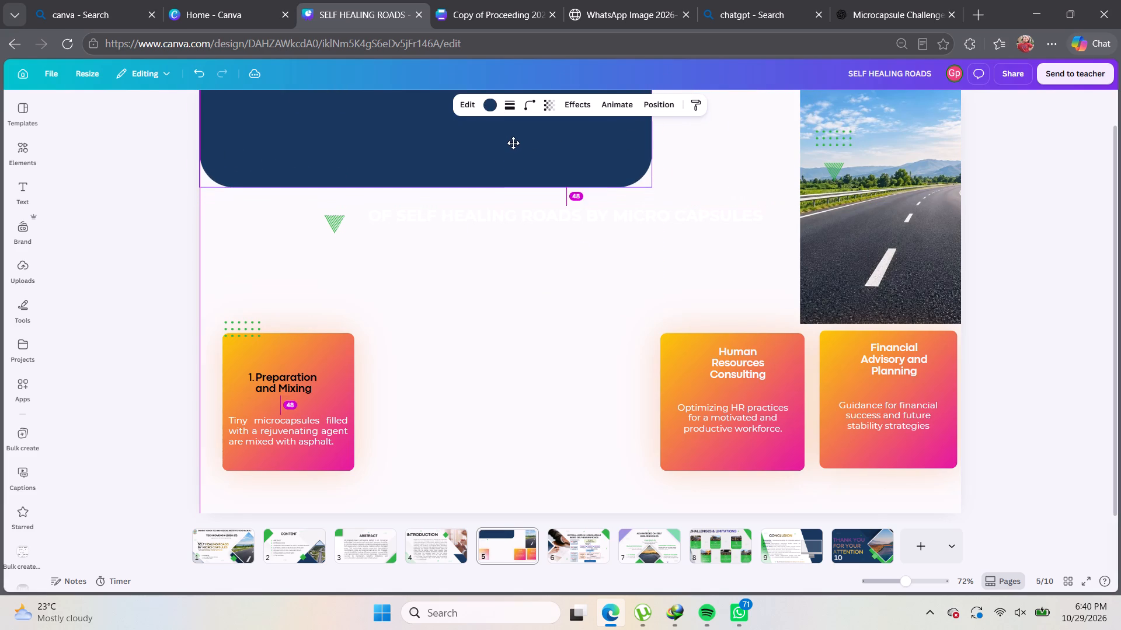
drag(513, 143, 513, 139)
drag(509, 142, 522, 256)
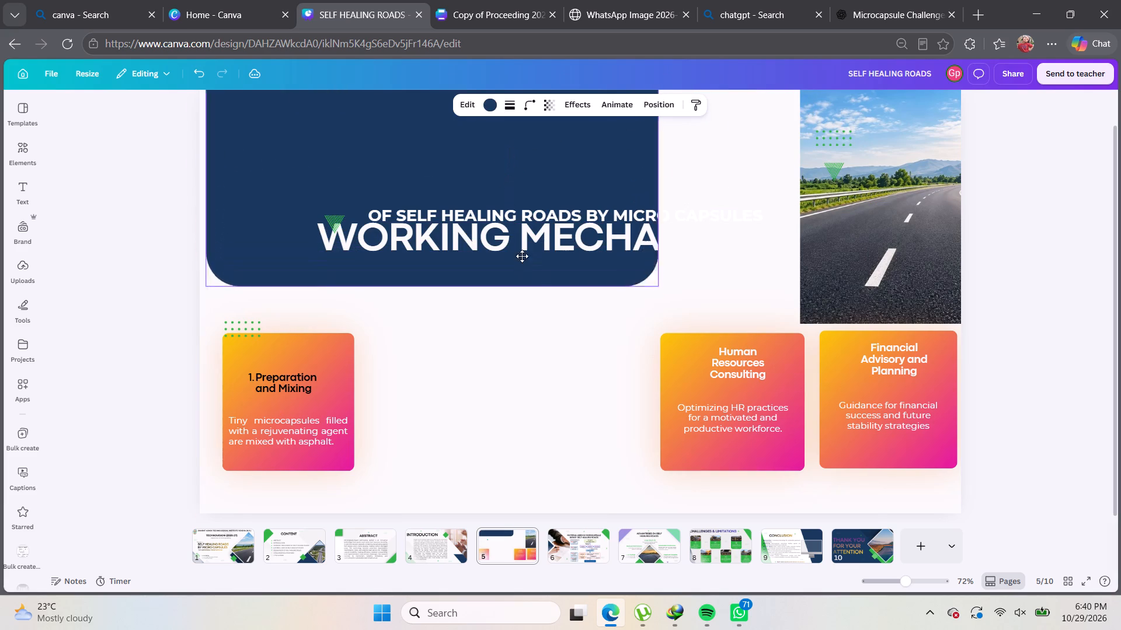
drag(522, 256, 521, 307)
click(519, 292)
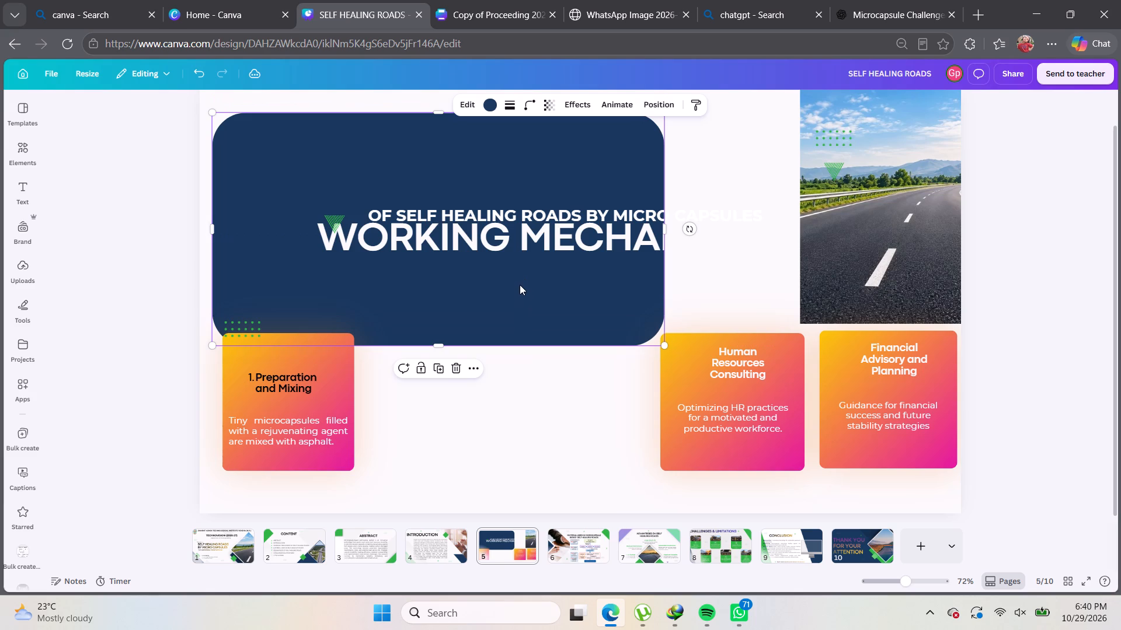
drag(660, 345, 663, 295)
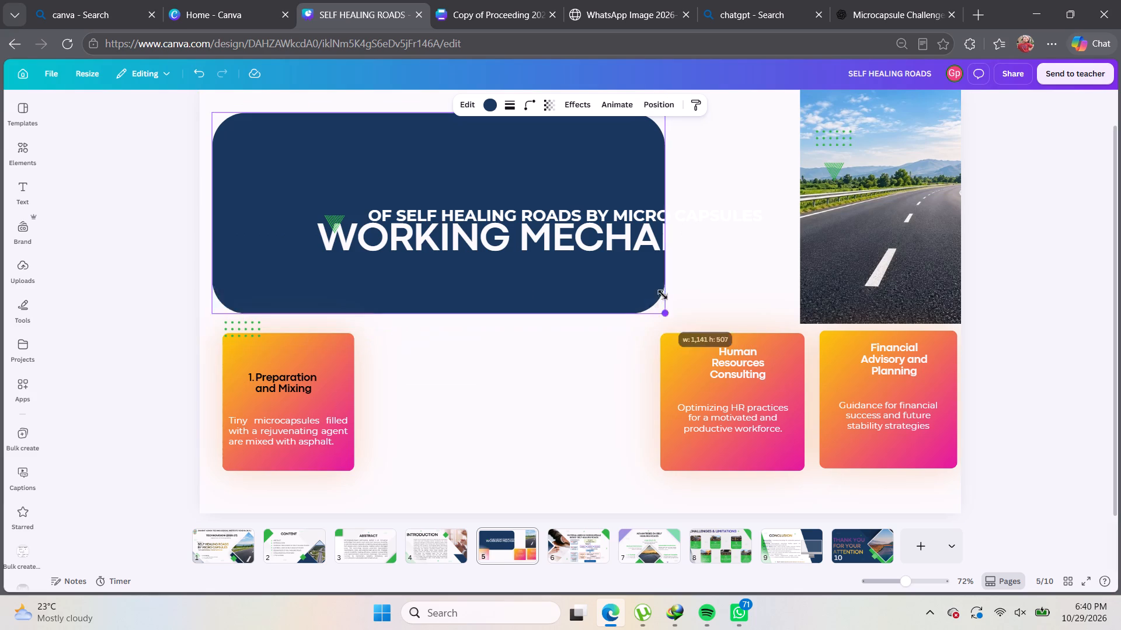
drag(663, 295, 650, 183)
drag(598, 153, 597, 152)
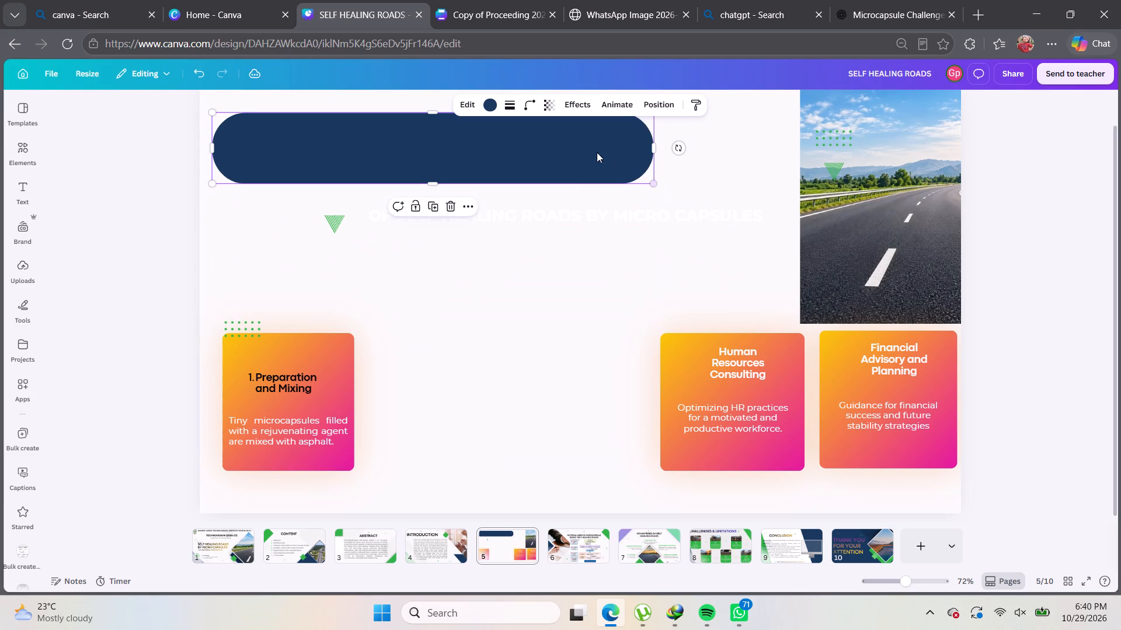
drag(597, 152, 579, 133)
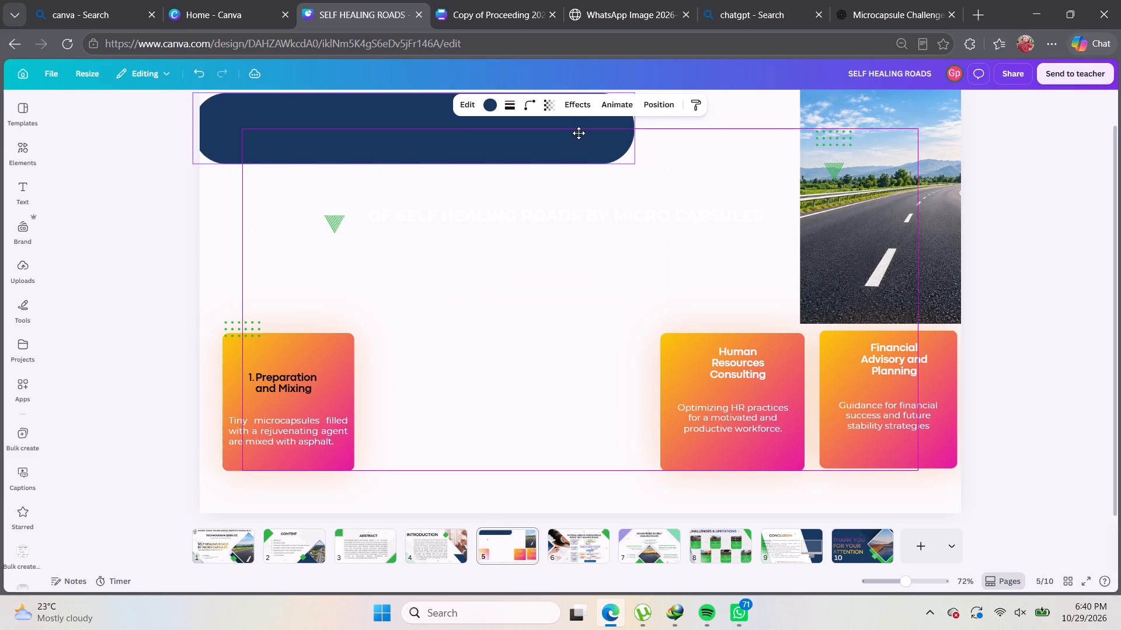
drag(579, 133, 577, 119)
Place the WORKING MECHANISM title on the relocated banner with the subtitle OF SELF HEALING ROADS BY MICRO CAPSULES directly beneath it.
click(584, 205)
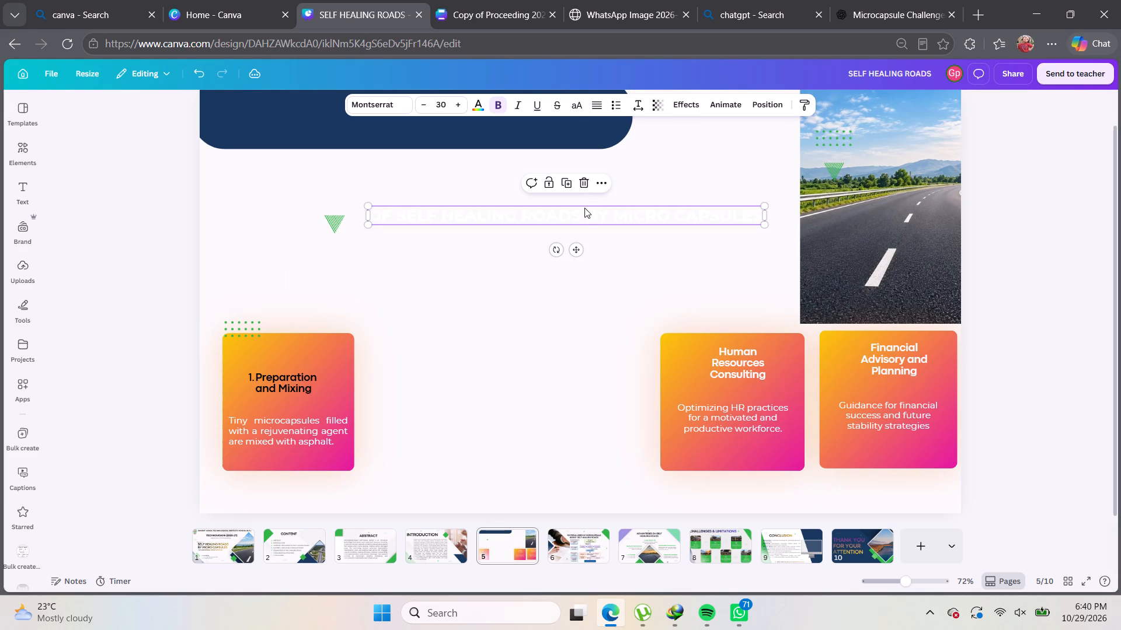
click(506, 174)
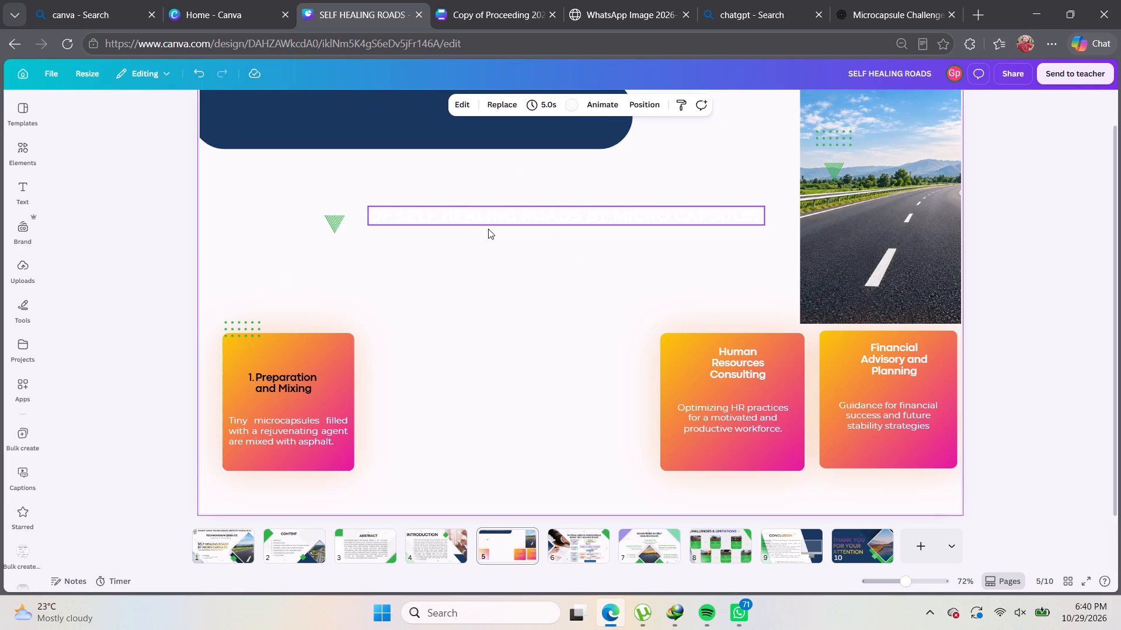
click(488, 229)
drag(488, 223, 380, 93)
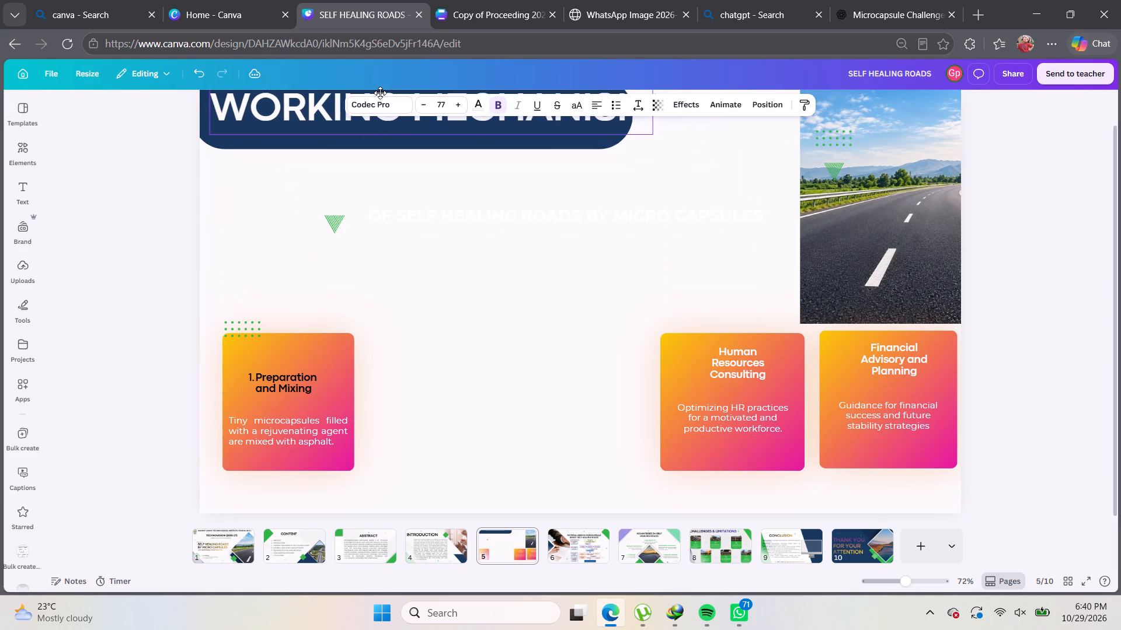
drag(380, 93, 378, 93)
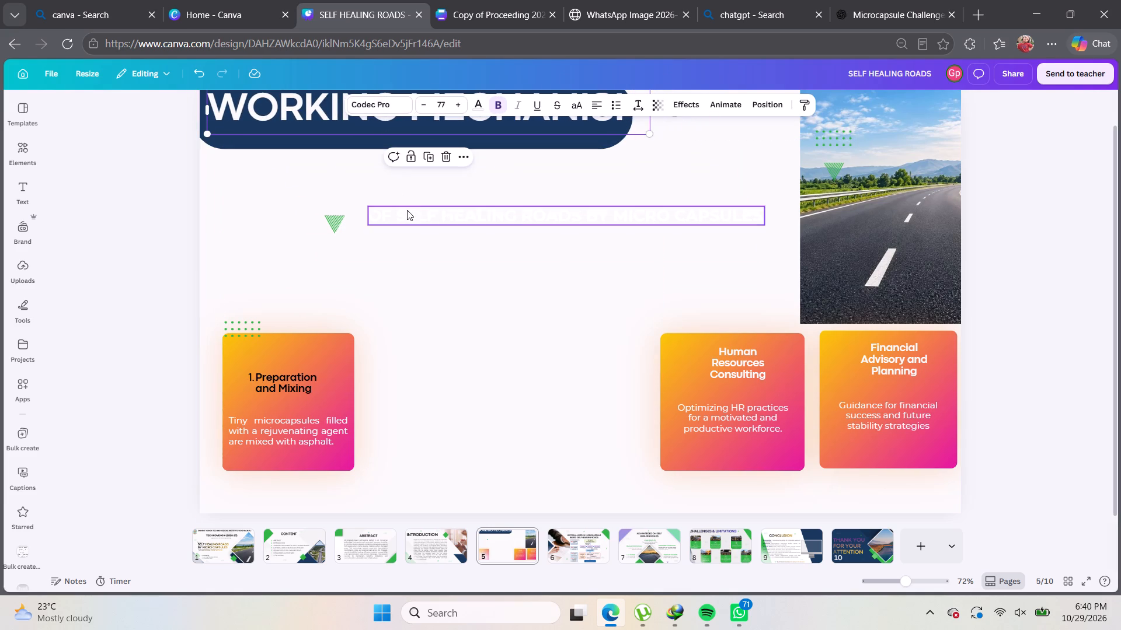
click(407, 210)
drag(516, 215, 379, 129)
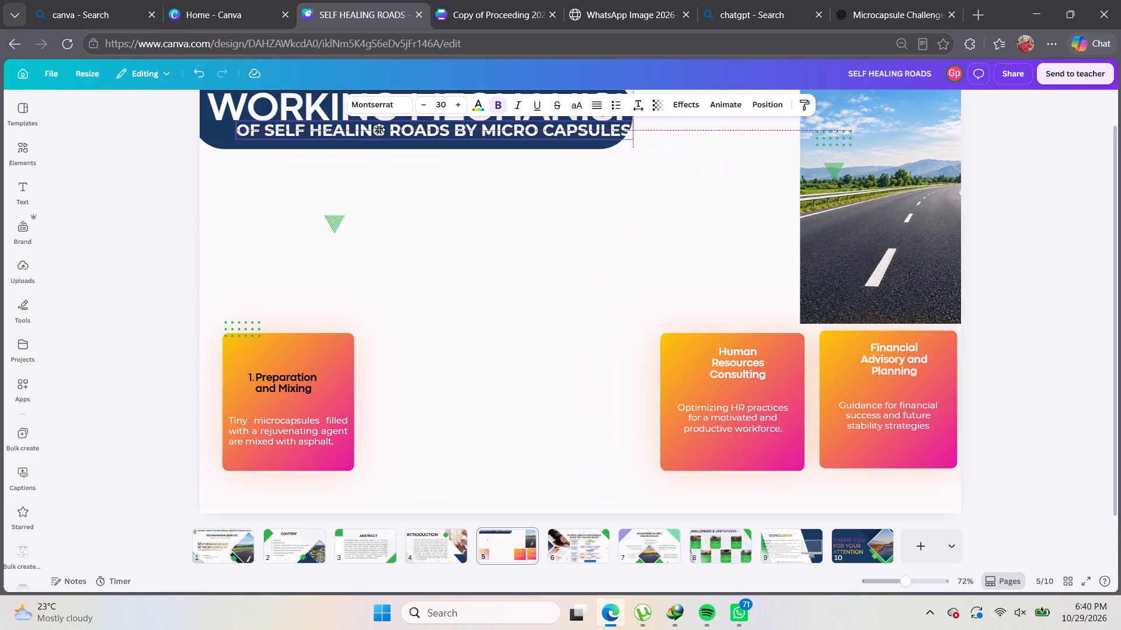
drag(379, 129, 363, 131)
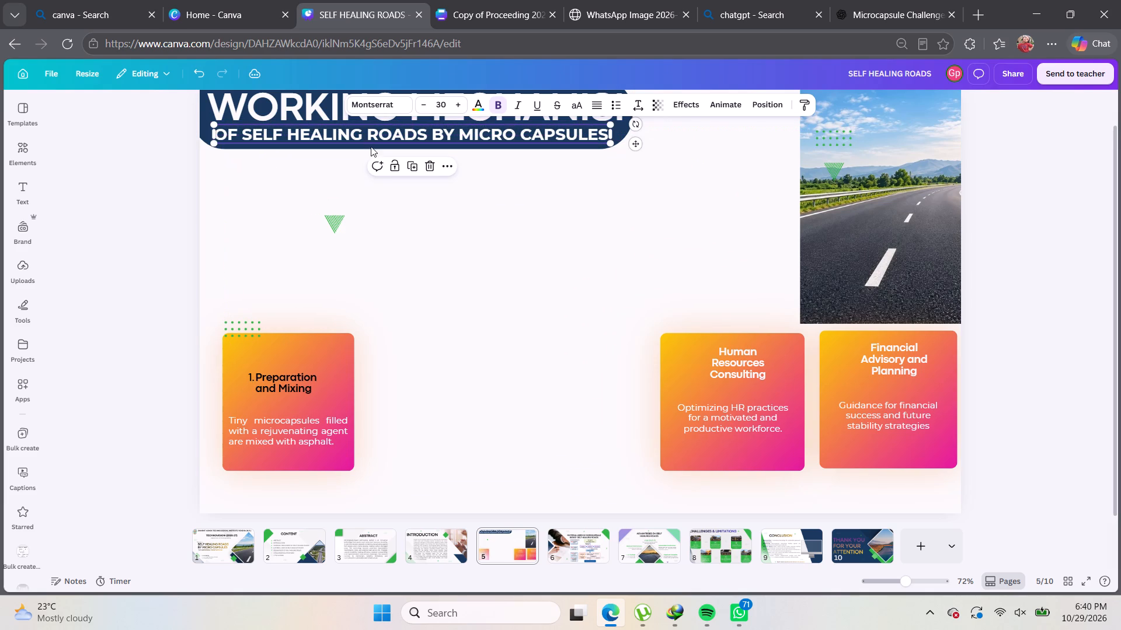
Widen the dark blue banner toward the road photo so it extends slightly past the end of the WORKING MECHANISM title.
click(463, 243)
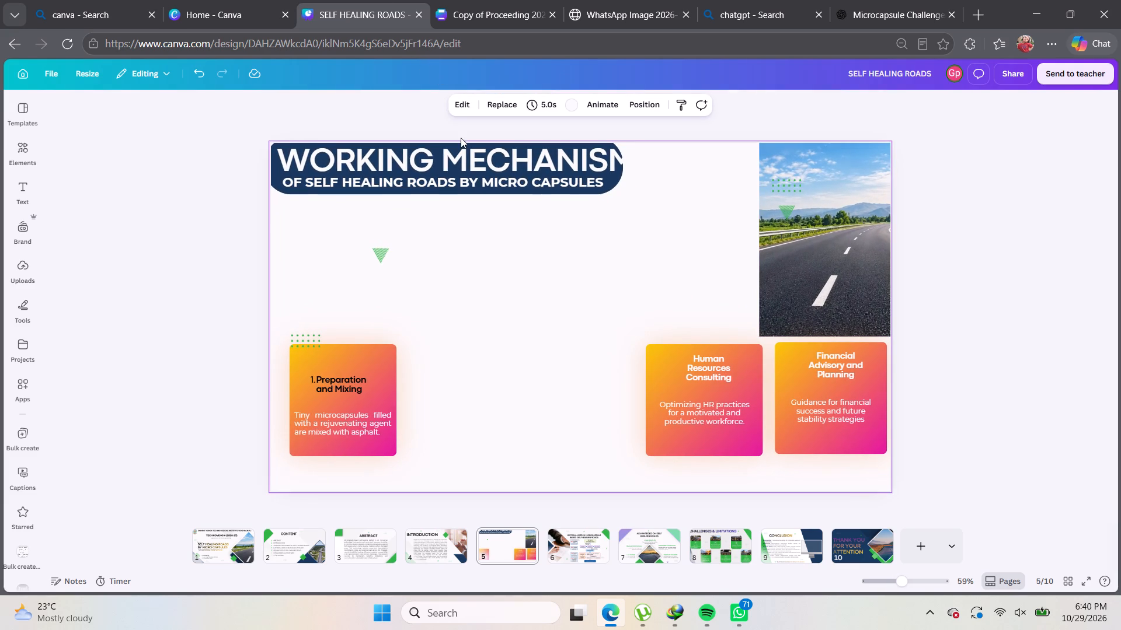
click(615, 187)
drag(627, 166, 649, 170)
click(604, 250)
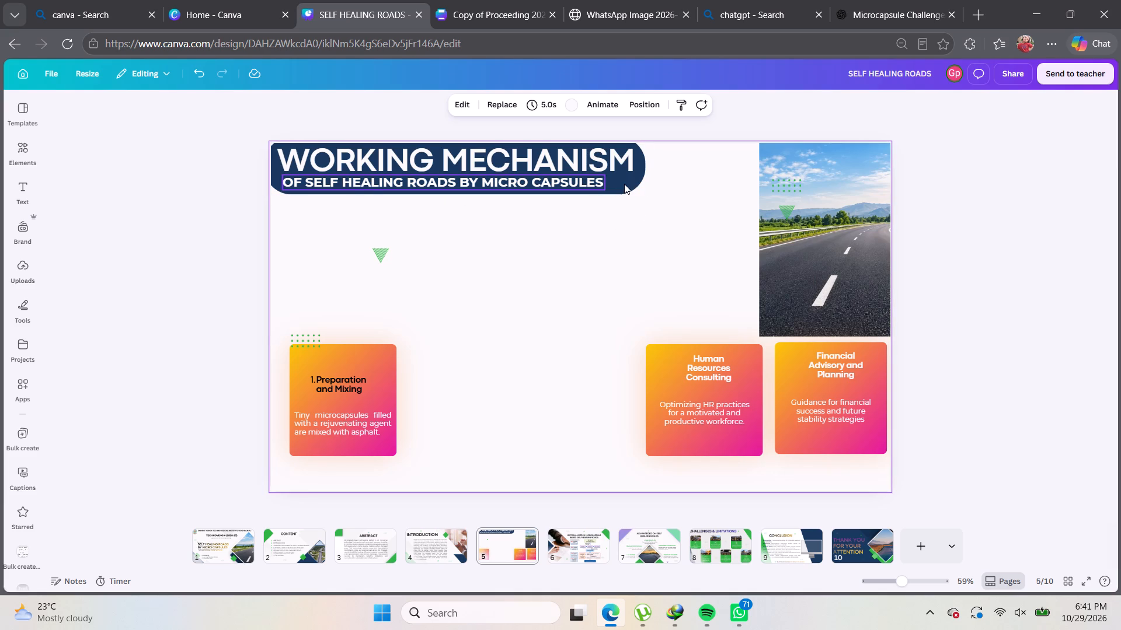
click(645, 173)
drag(647, 169, 657, 168)
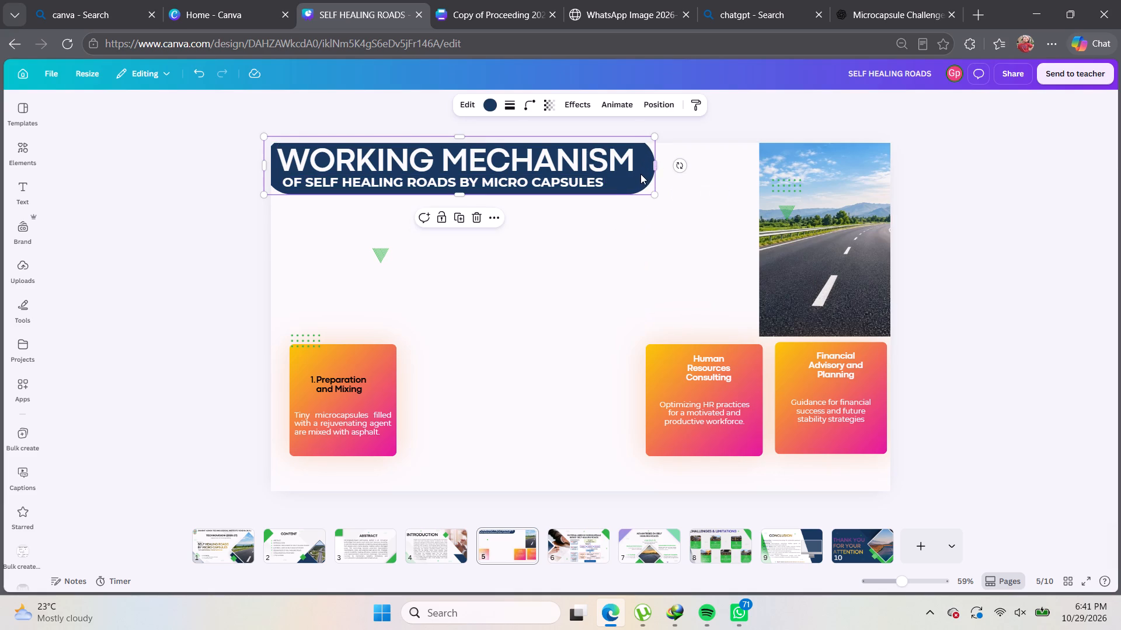
Shift the dark blue banner slightly up and left, and widen it so its rounded end just clears the WORKING MECHANISM title.
drag(640, 176, 626, 178)
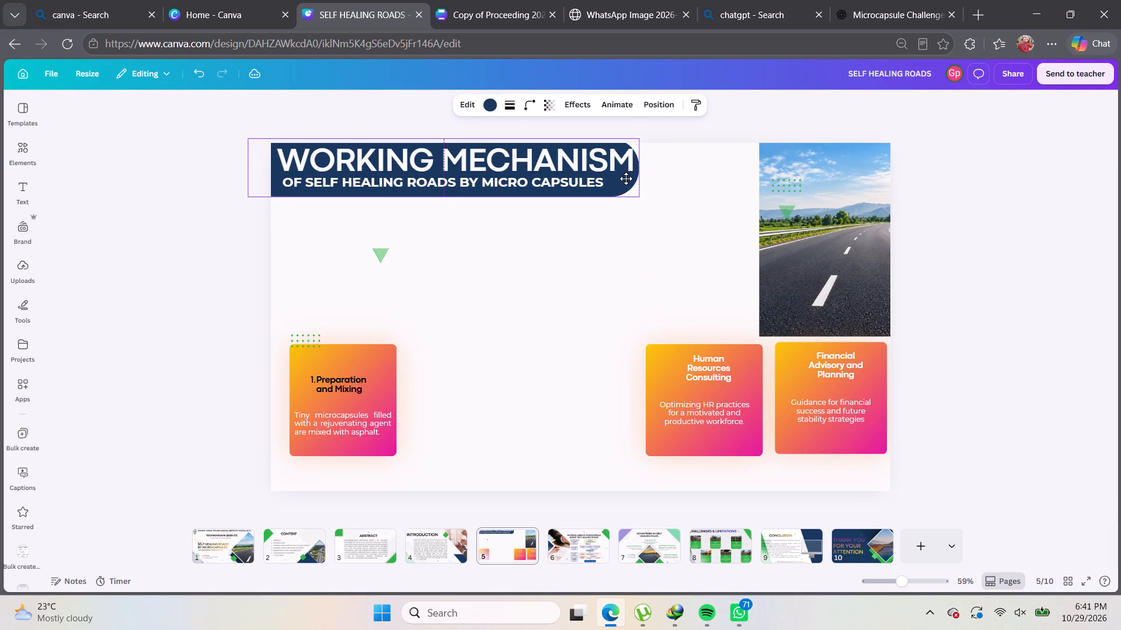
drag(626, 178, 624, 178)
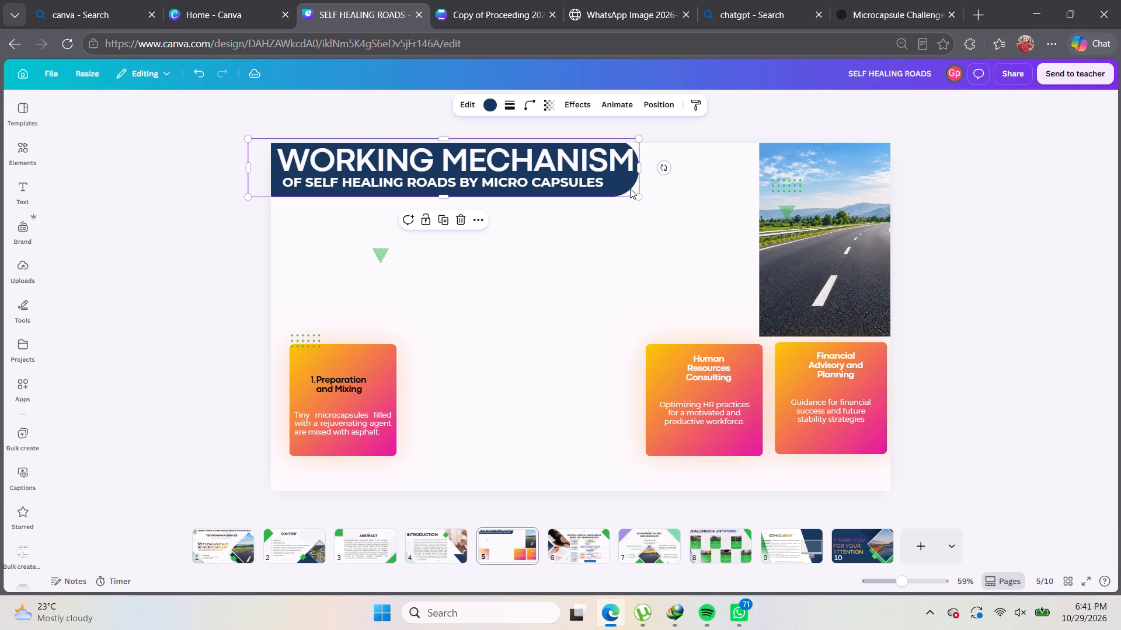
drag(626, 187, 632, 184)
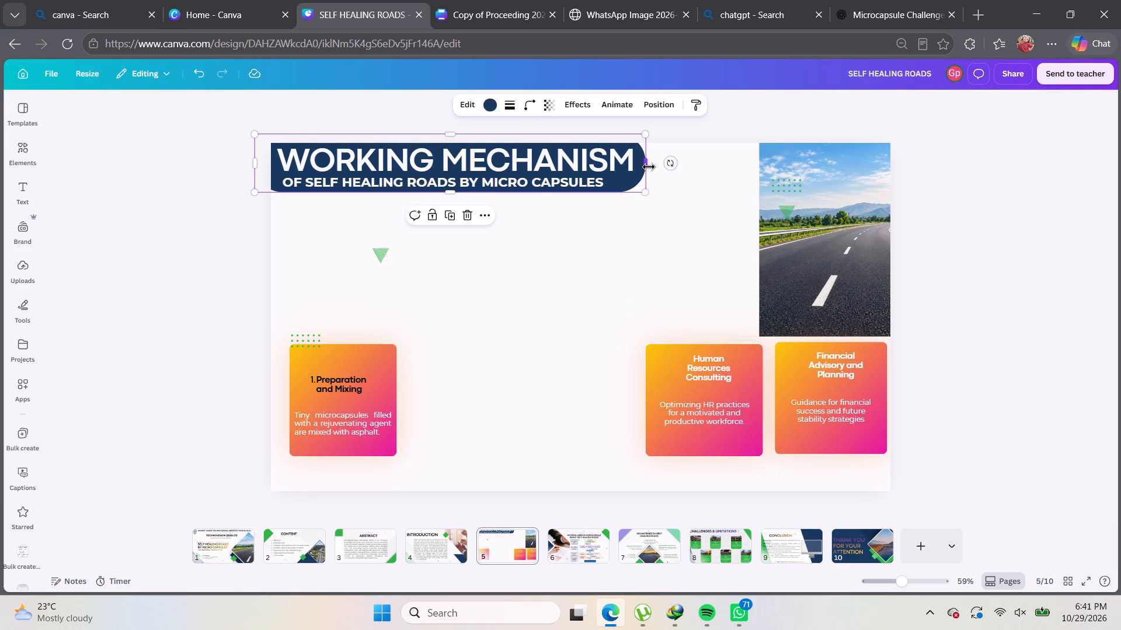
click(634, 177)
click(639, 211)
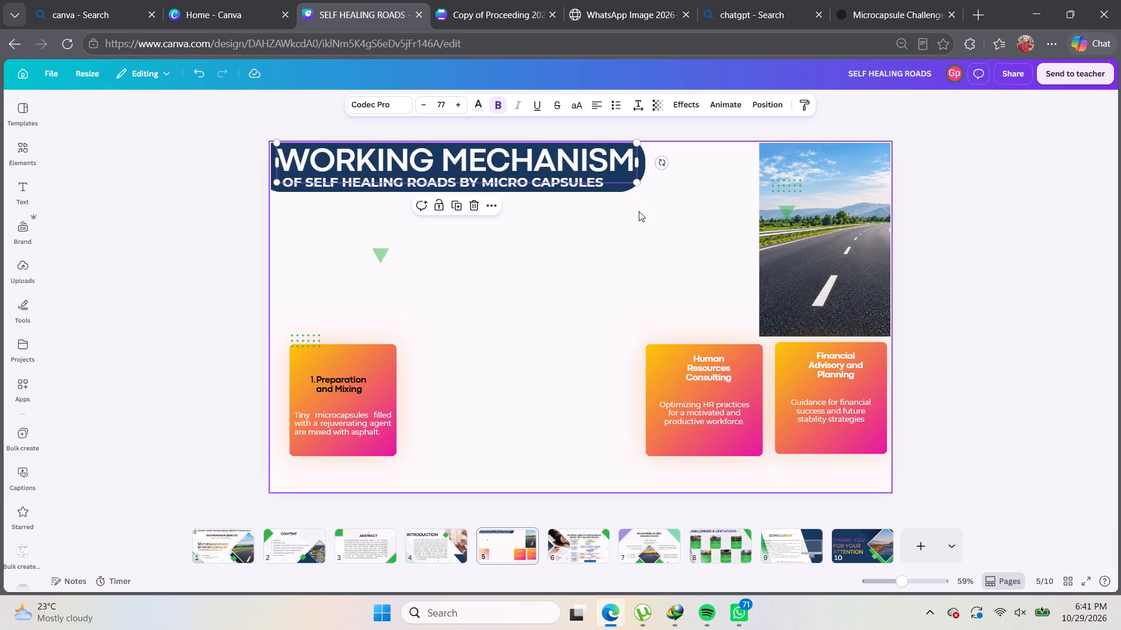
click(635, 185)
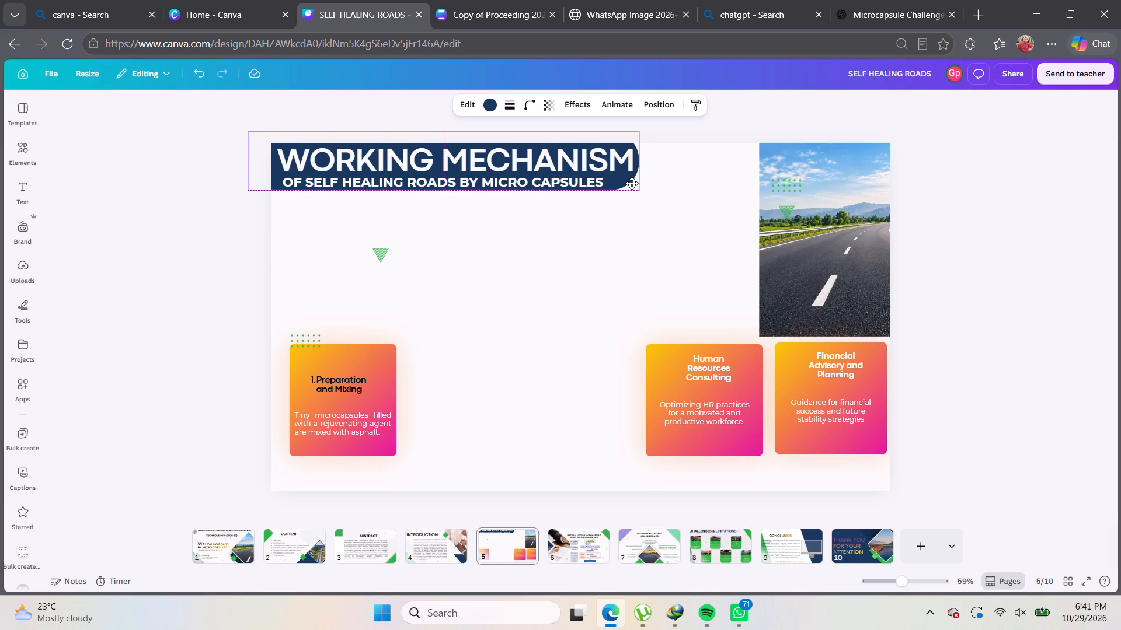
click(636, 220)
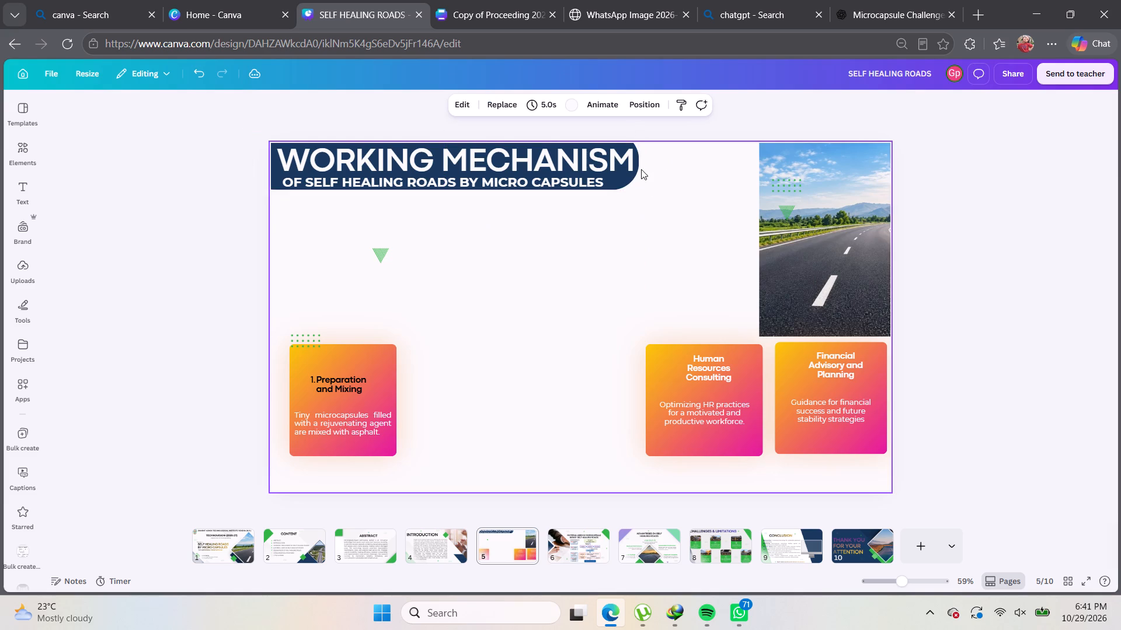
click(636, 164)
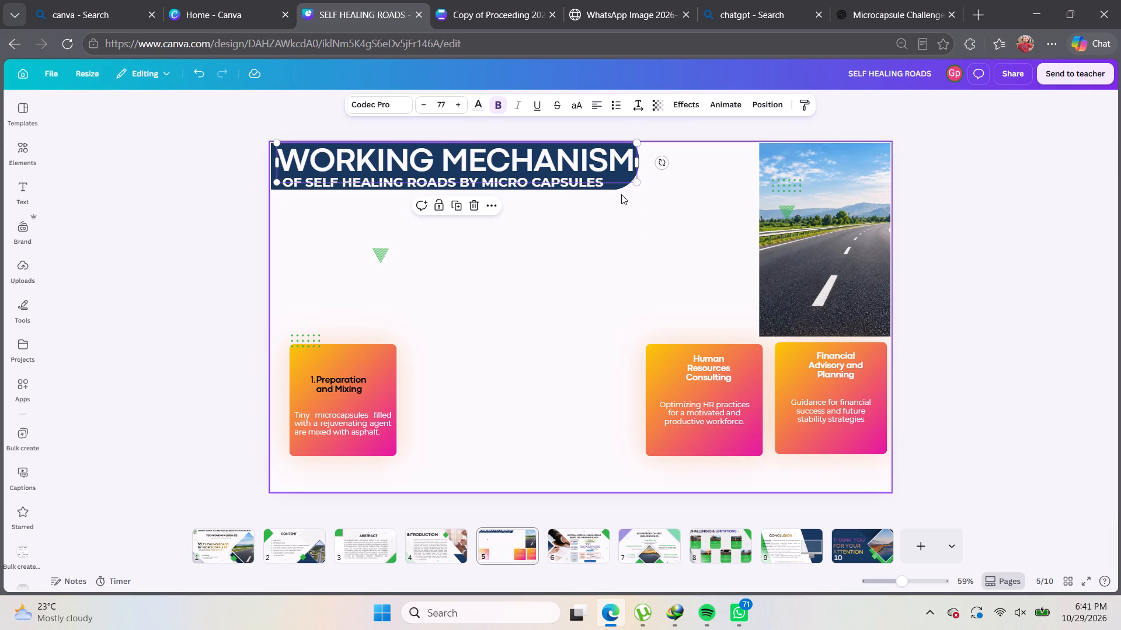
click(621, 185)
drag(640, 164, 646, 164)
click(638, 218)
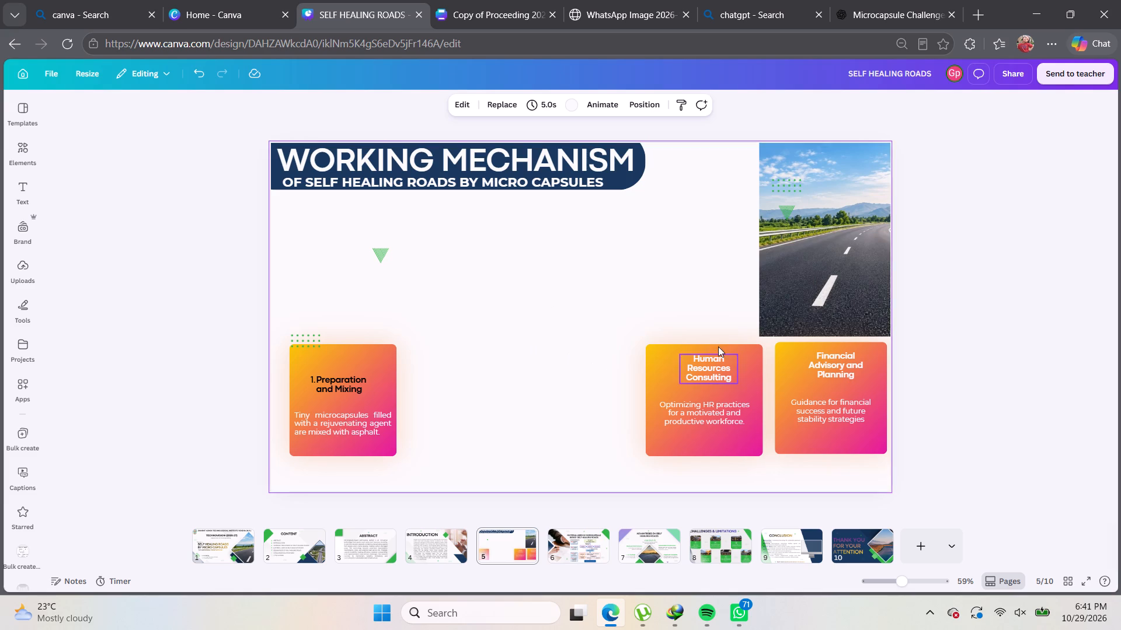
Move the green dot pattern and green triangle near the Preparation and Mixing card into the empty middle of the slide.
click(384, 371)
drag(304, 337, 403, 325)
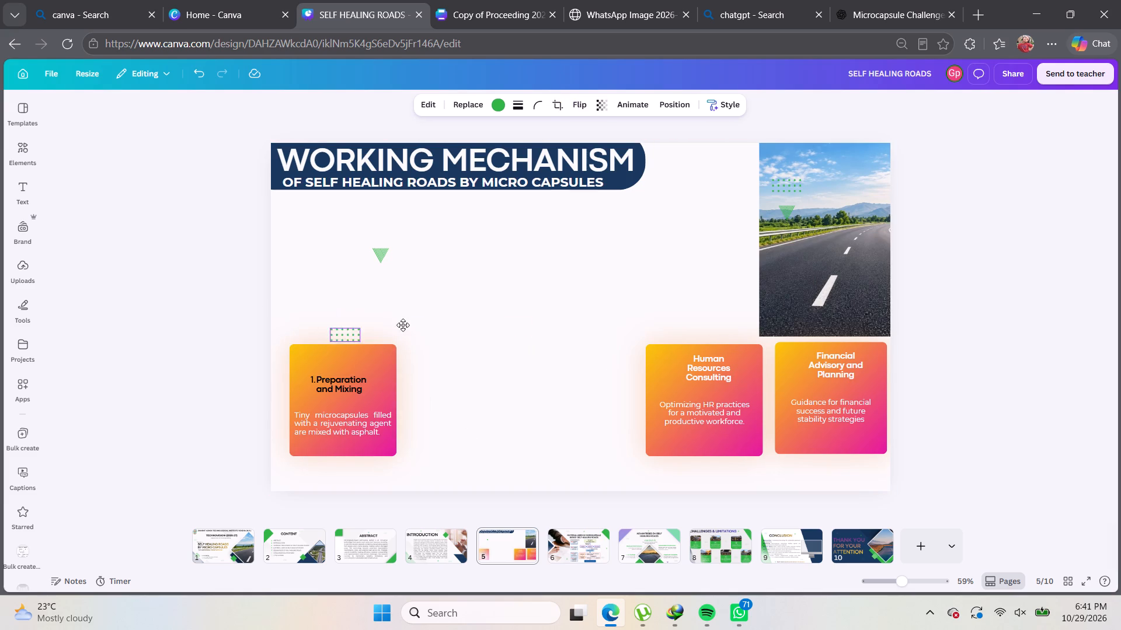
drag(403, 325, 585, 318)
drag(382, 254, 567, 250)
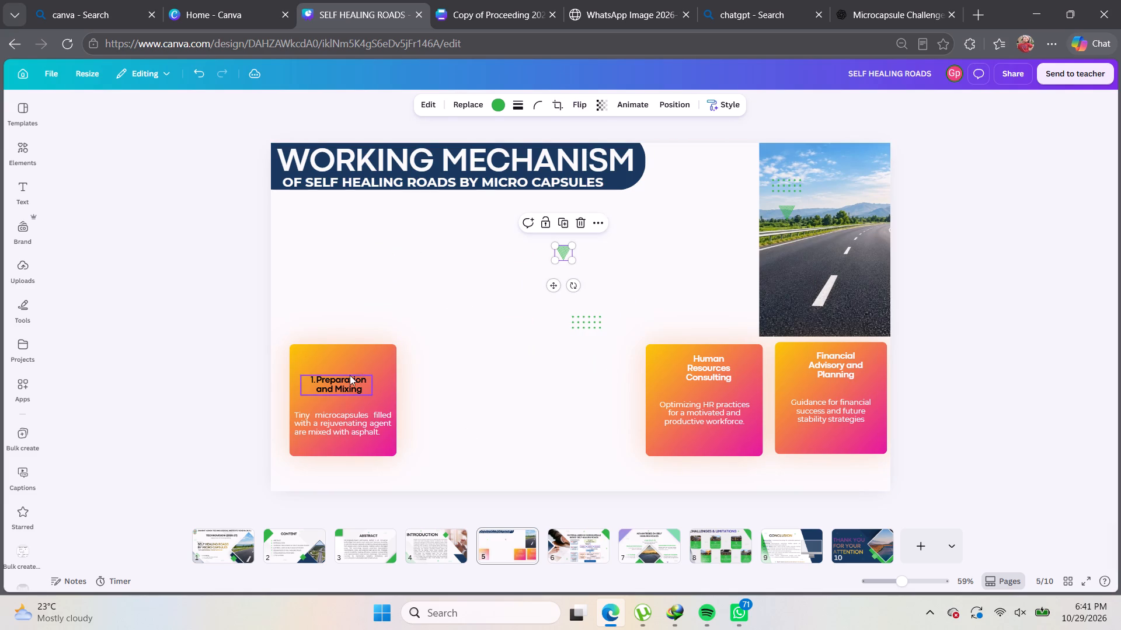
Stretch the Preparation and Mixing card's gradient rectangle into a tall column from below the banner to the slide's bottom, near the left edge.
click(368, 366)
drag(348, 342, 351, 288)
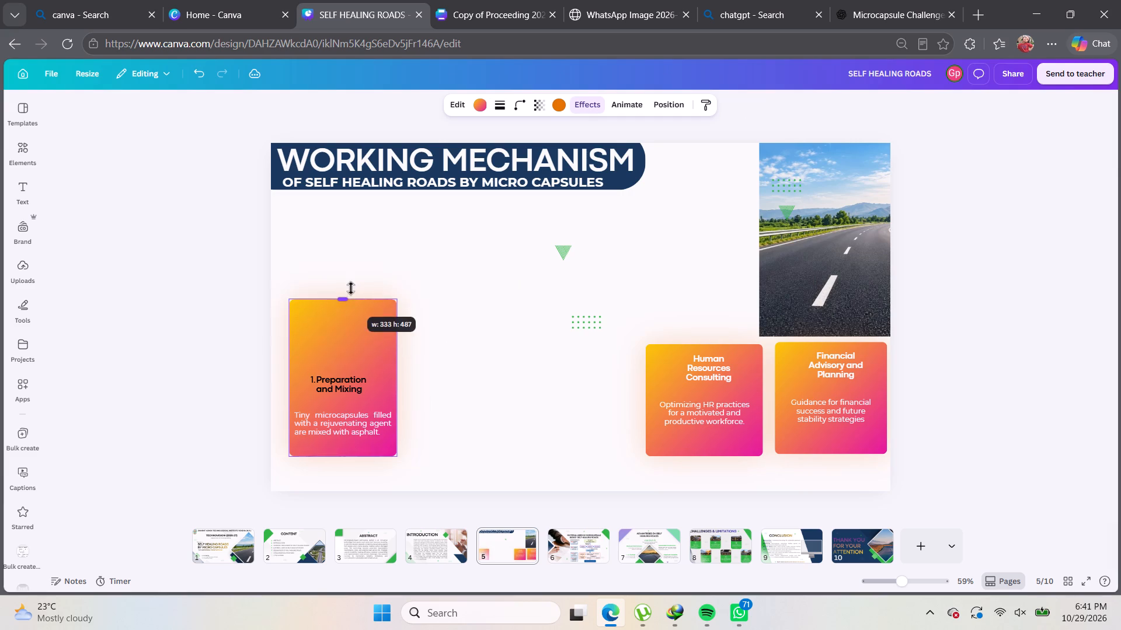
drag(351, 288, 351, 213)
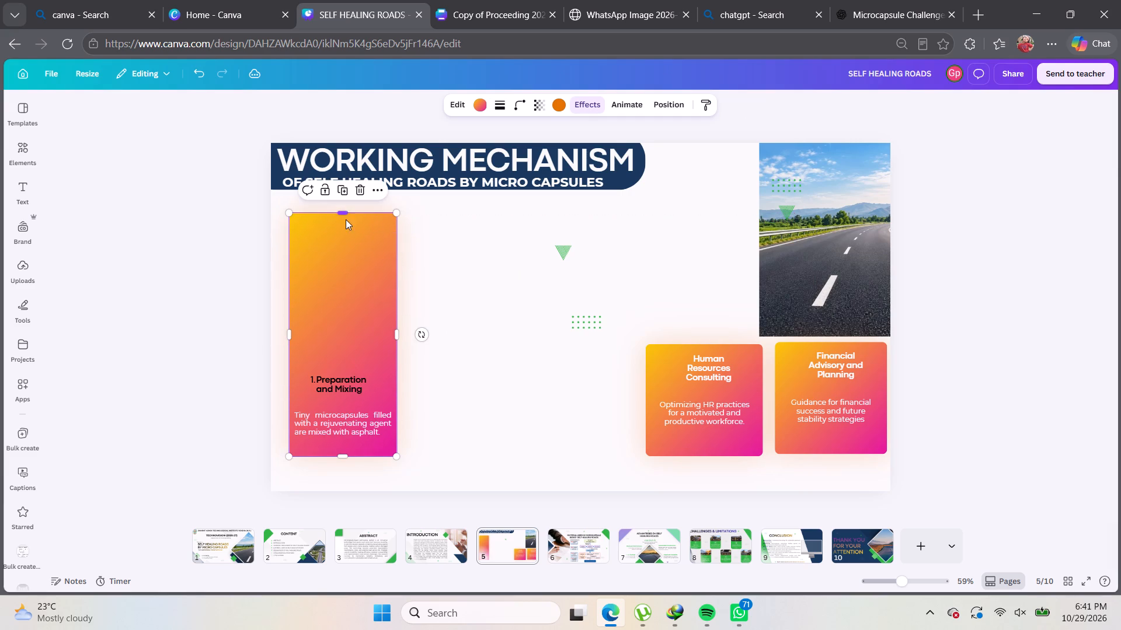
drag(340, 453, 338, 474)
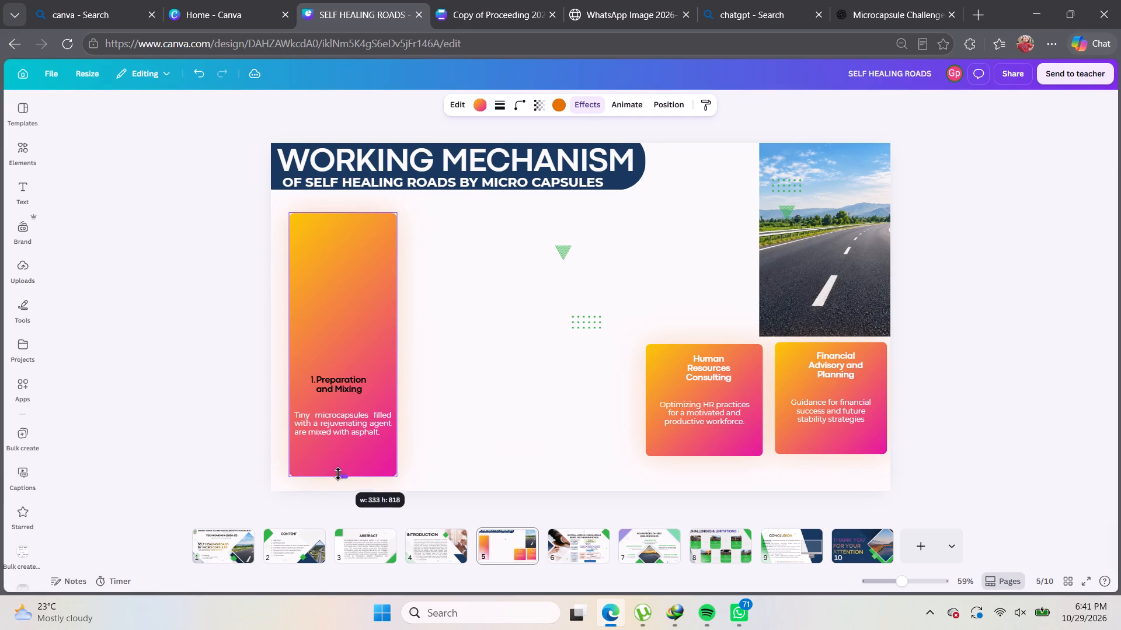
drag(338, 474, 336, 482)
drag(371, 342, 355, 338)
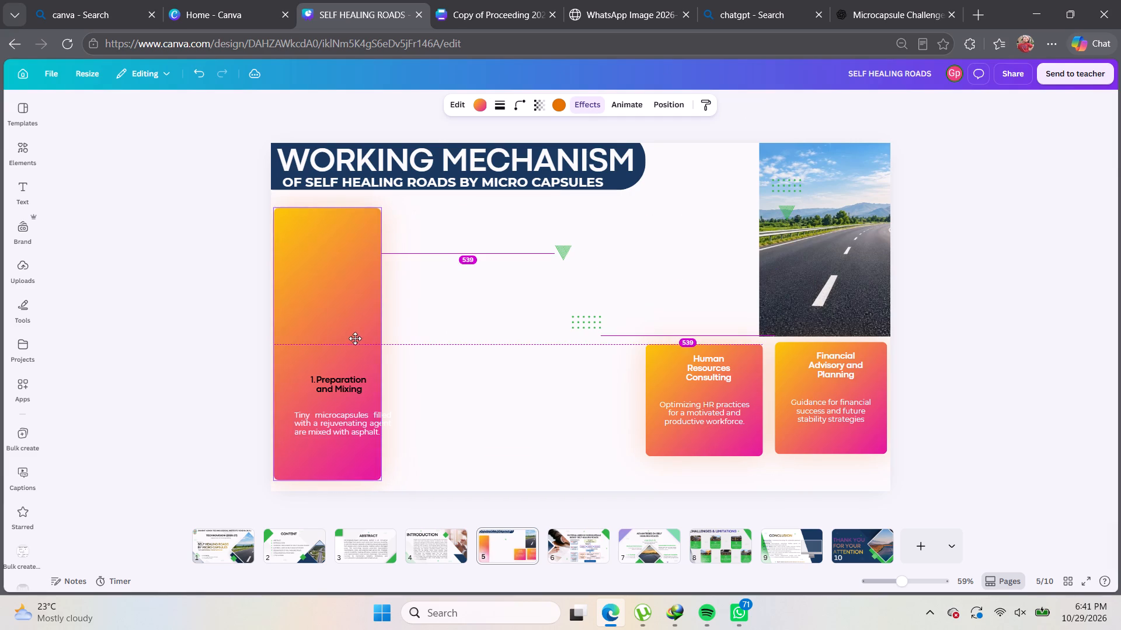
drag(355, 338, 358, 344)
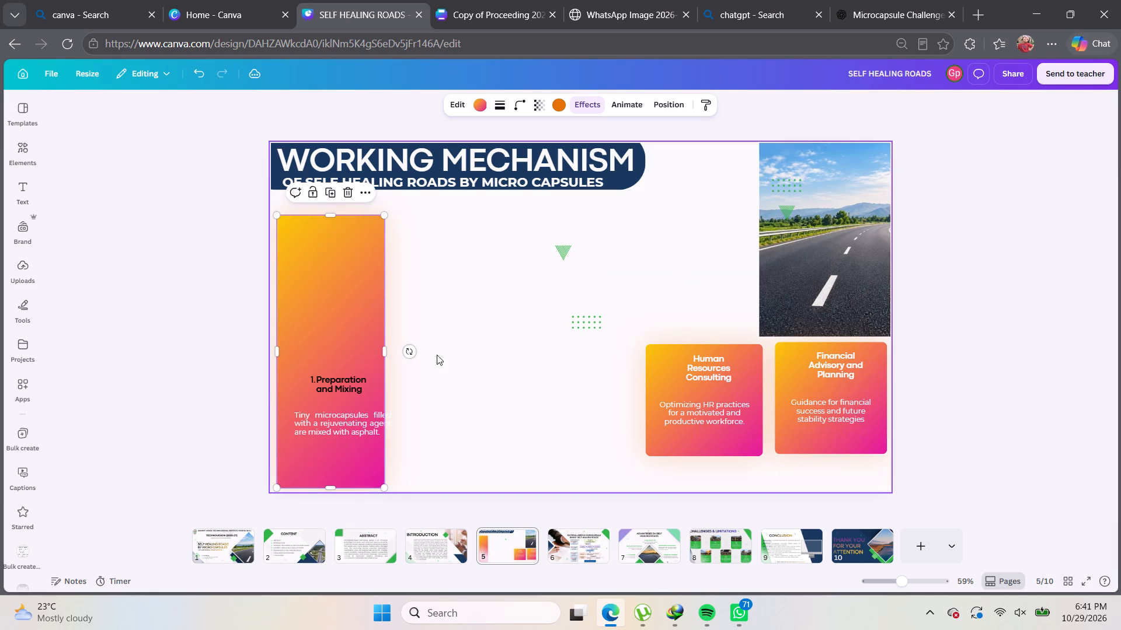
click(448, 365)
click(343, 327)
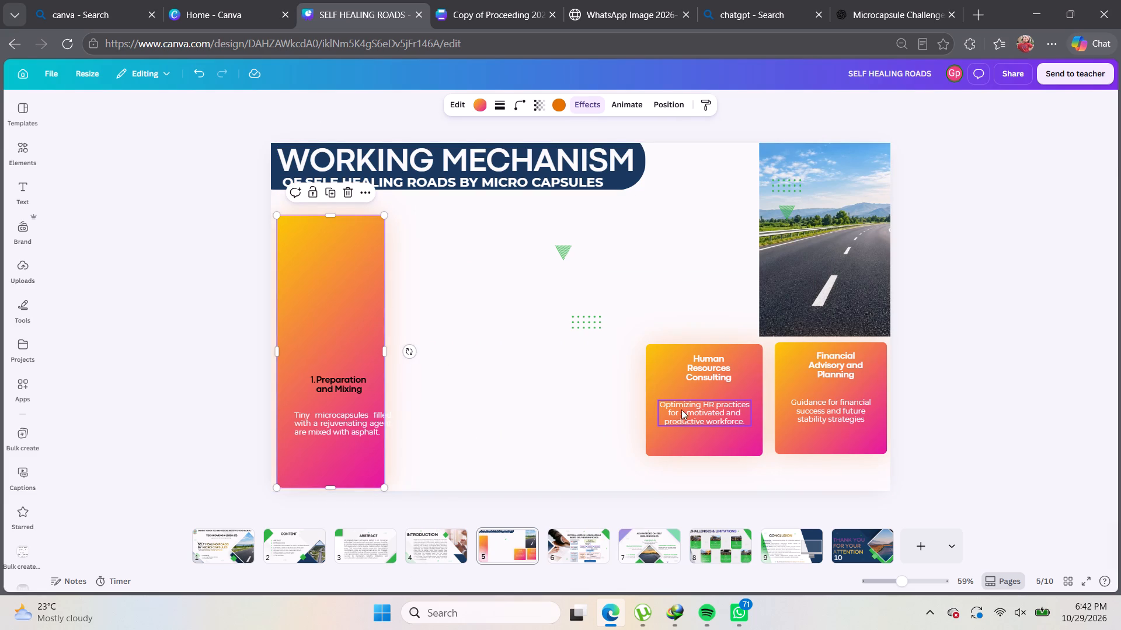
right_drag(706, 394, 726, 401)
Reshape the road photo into a strip about 749 wide beside the banner, matching the banner's height.
click(850, 209)
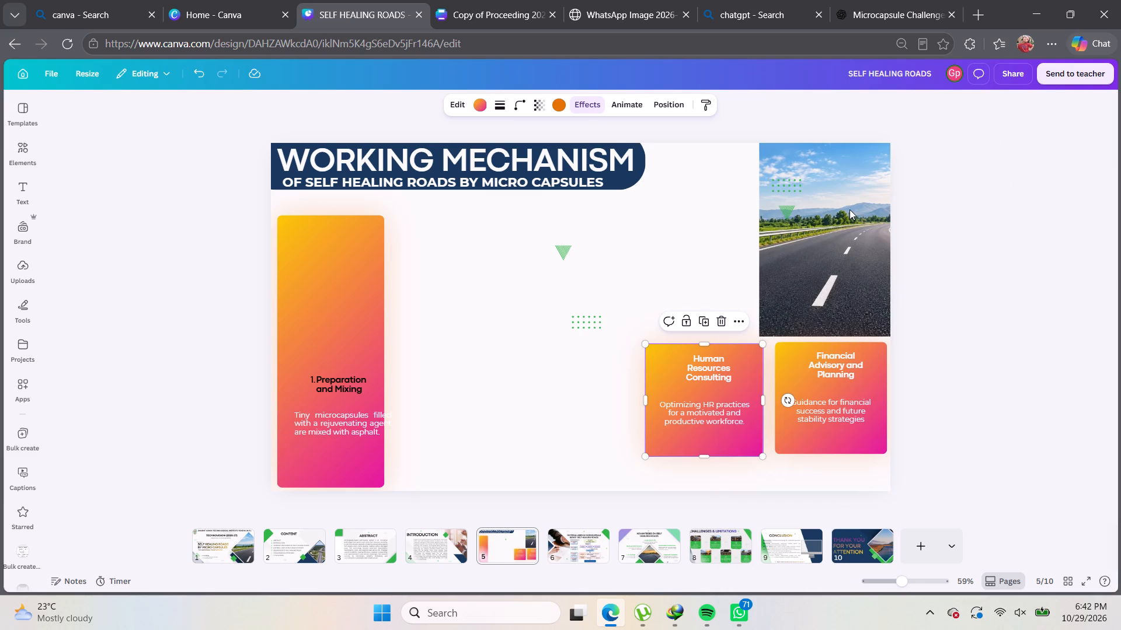
click(845, 238)
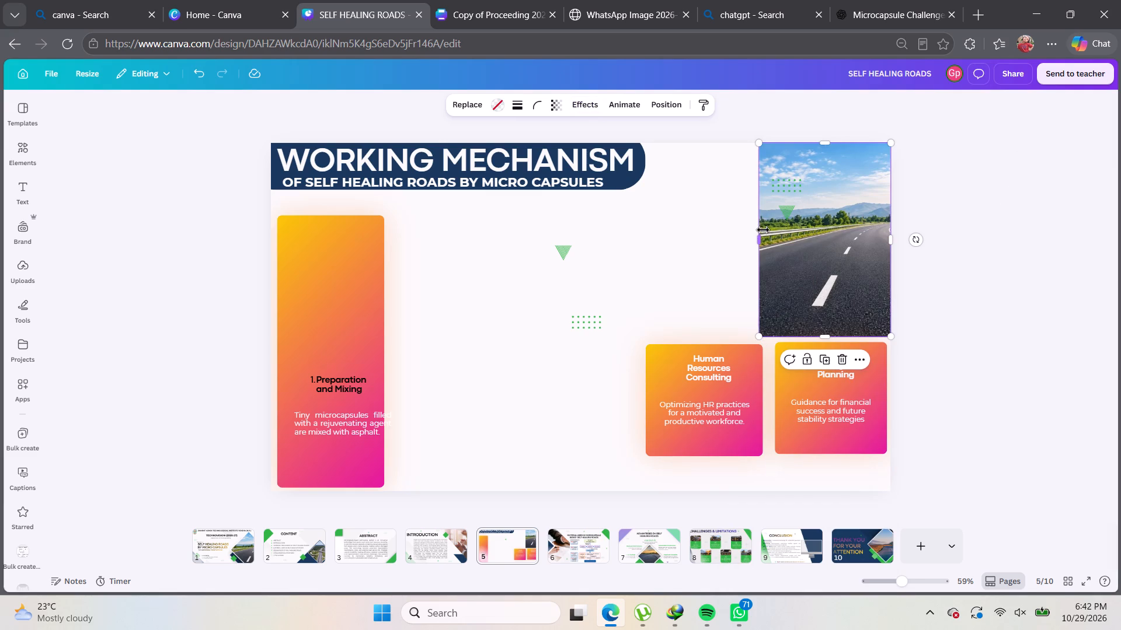
drag(763, 242, 653, 192)
drag(773, 338, 775, 319)
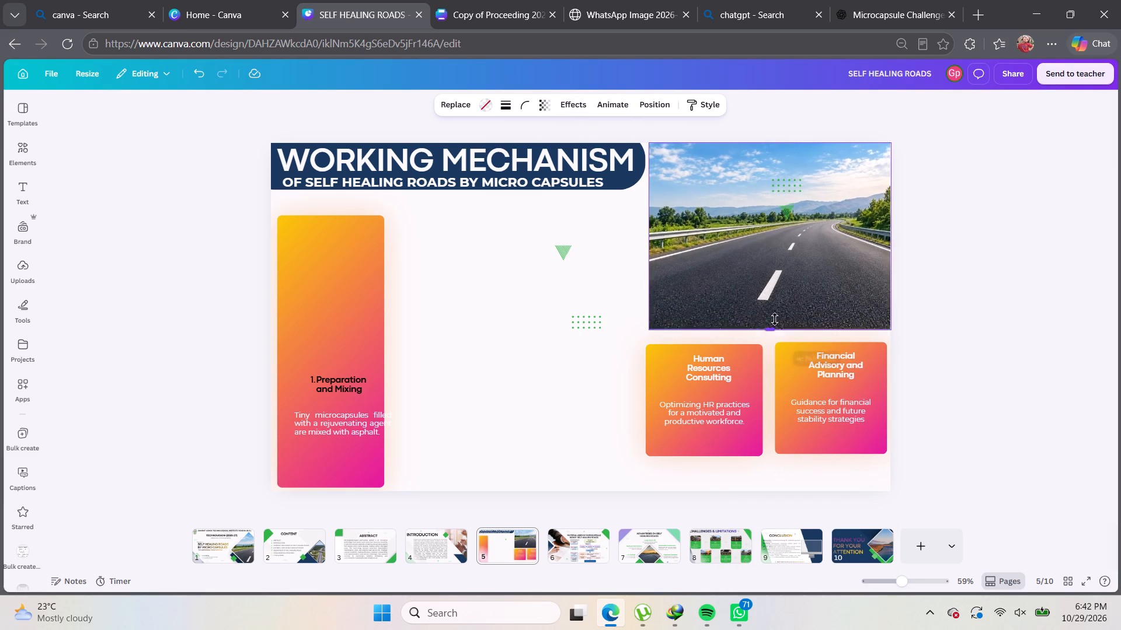
drag(775, 319, 774, 204)
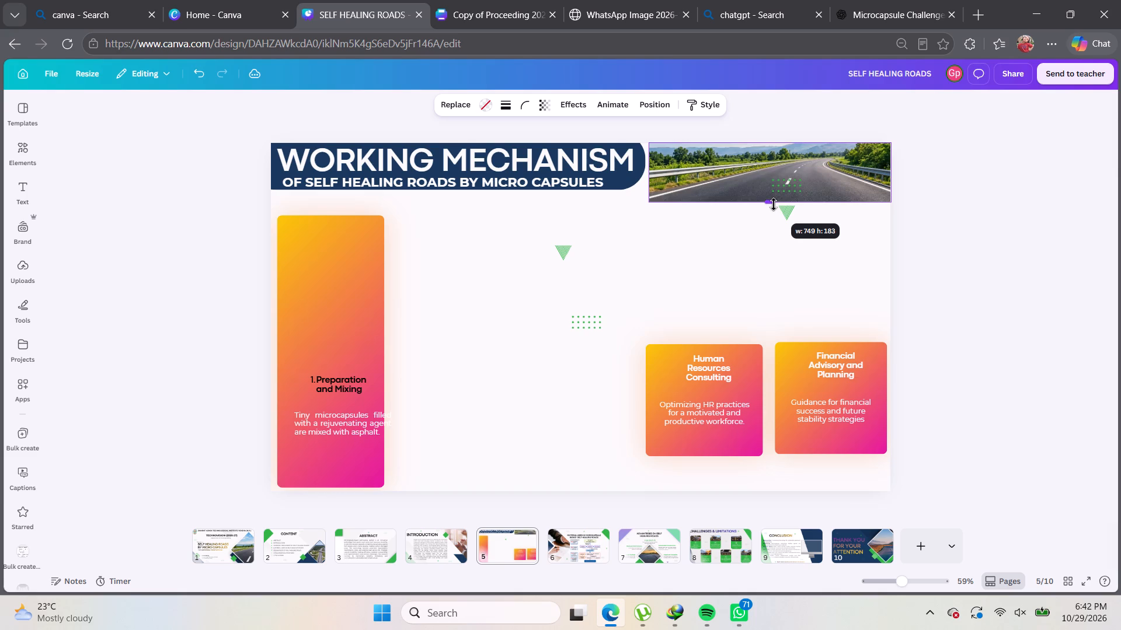
drag(774, 204, 771, 192)
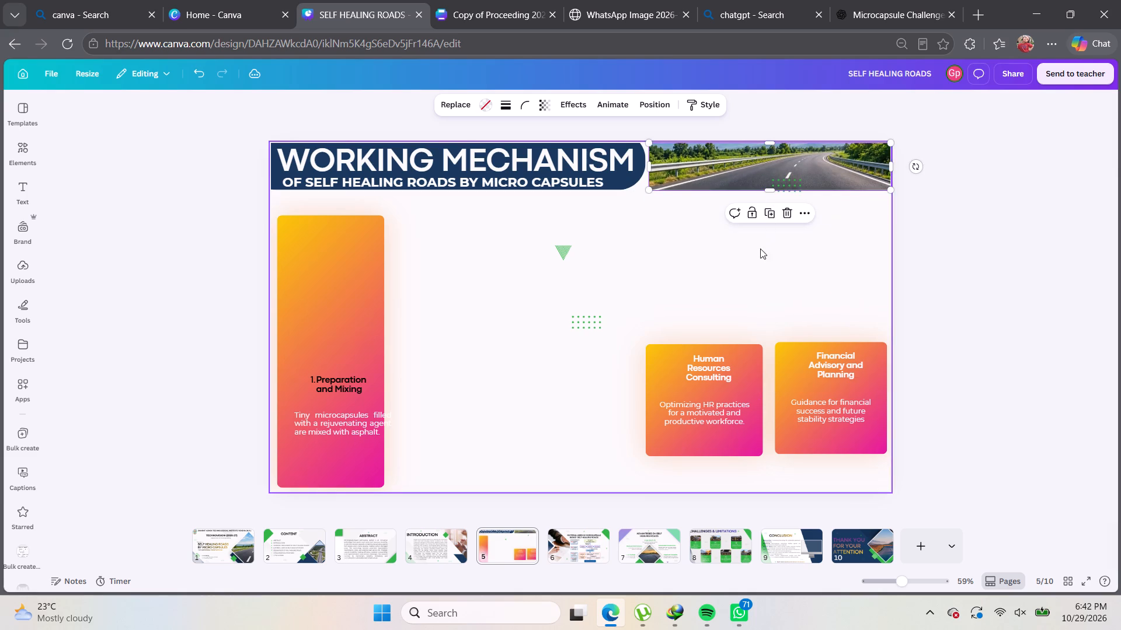
click(758, 258)
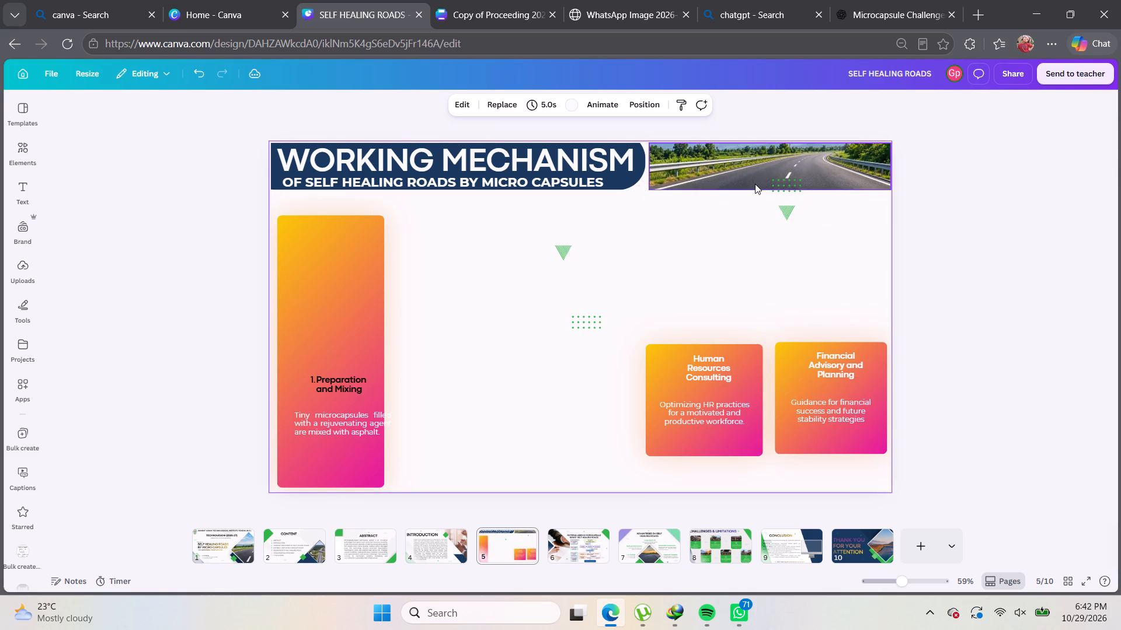
Line up the photo's dot pattern, the central green triangle and the central dot pattern in a row just beneath the banner.
drag(788, 182, 575, 200)
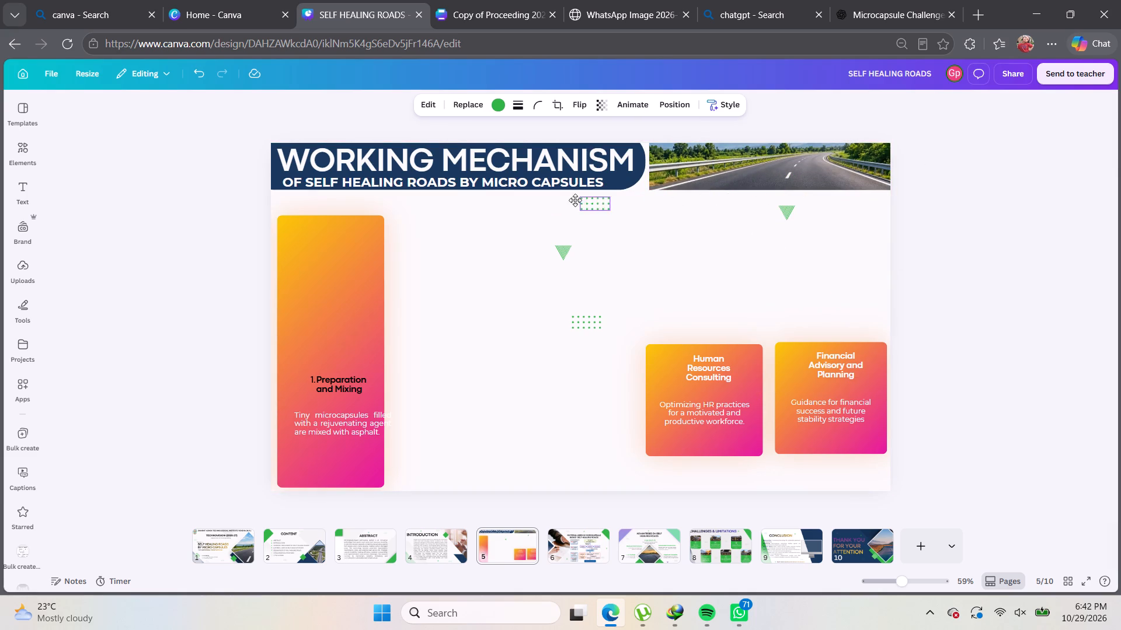
drag(575, 200, 346, 197)
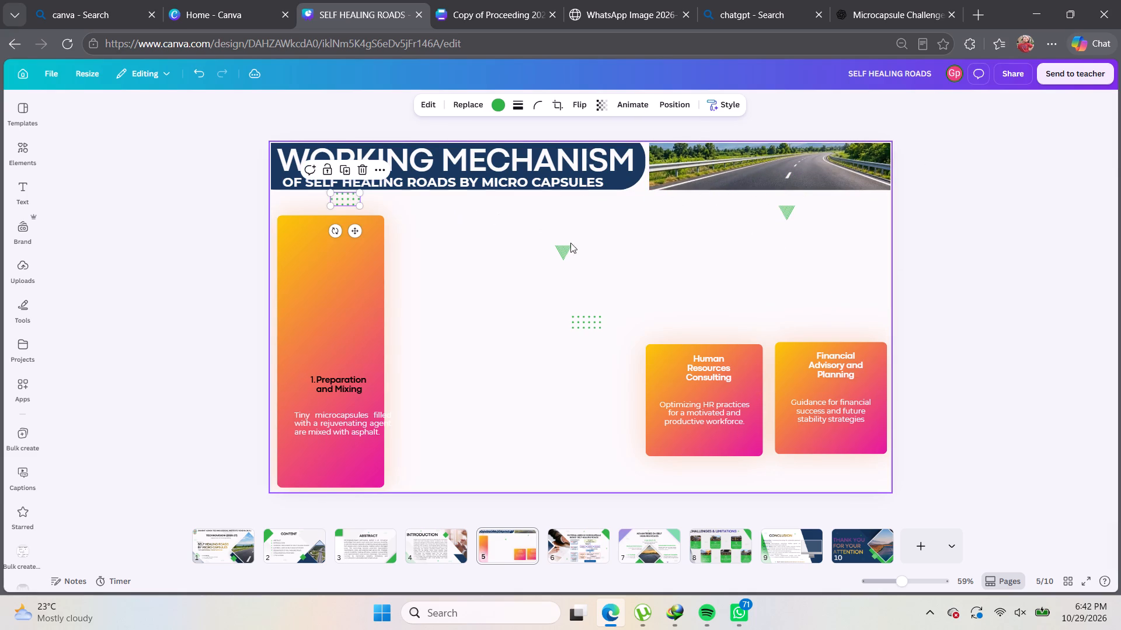
drag(565, 252, 472, 199)
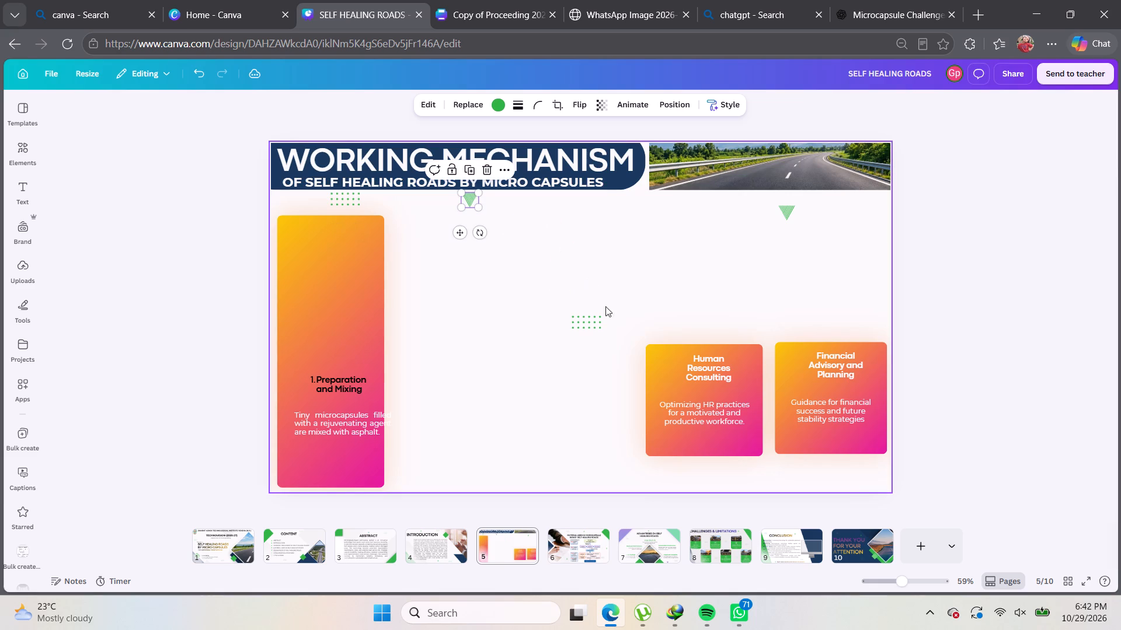
drag(594, 315, 590, 242)
drag(584, 330, 593, 278)
drag(584, 320, 579, 205)
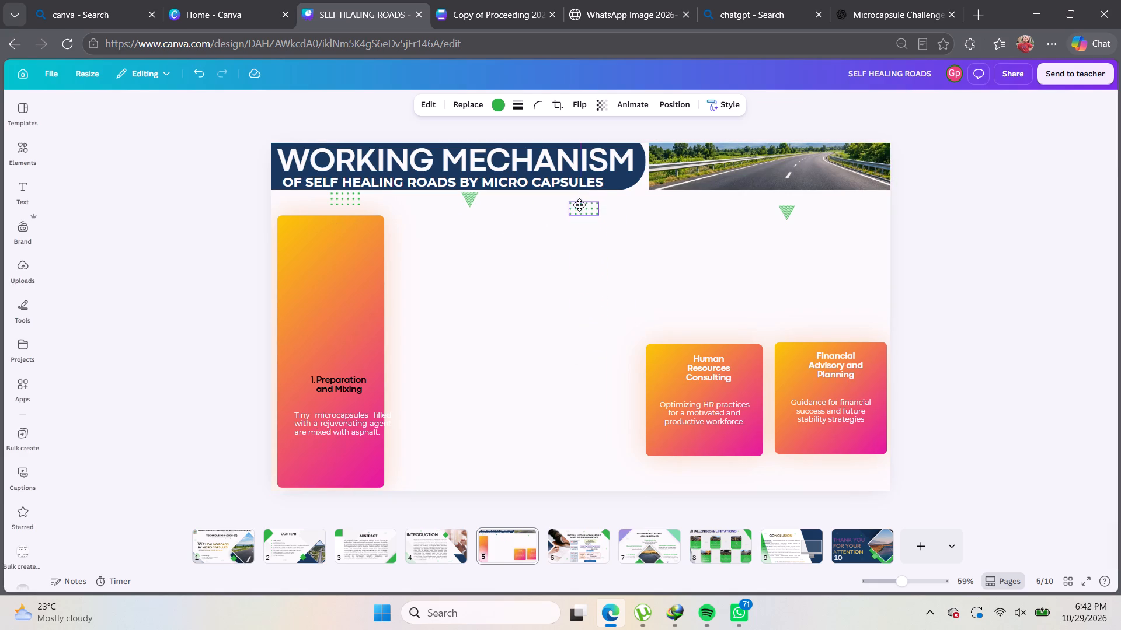
drag(579, 205, 594, 200)
click(704, 292)
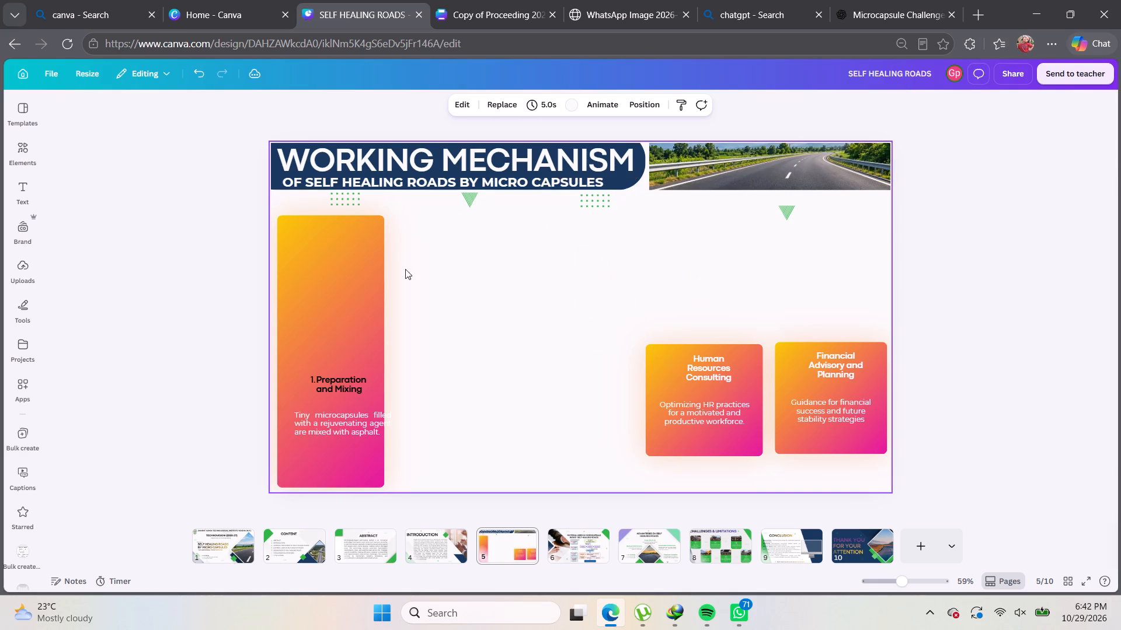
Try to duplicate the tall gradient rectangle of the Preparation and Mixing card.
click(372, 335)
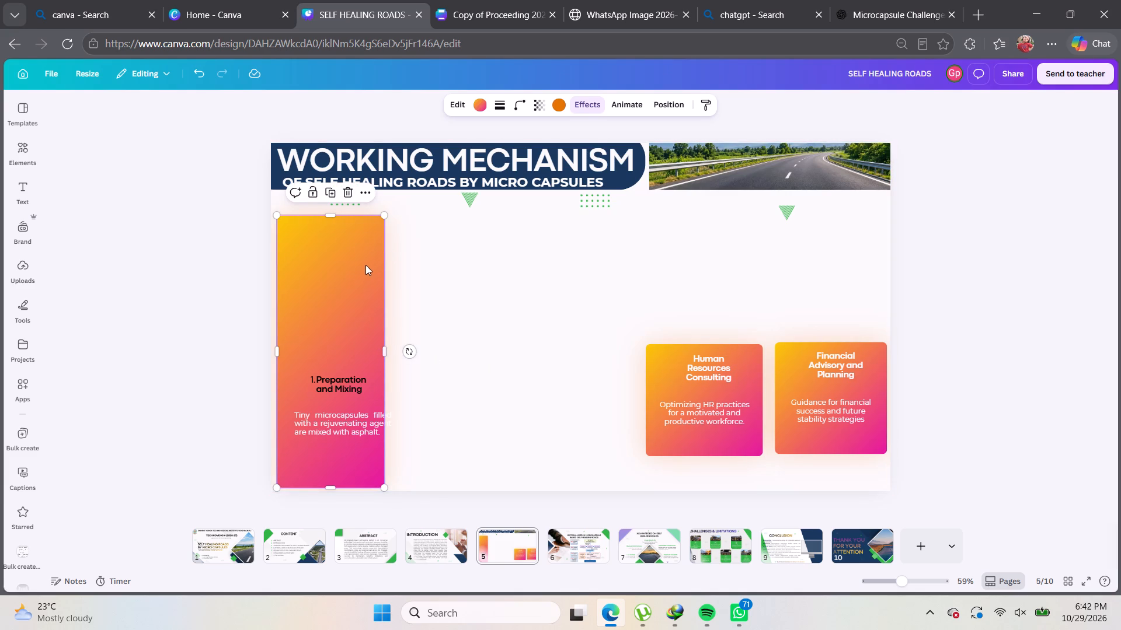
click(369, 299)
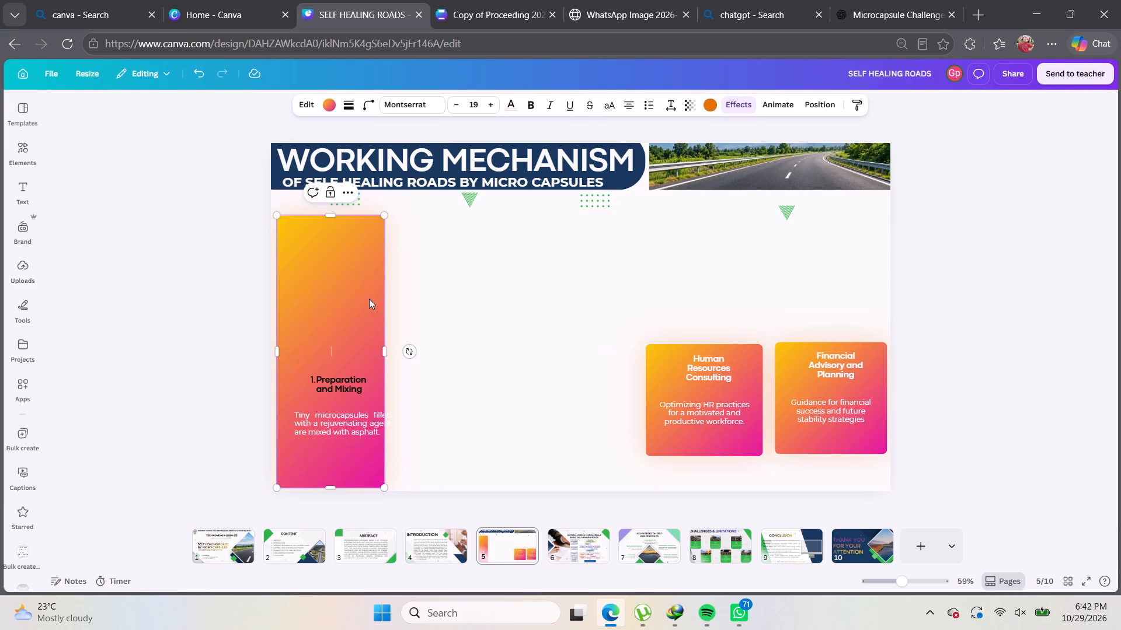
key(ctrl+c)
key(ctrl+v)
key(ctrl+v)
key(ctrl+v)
Copy the Preparation and Mixing card's tall gradient rectangle and paste four duplicates of it on the slide.
click(353, 290)
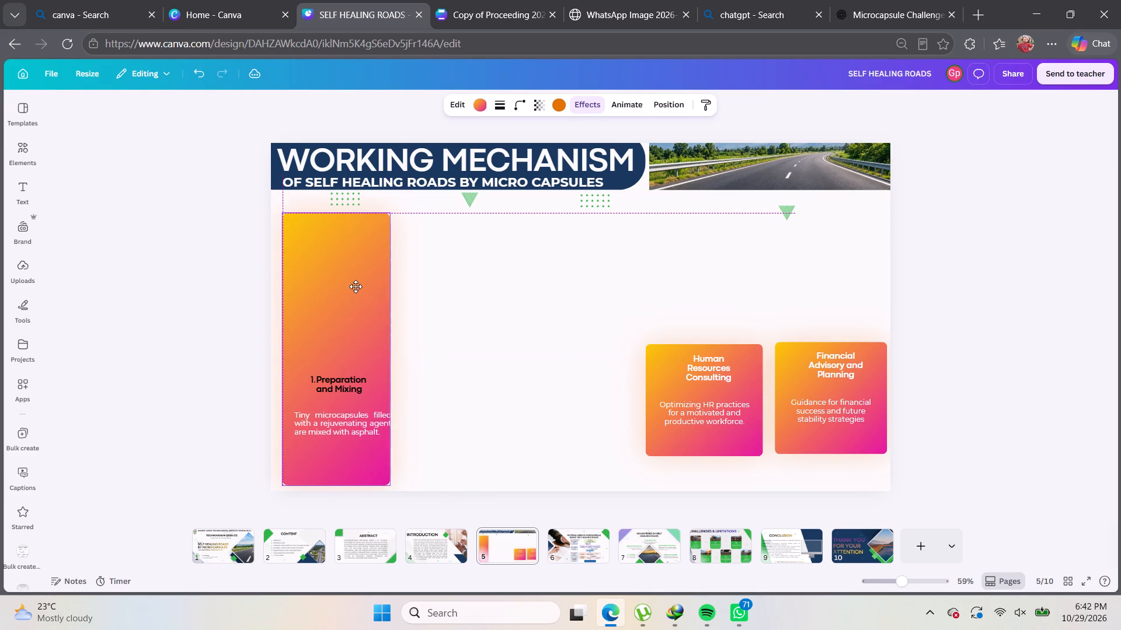
click(412, 303)
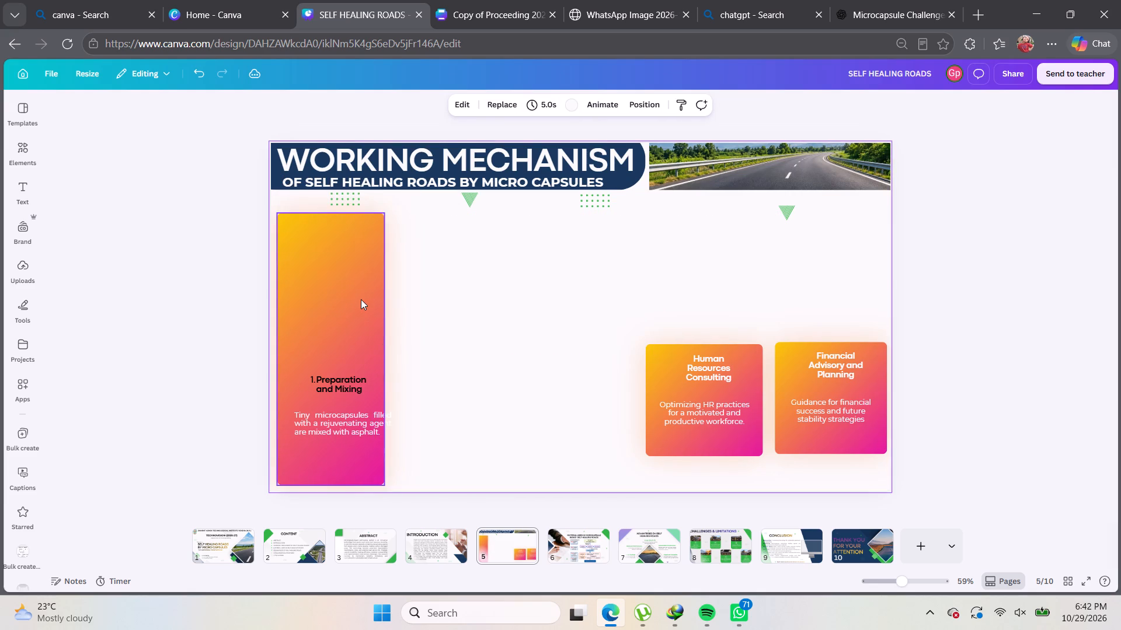
click(361, 299)
key(ctrl+c)
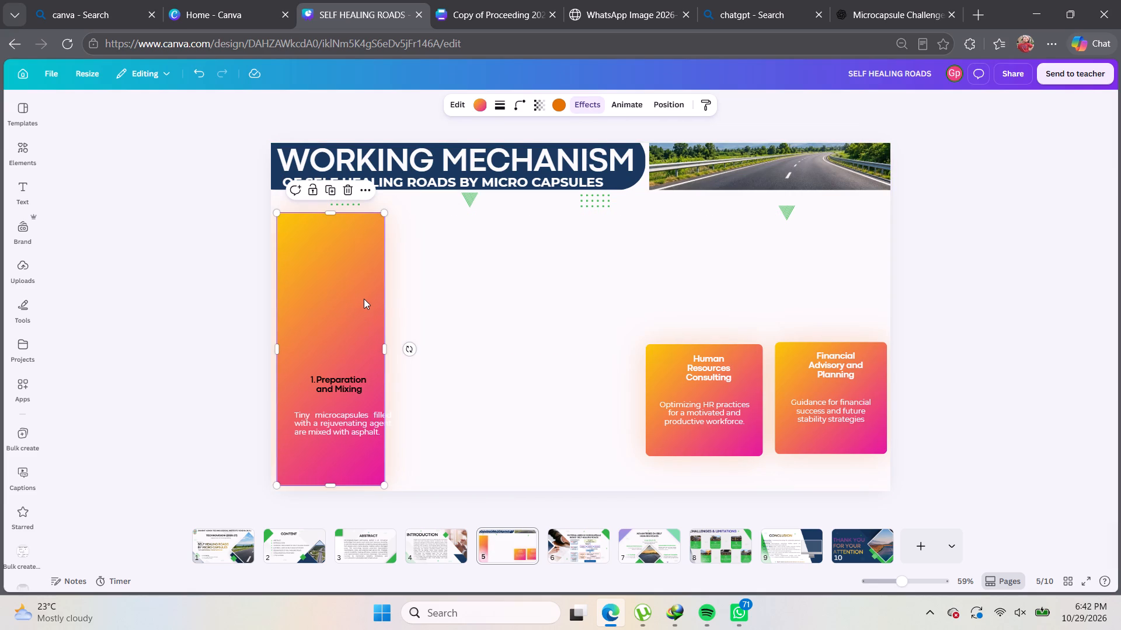
key(ctrl+v)
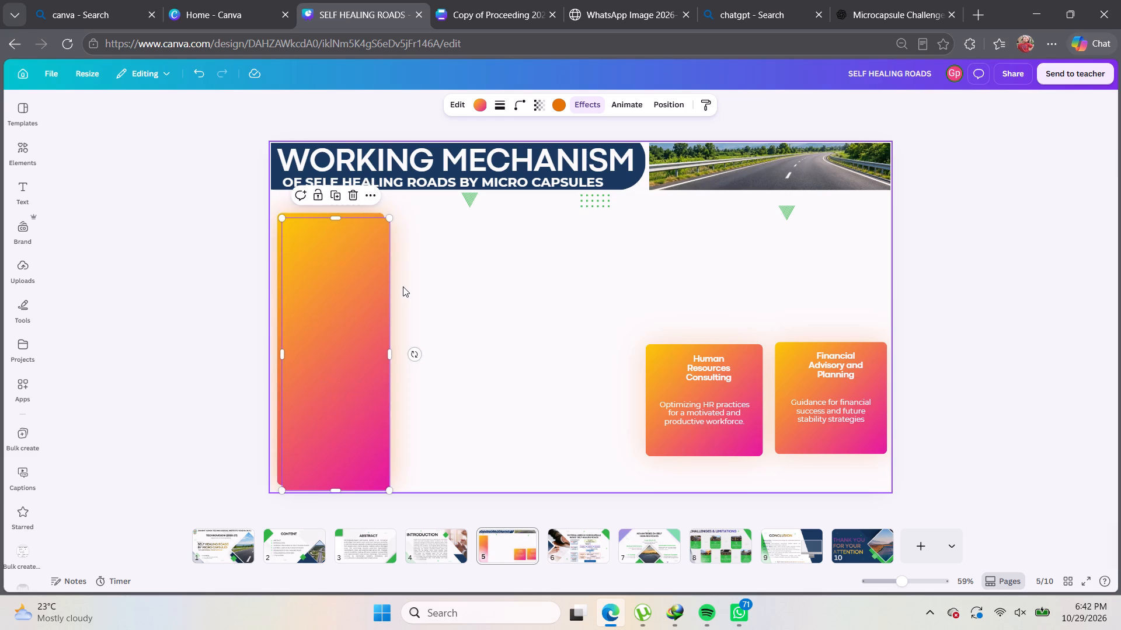
key(ctrl+v)
key(ctrl+v)
key(ctrl+v)
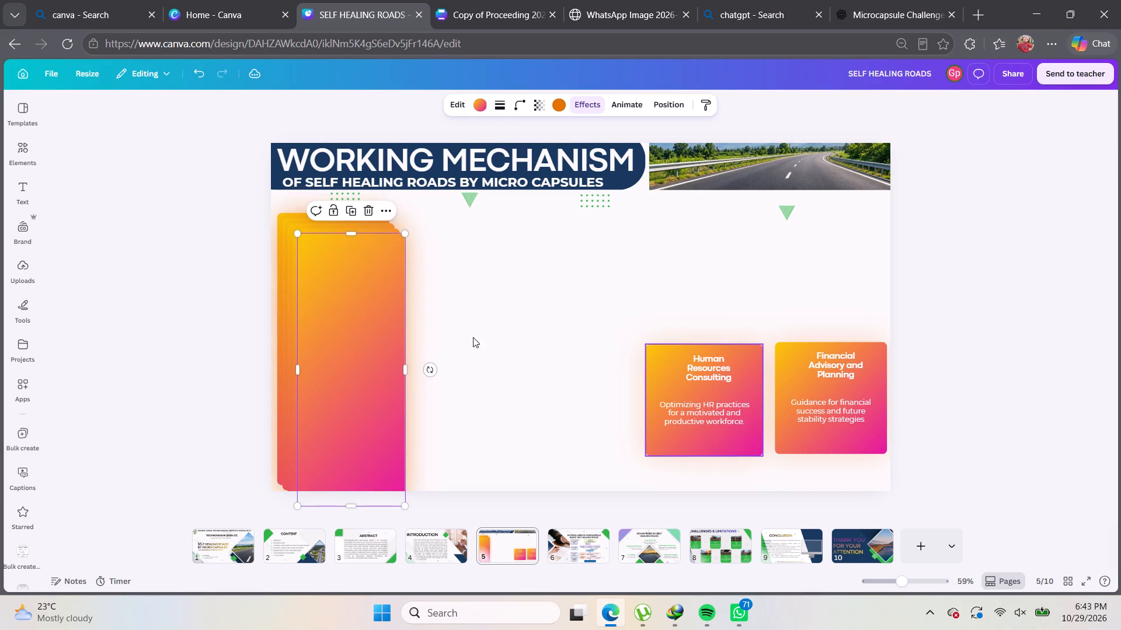
Spread the four pasted gradient rectangles across the slide beside the first card, forming a row of five columns.
drag(349, 333, 829, 321)
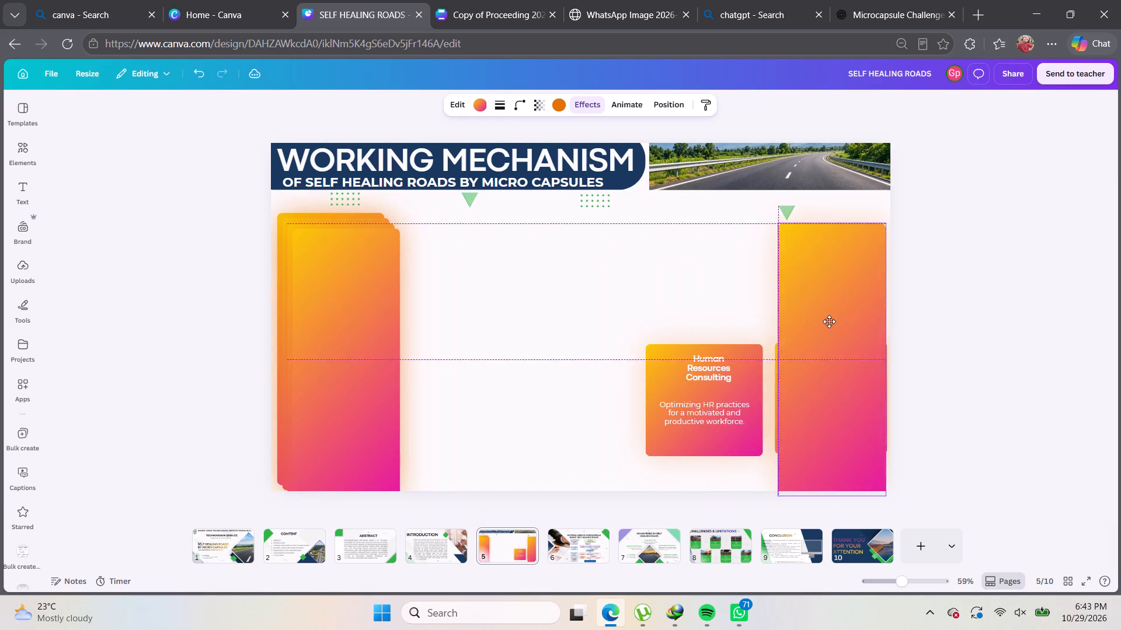
drag(829, 321, 824, 321)
drag(369, 328, 430, 330)
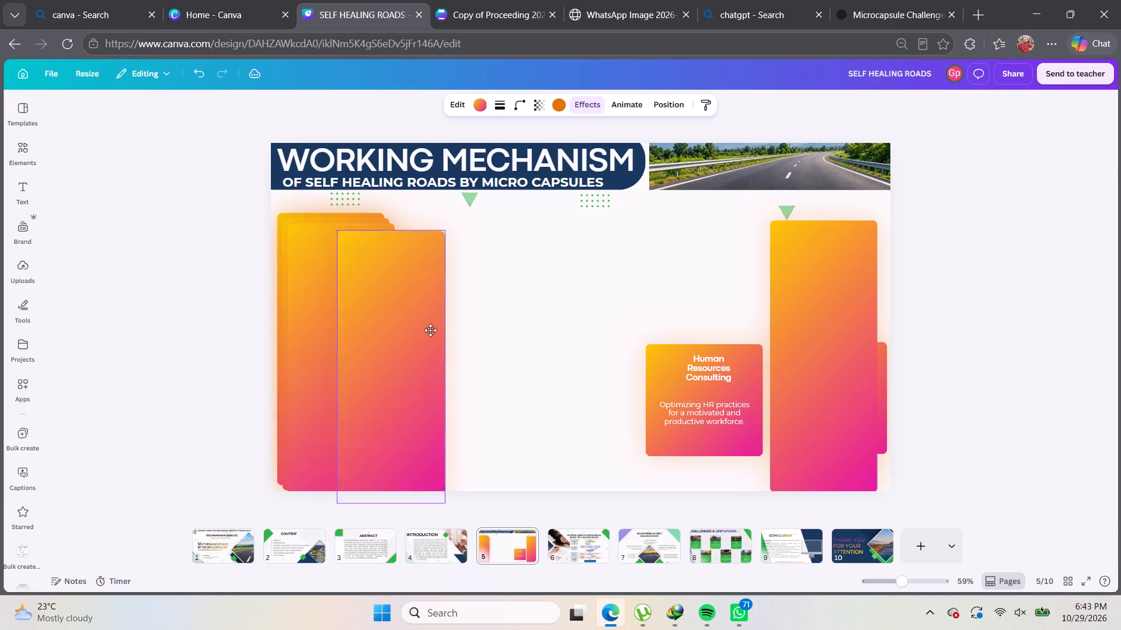
drag(430, 330, 705, 323)
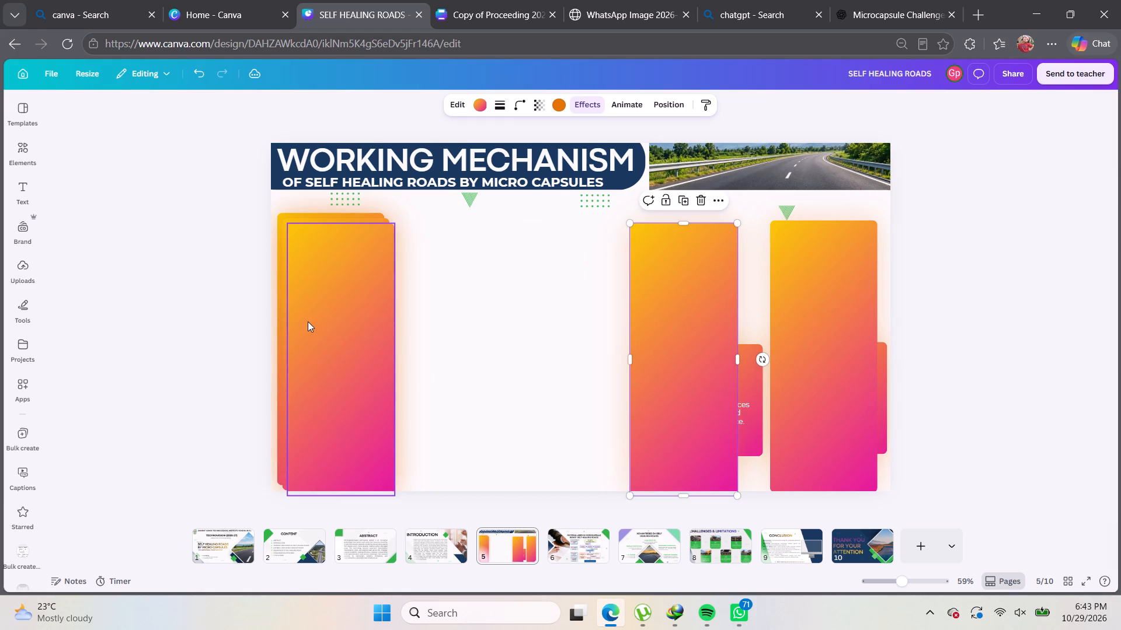
drag(310, 322, 531, 320)
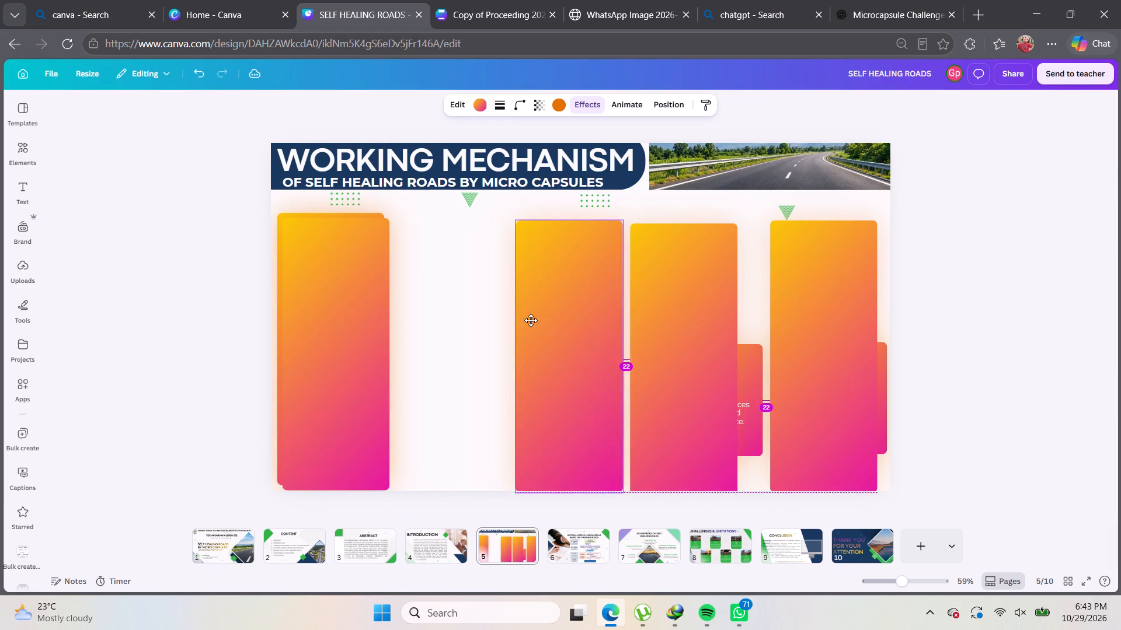
drag(531, 320, 529, 320)
drag(357, 313, 475, 315)
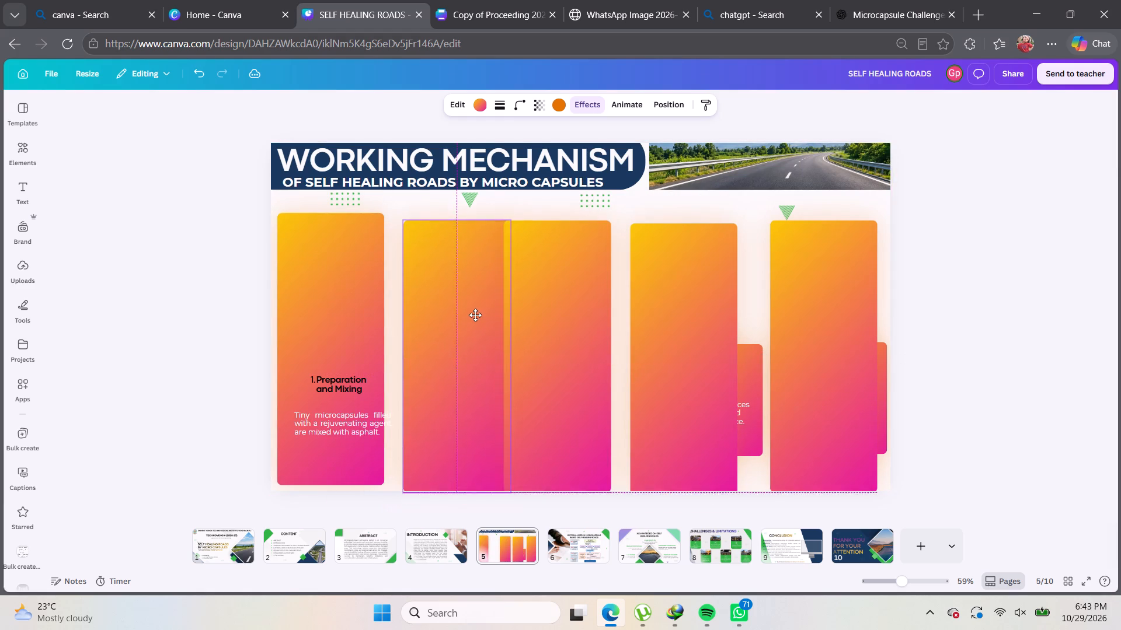
drag(475, 315, 465, 313)
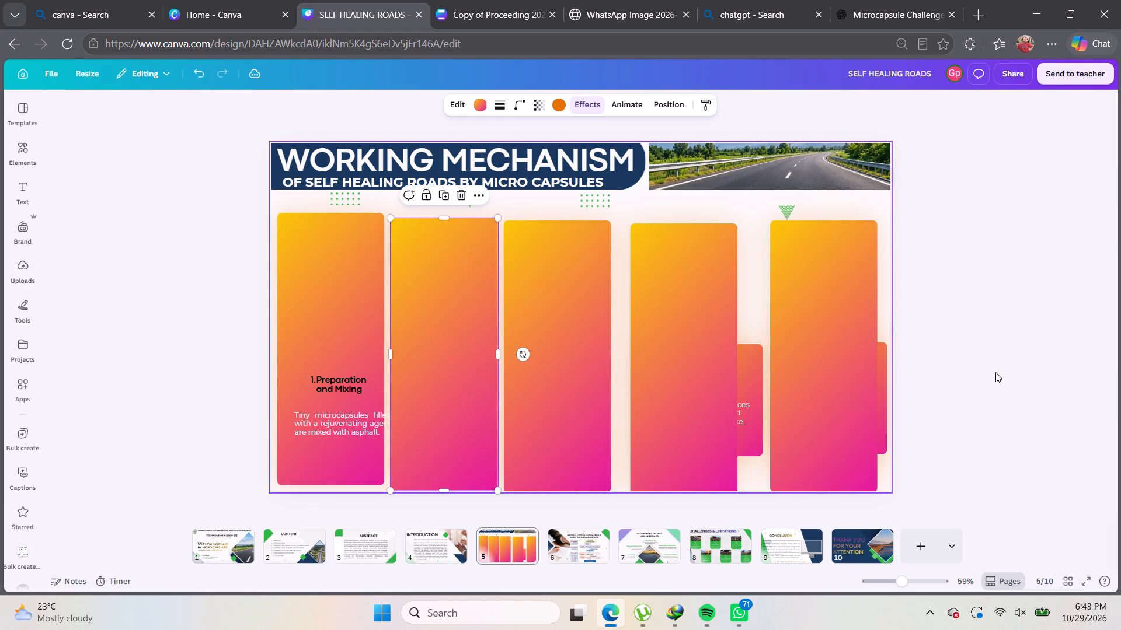
click(995, 372)
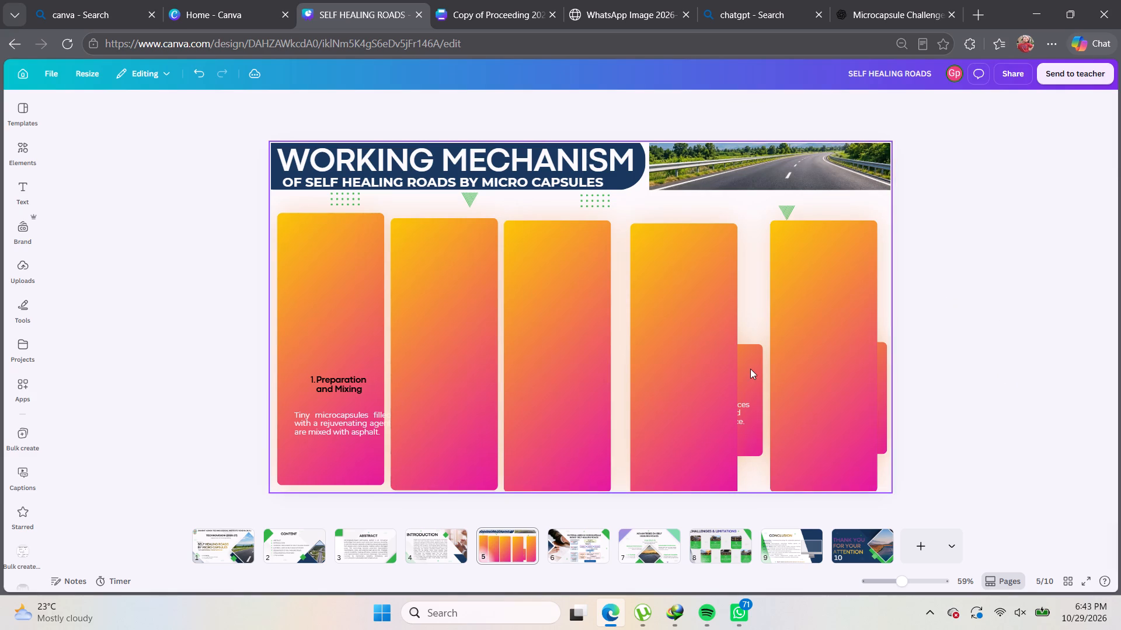
Delete the old Human Resources Consulting card and its description text from behind the fourth column.
click(750, 369)
click(722, 318)
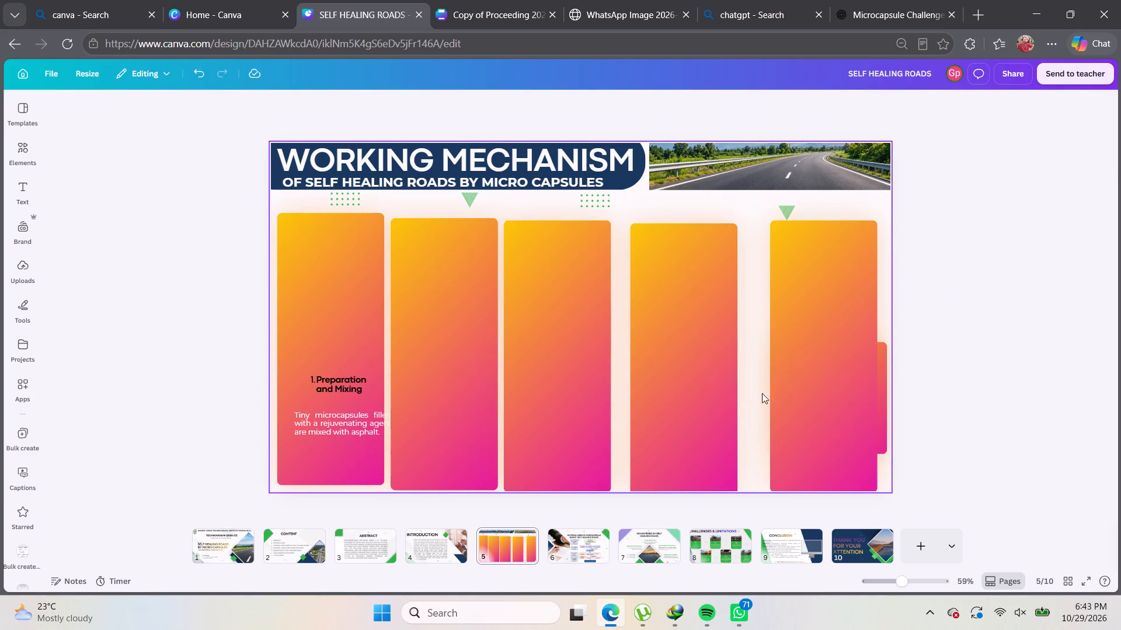
click(747, 409)
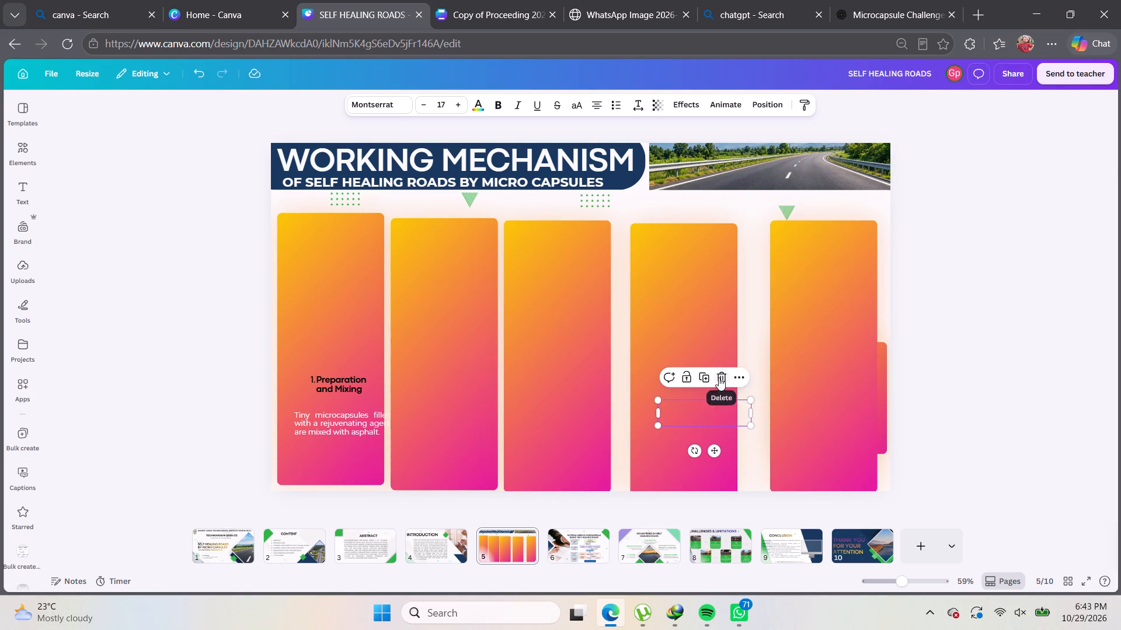
click(719, 377)
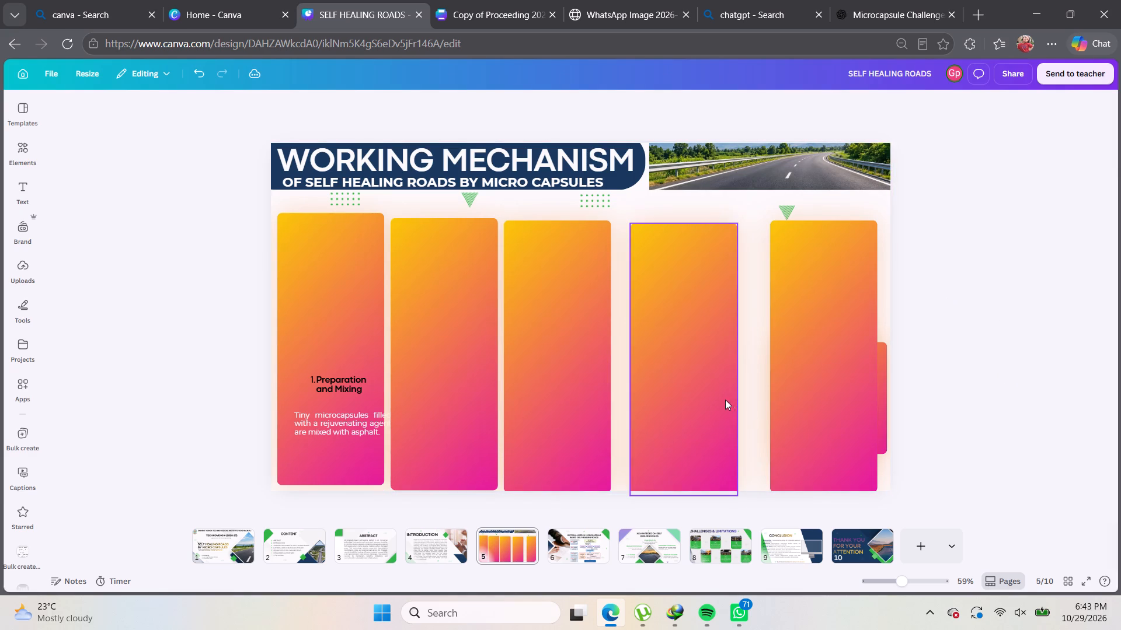
Shift the fourth and fifth columns aside and delete the Financial Advisory and Planning card with its description and heading.
drag(713, 396, 627, 395)
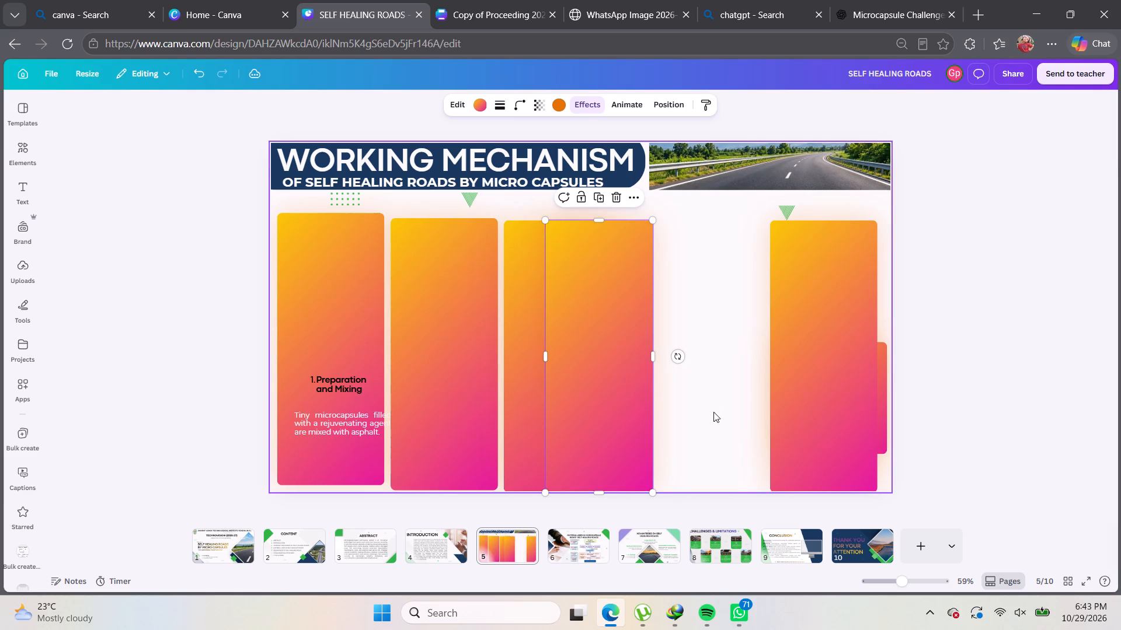
drag(820, 378, 709, 386)
click(848, 407)
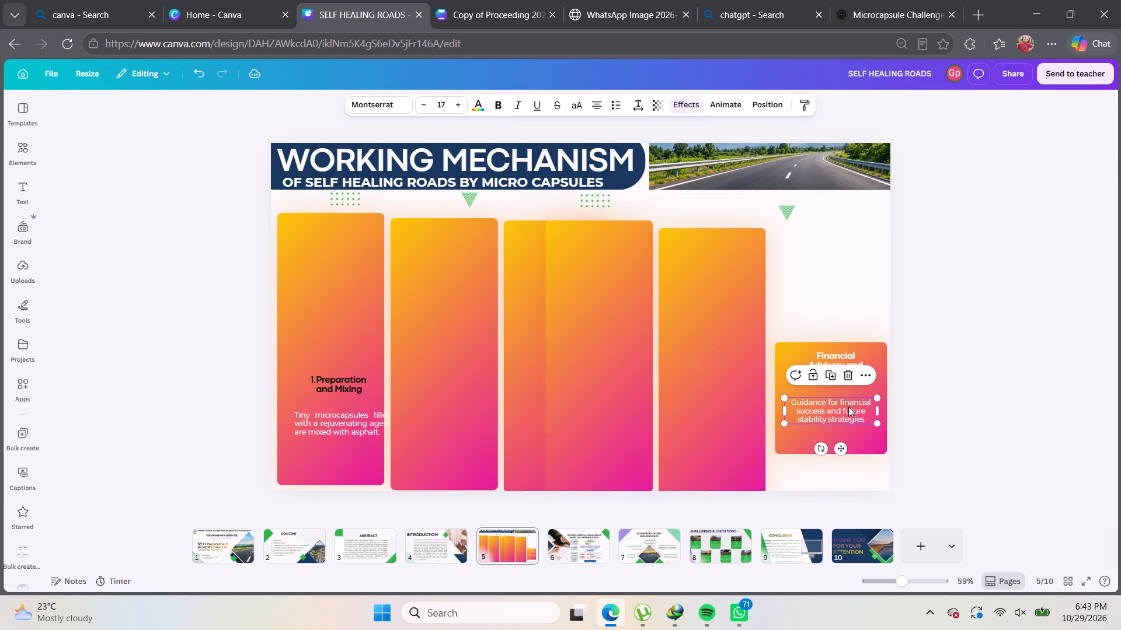
click(847, 378)
click(844, 367)
click(852, 331)
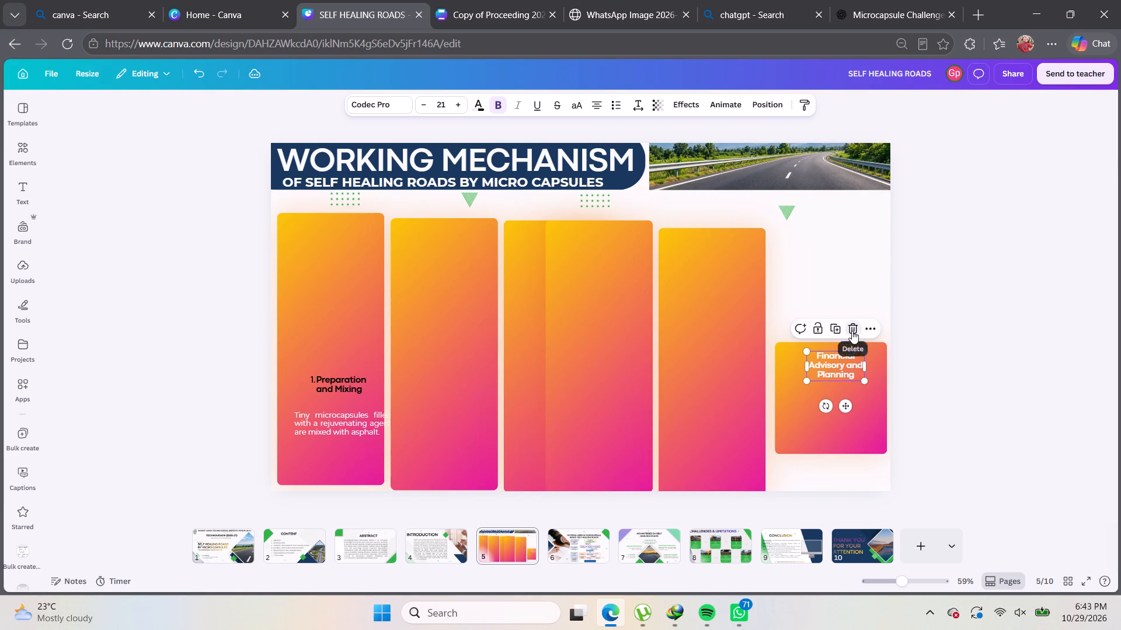
click(845, 351)
click(847, 320)
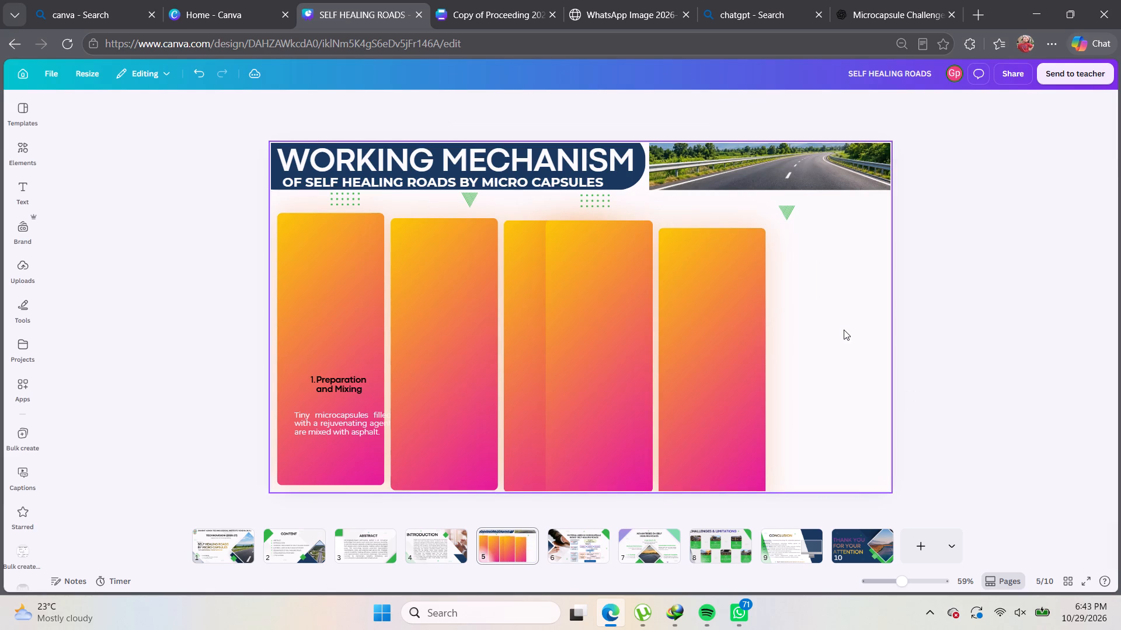
Place the fifth gradient column near the slide's right edge and the fourth beside it at the same height.
drag(723, 331, 841, 322)
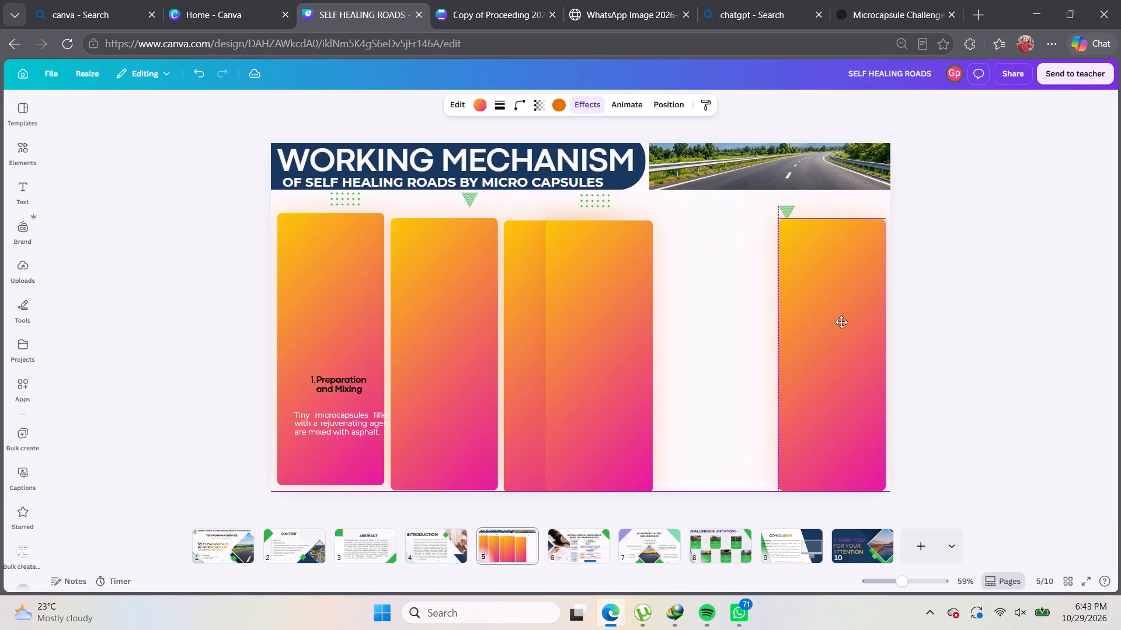
drag(841, 322, 841, 320)
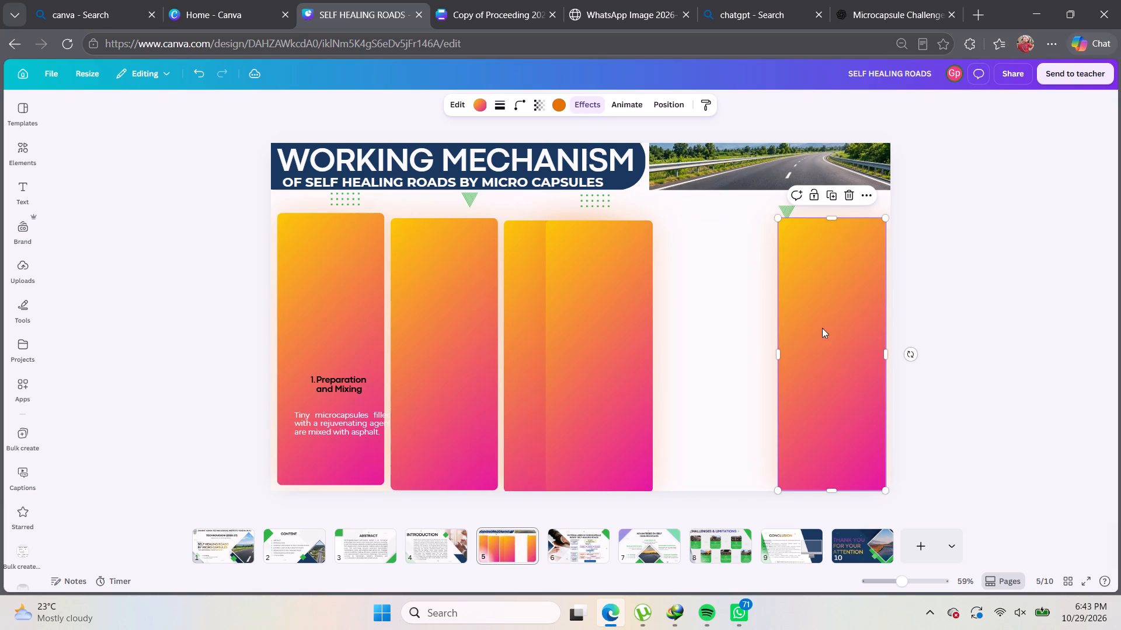
click(747, 338)
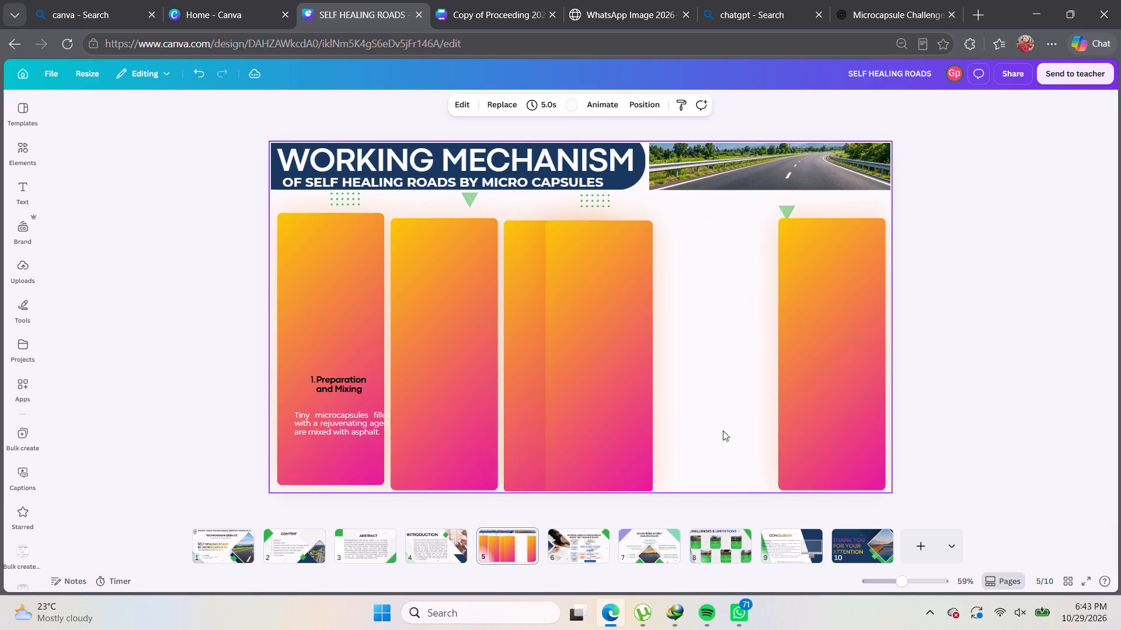
click(724, 360)
click(727, 333)
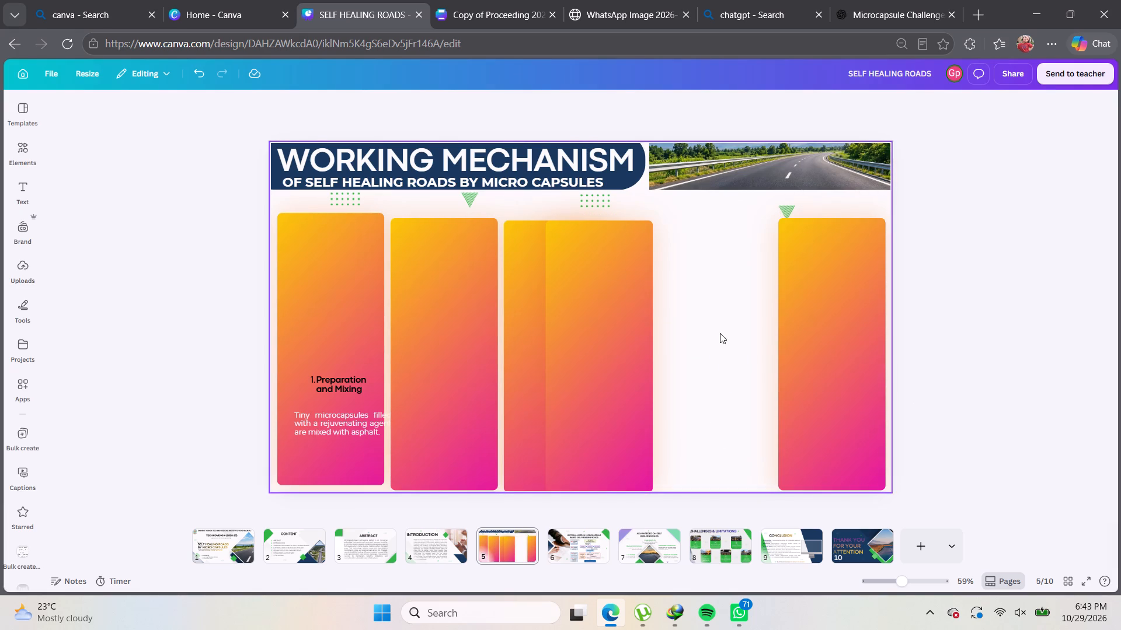
drag(621, 334, 730, 339)
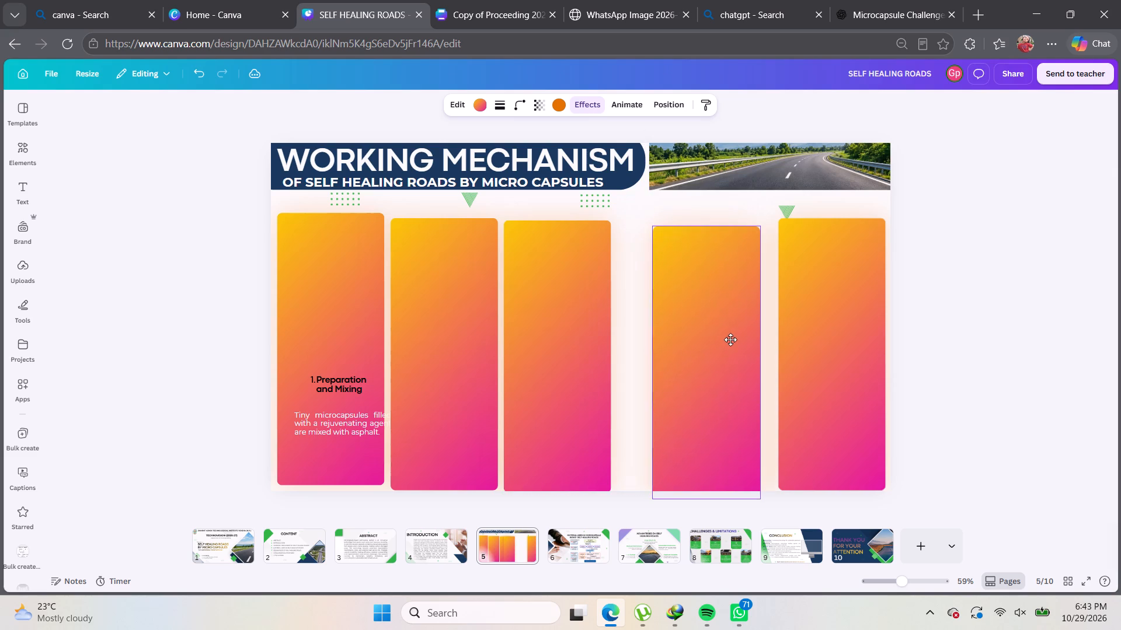
drag(730, 339, 735, 336)
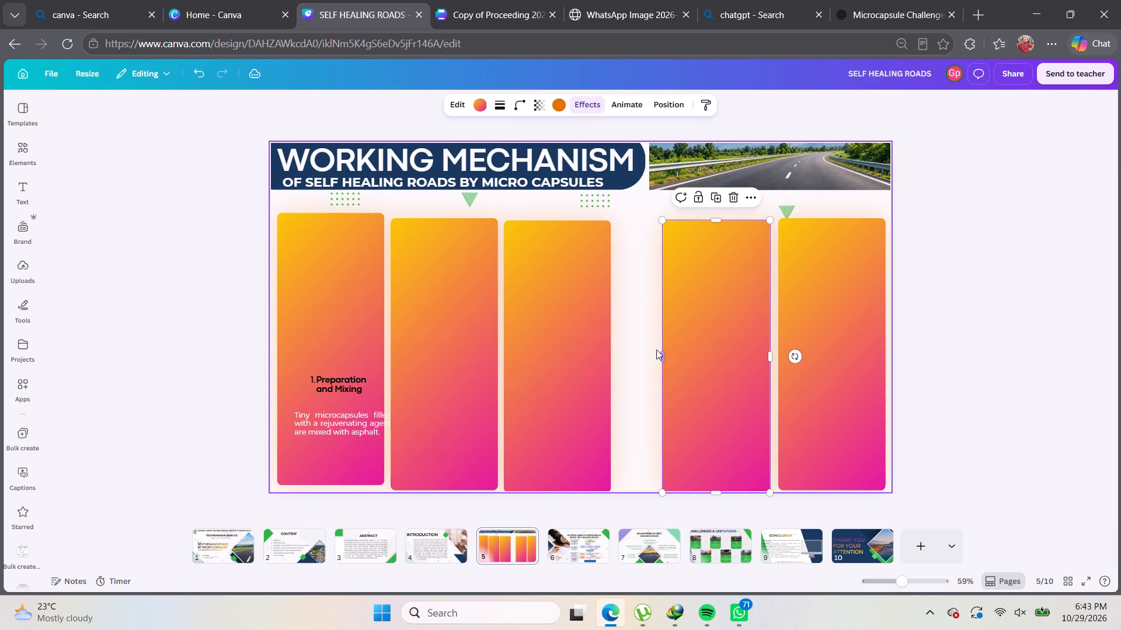
click(638, 349)
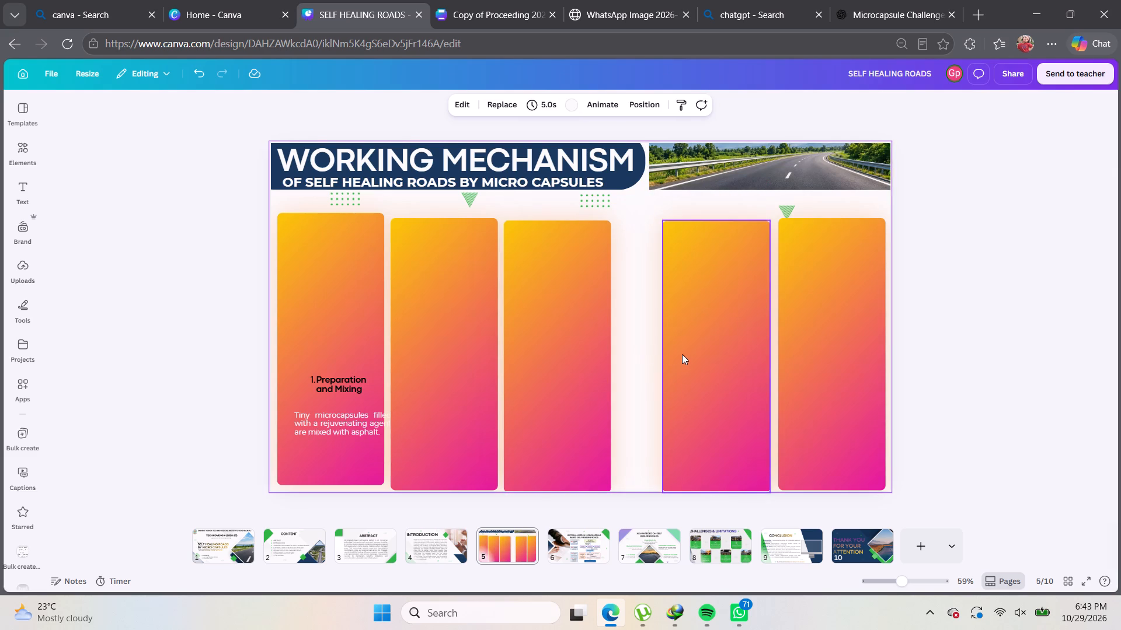
click(685, 355)
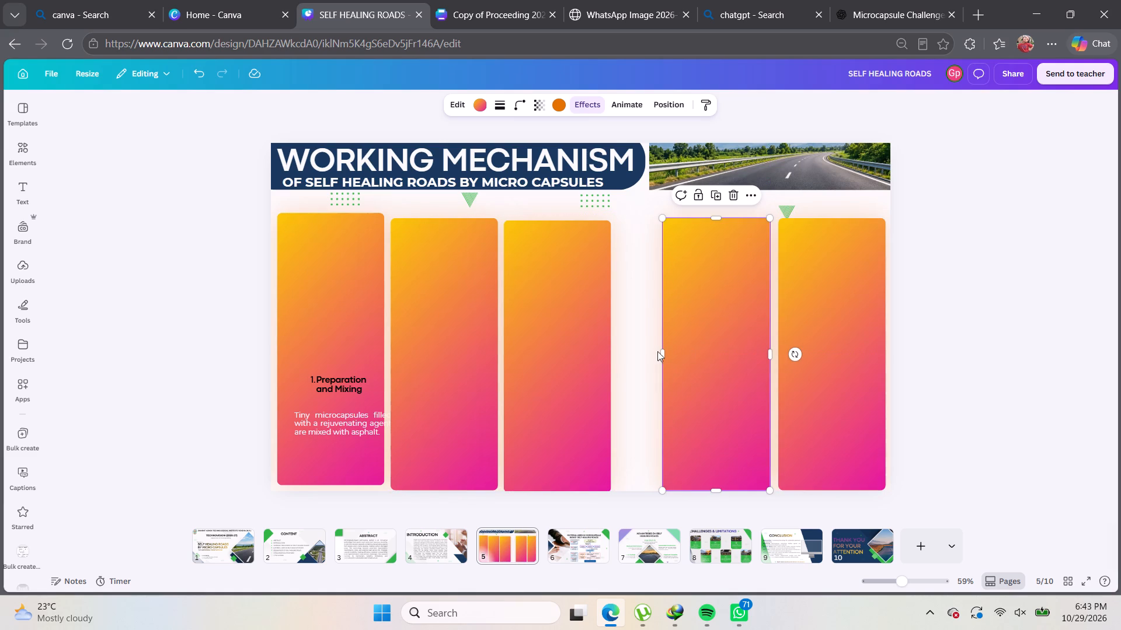
click(633, 352)
Reposition the second and third gradient columns with even gaps beside the first column, aligned to its top edge.
drag(578, 351, 601, 355)
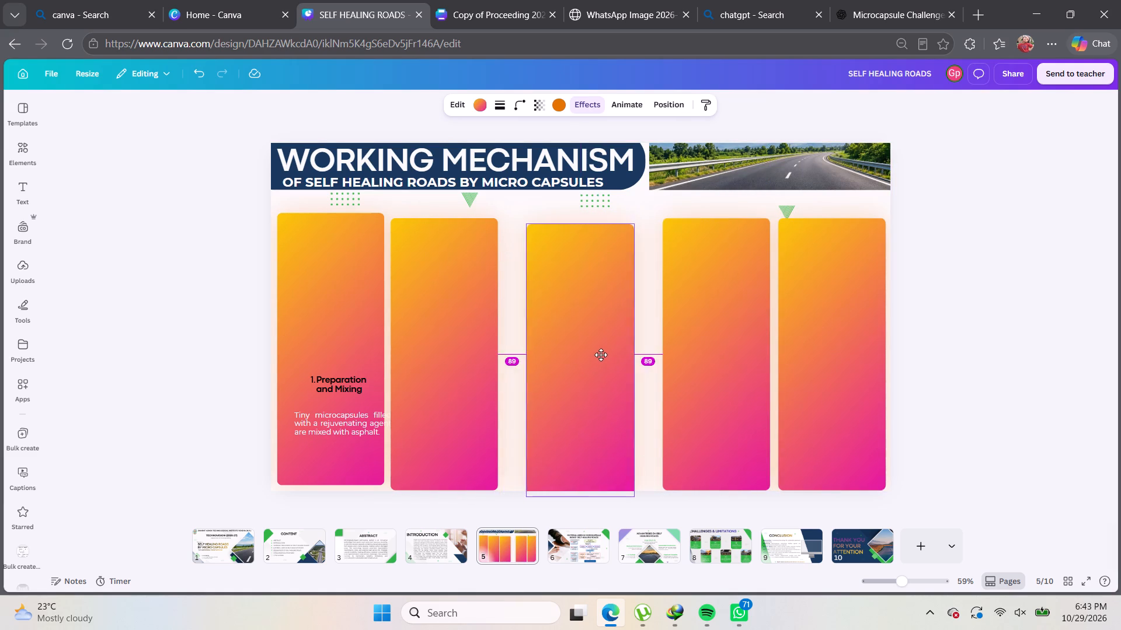
drag(601, 355, 607, 345)
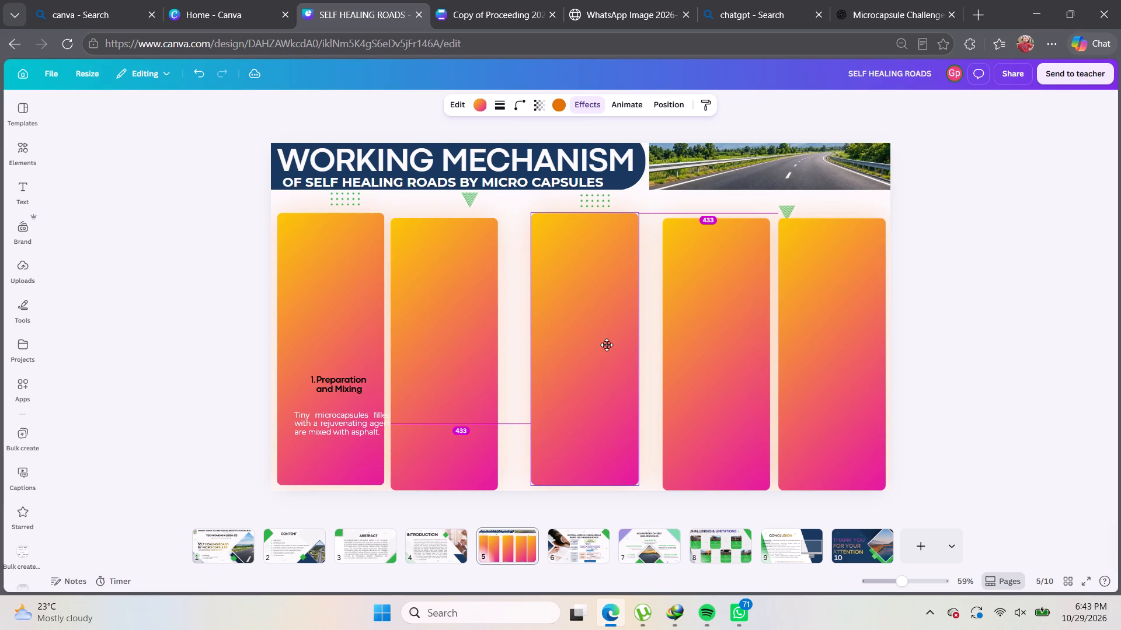
drag(607, 345, 612, 348)
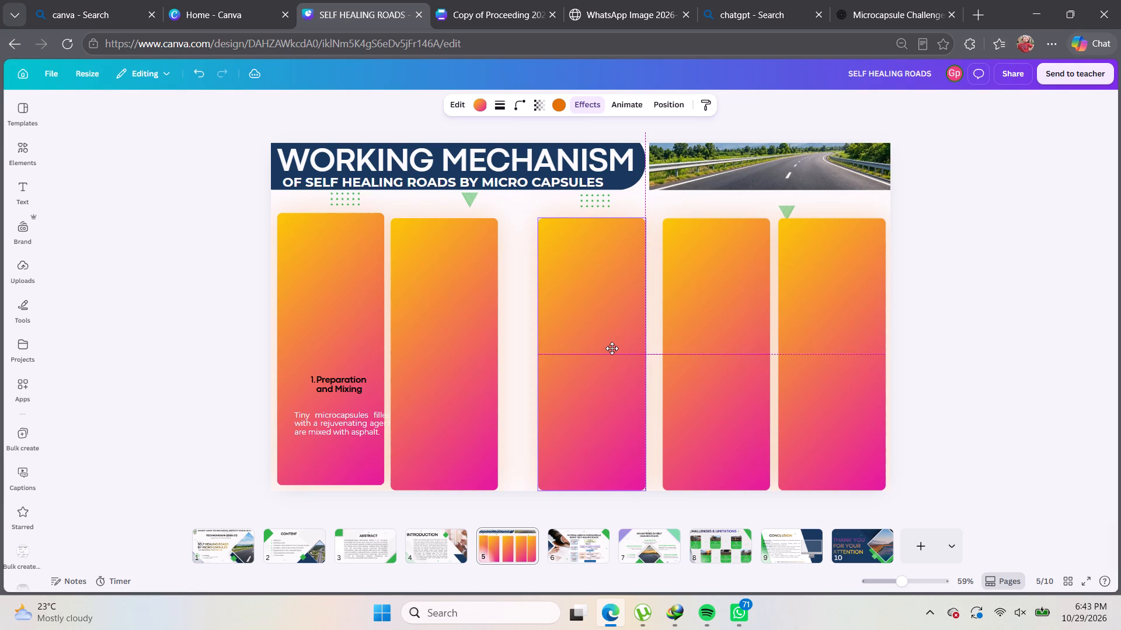
drag(612, 348, 612, 348)
drag(464, 339, 481, 332)
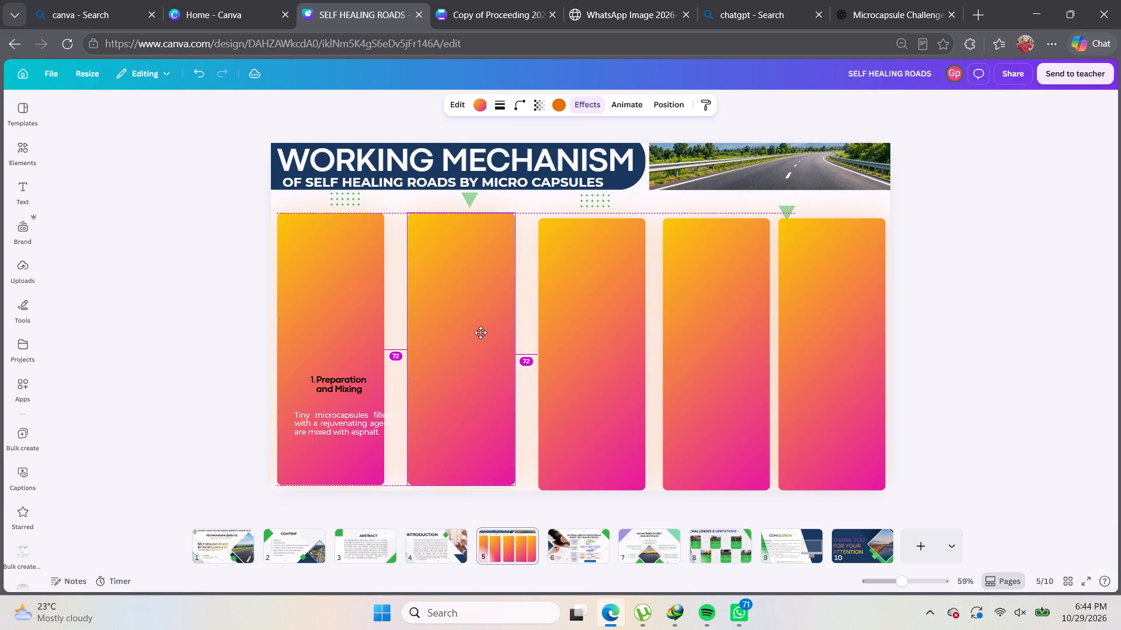
drag(481, 332, 479, 331)
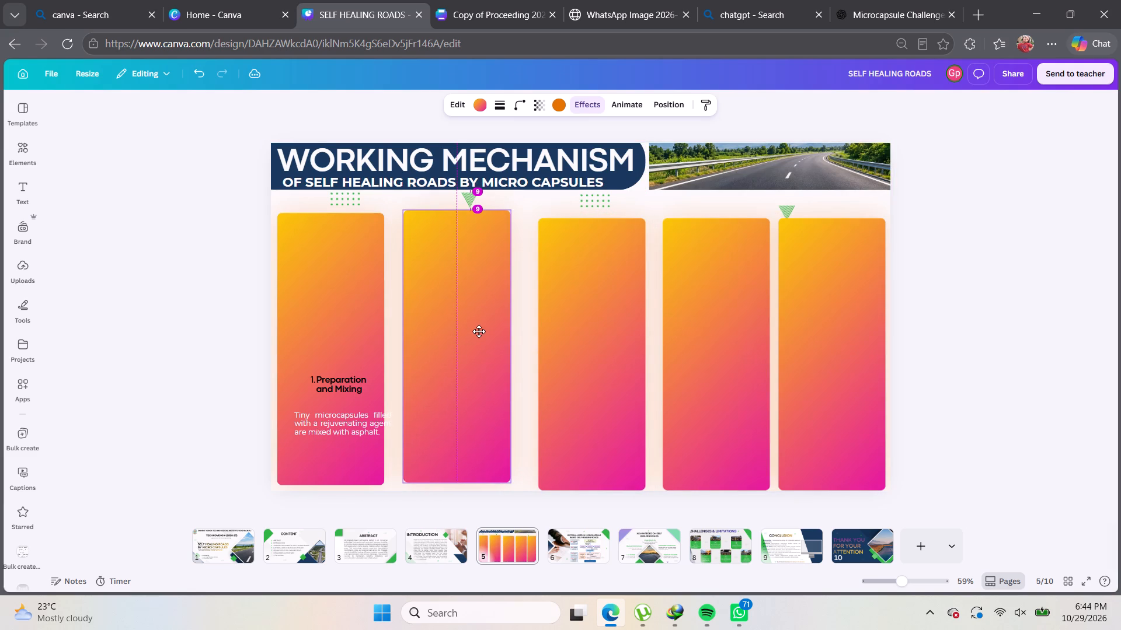
drag(479, 331, 479, 335)
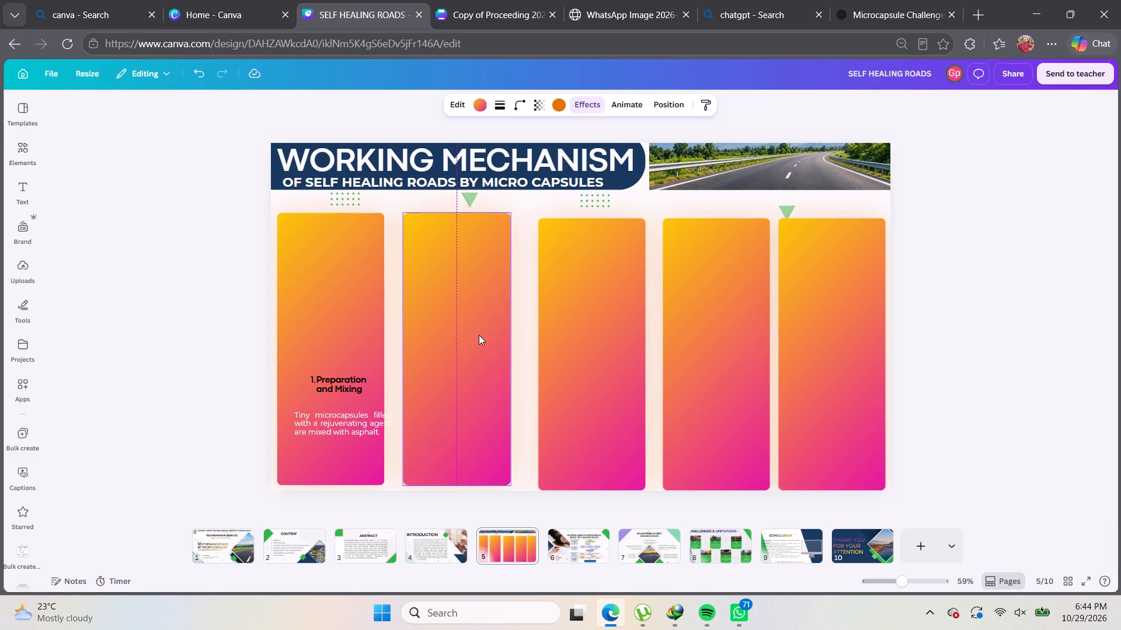
click(529, 325)
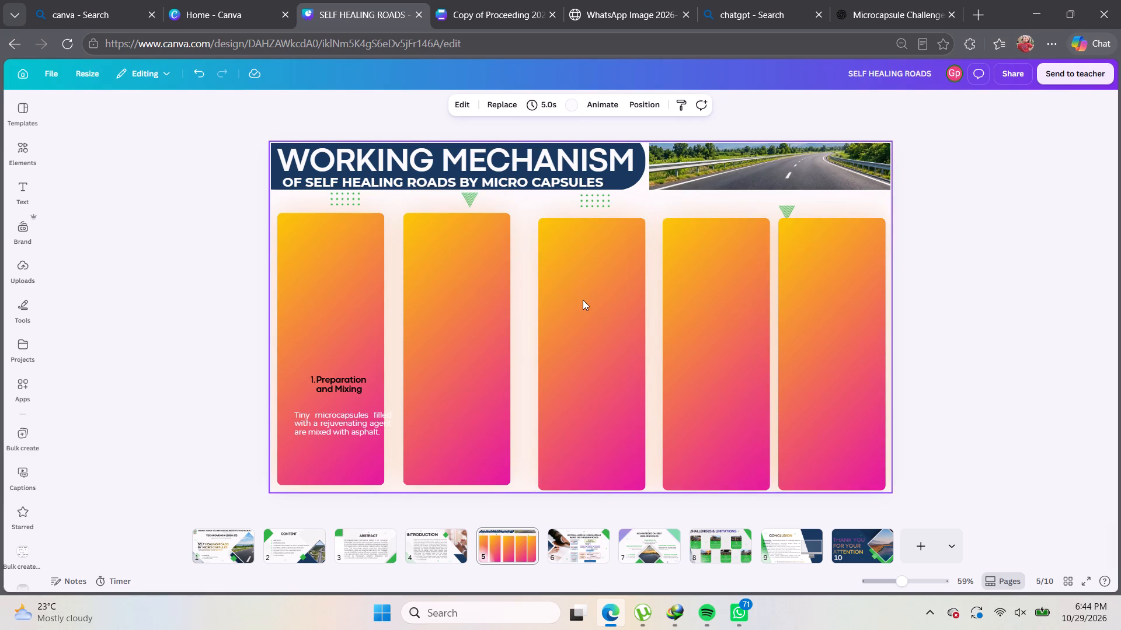
drag(583, 300, 582, 297)
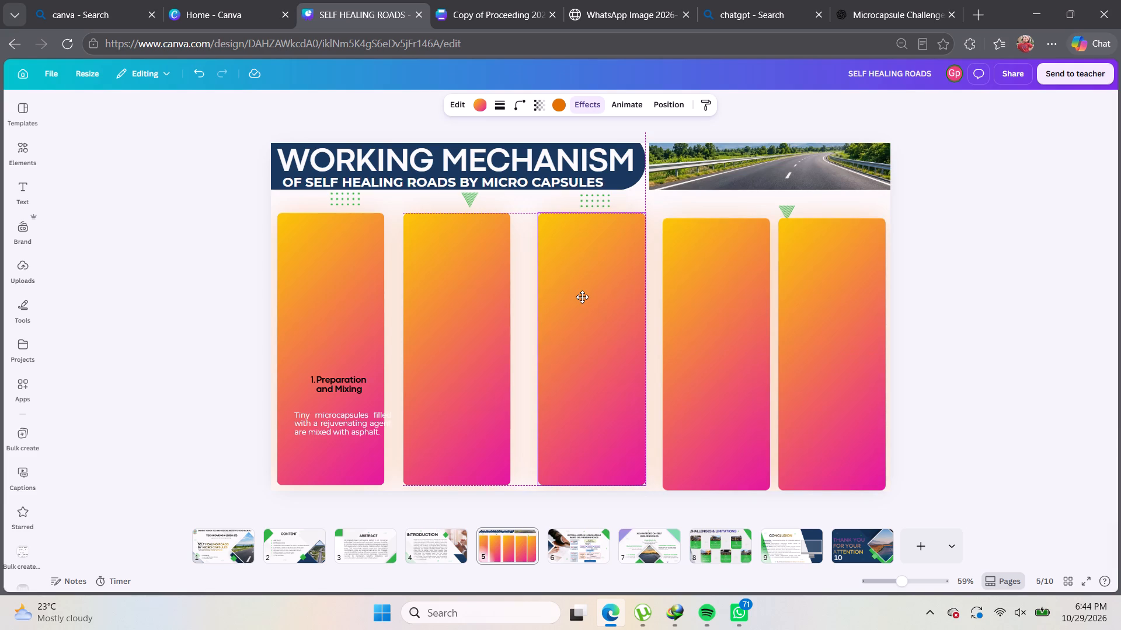
drag(582, 297, 576, 296)
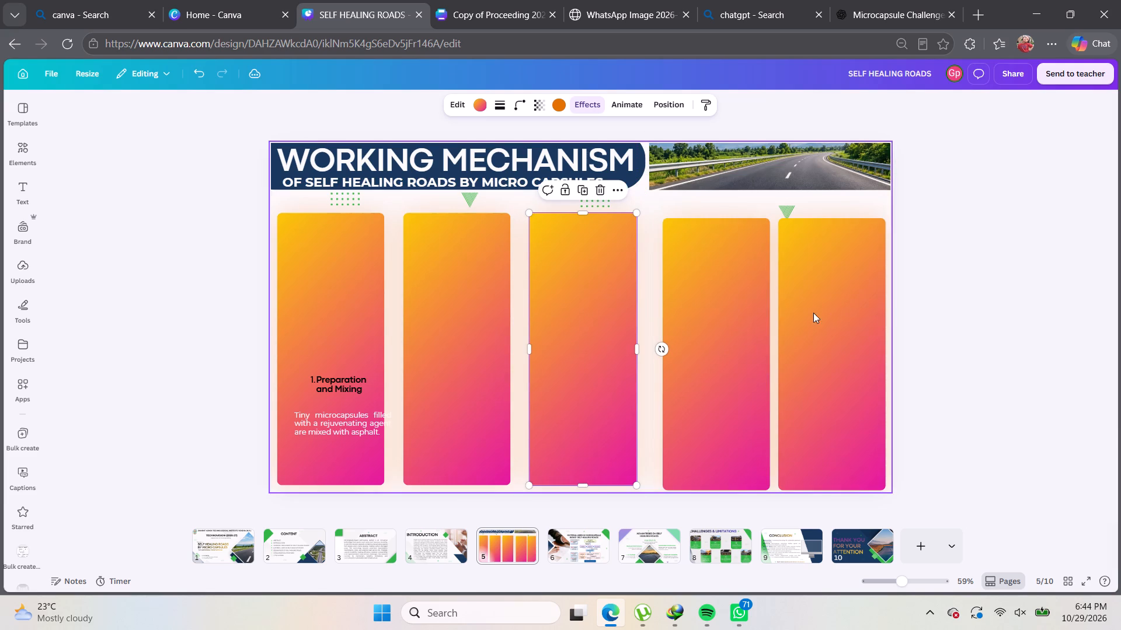
click(927, 317)
Raise the fourth and fifth columns level with the first three, nudging the fourth closer to the third for even spacing.
drag(719, 323, 715, 320)
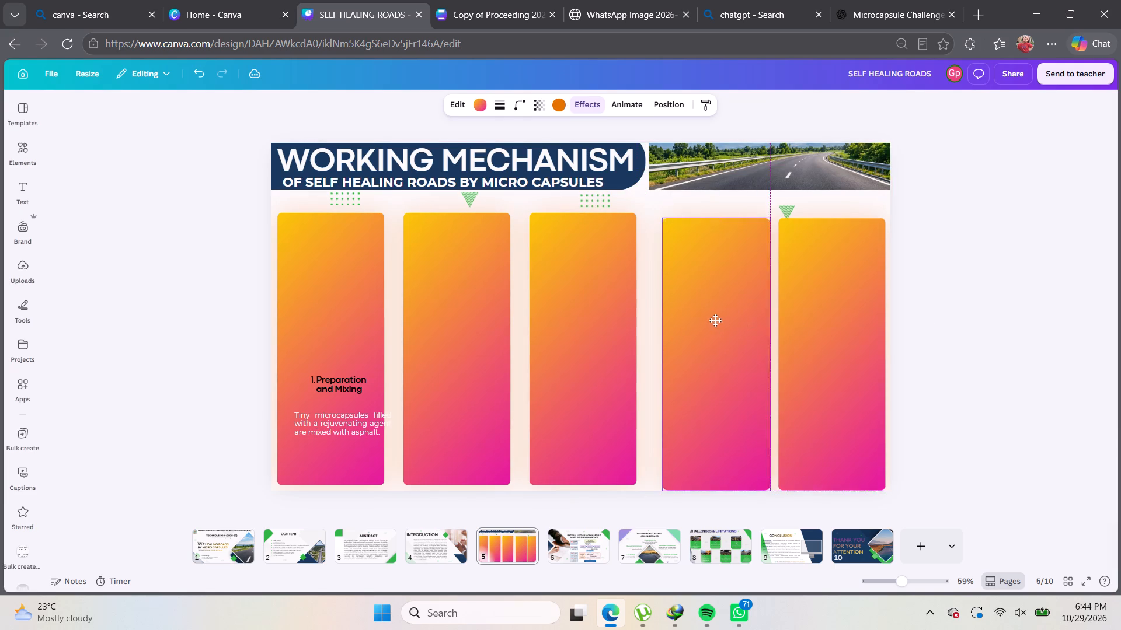
drag(715, 320, 715, 318)
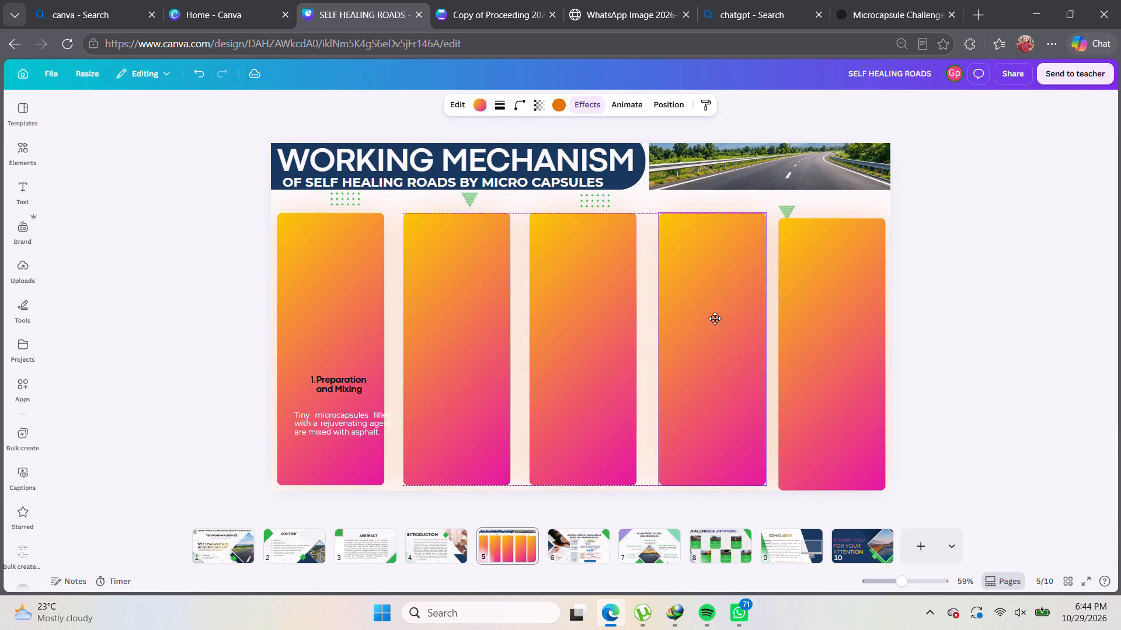
drag(715, 318, 713, 318)
click(938, 327)
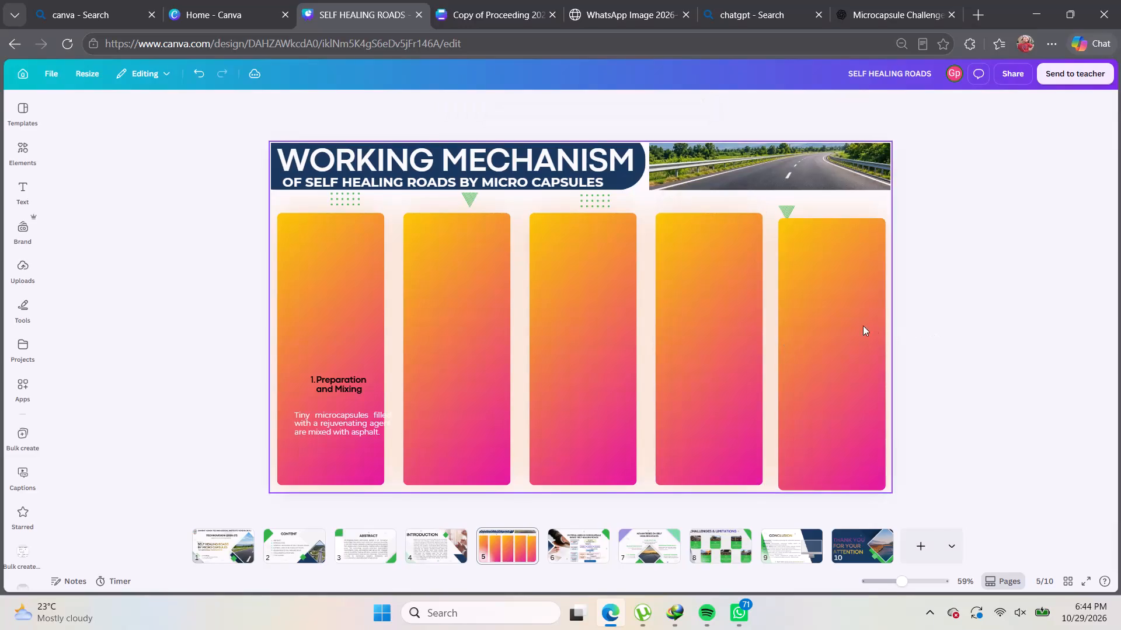
click(856, 325)
click(932, 303)
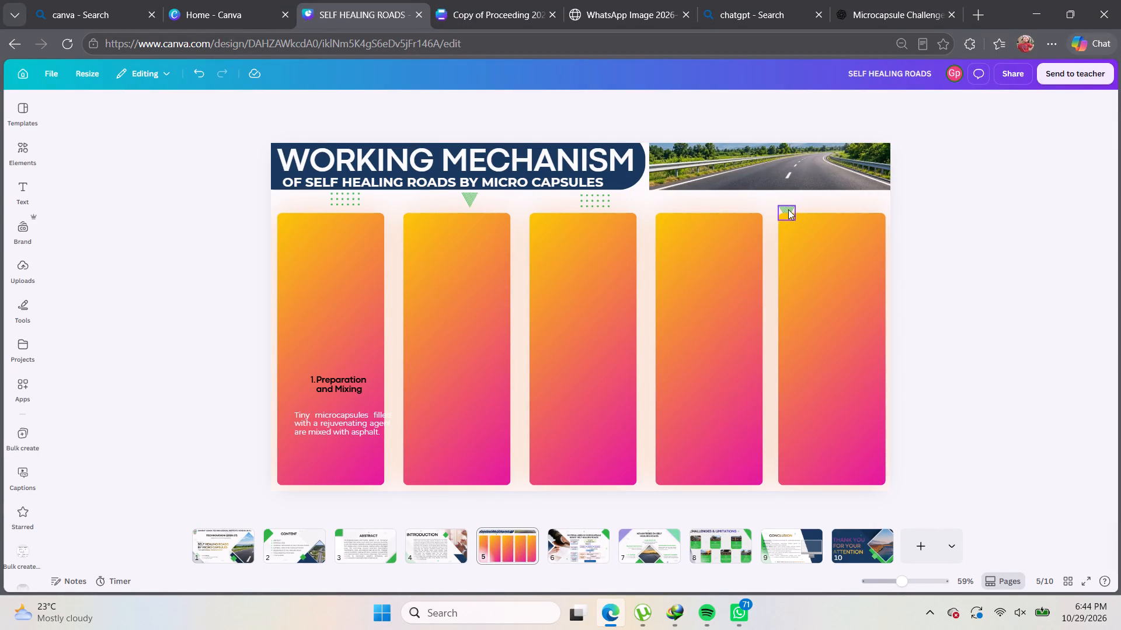
Move the green triangle off the fifth column to just above the gap between the fourth and fifth columns.
drag(788, 209, 774, 198)
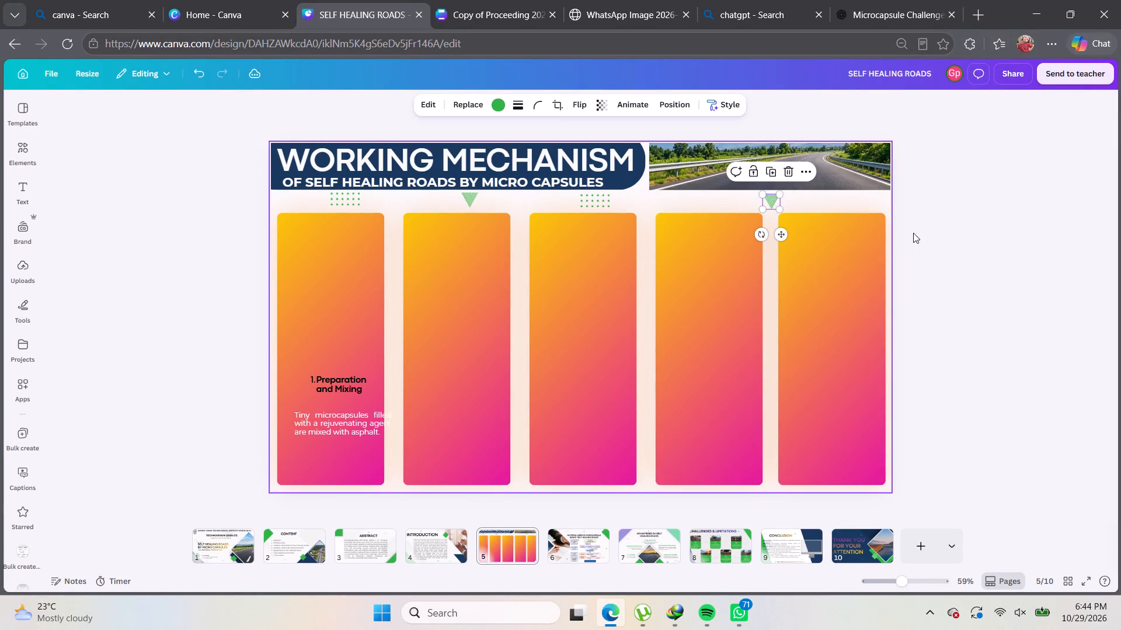
click(955, 233)
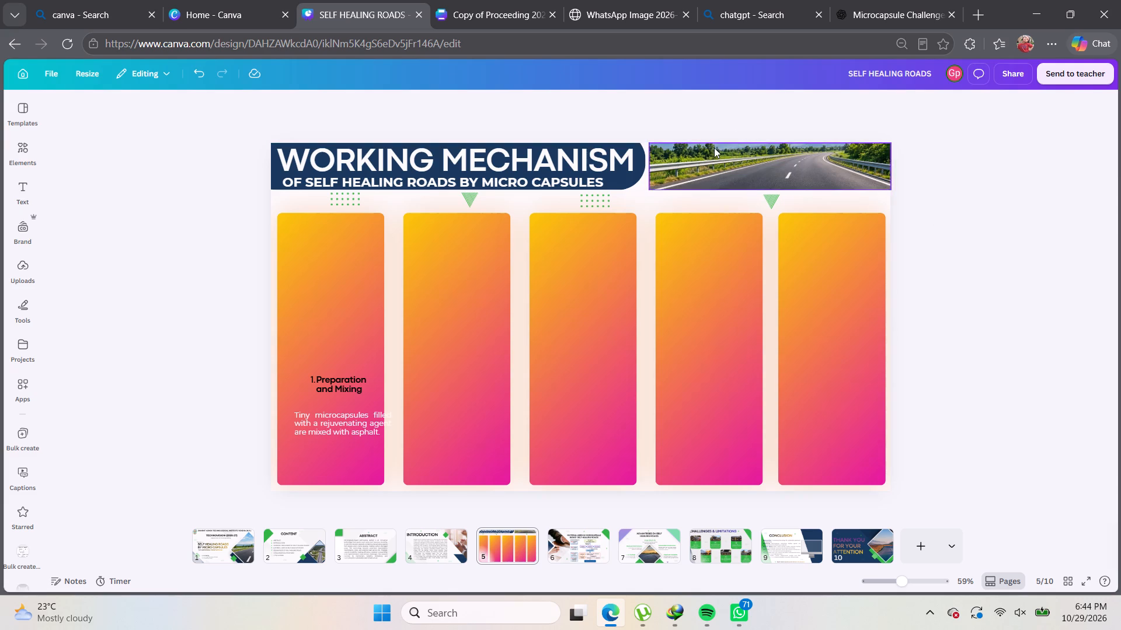
Delete the dot pattern above the third column and the green triangle above the second column.
click(601, 201)
click(611, 167)
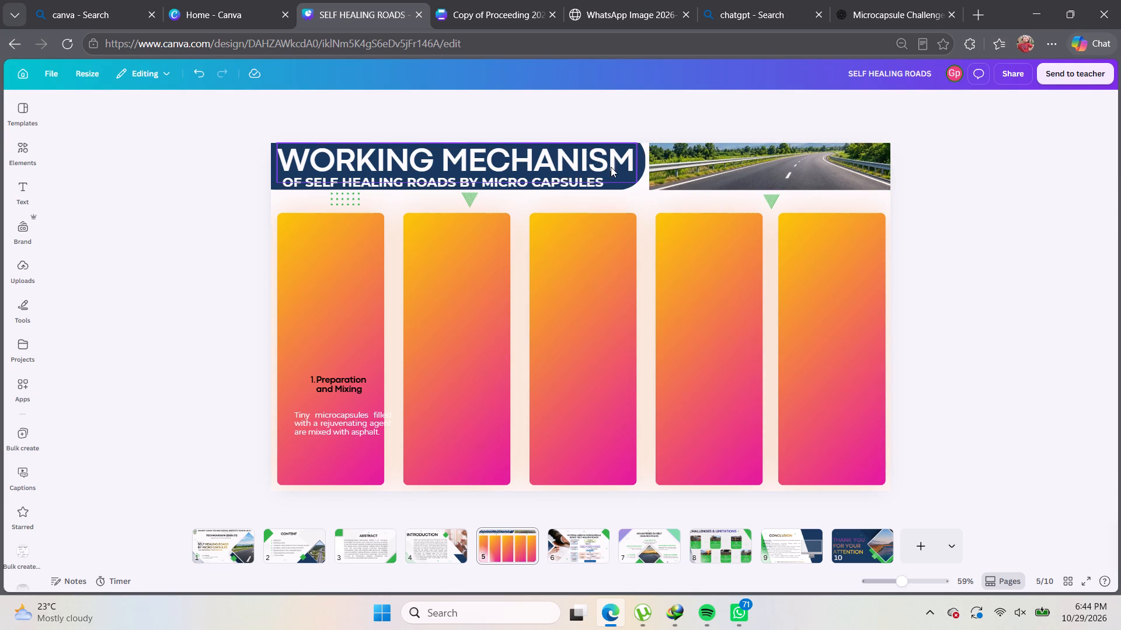
click(473, 199)
click(489, 171)
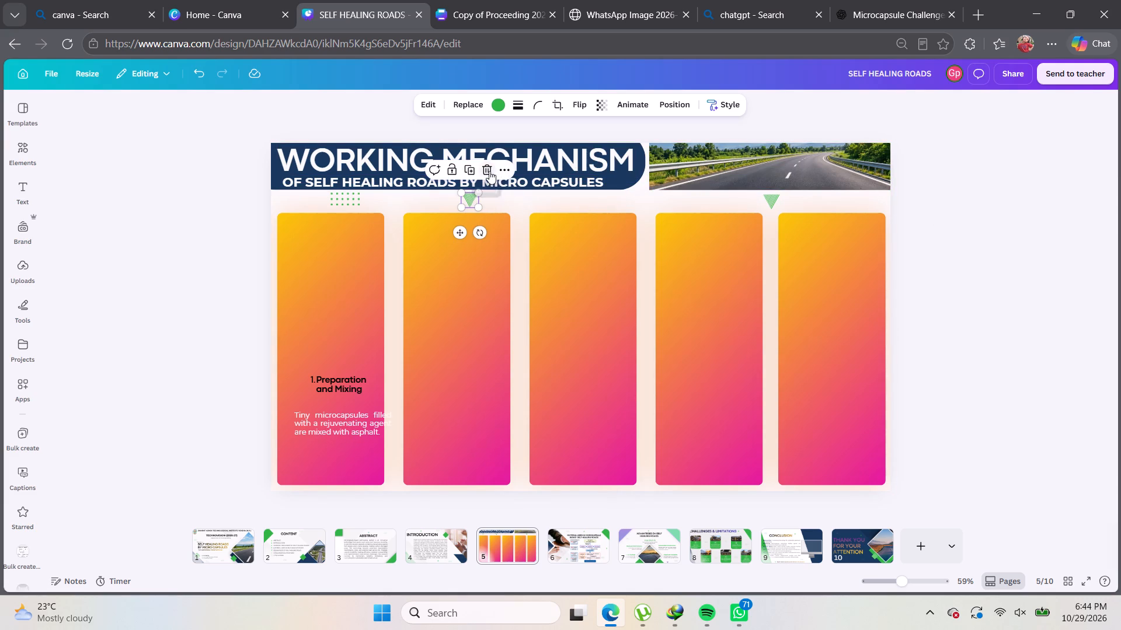
Move the remaining dot pattern above the gap between the first and second columns.
drag(355, 197, 397, 204)
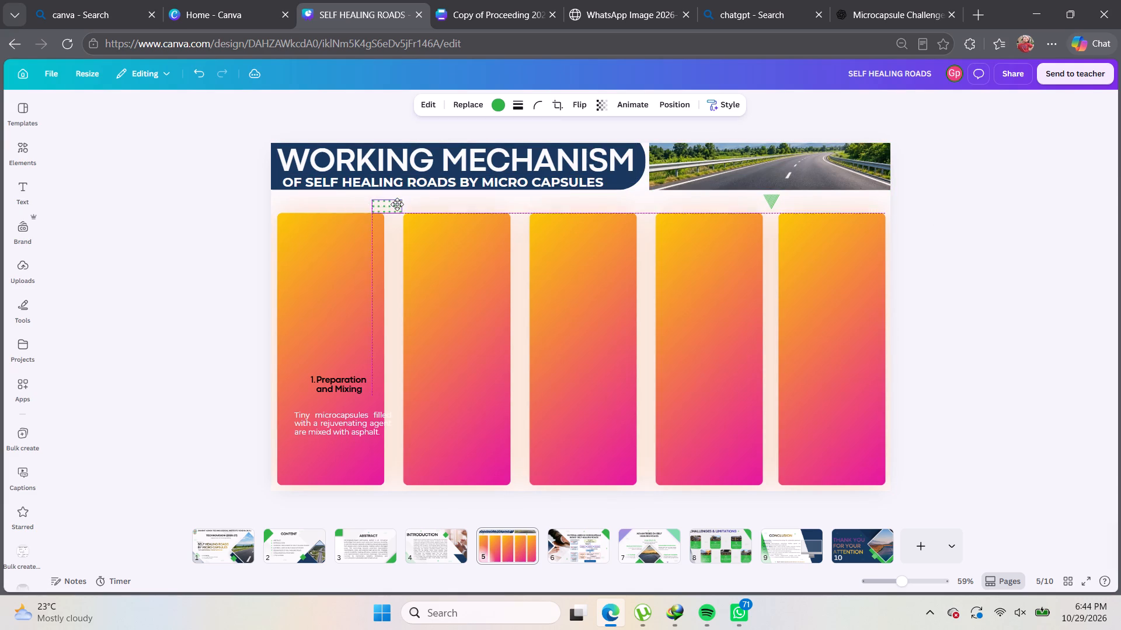
drag(397, 204, 406, 198)
click(1052, 232)
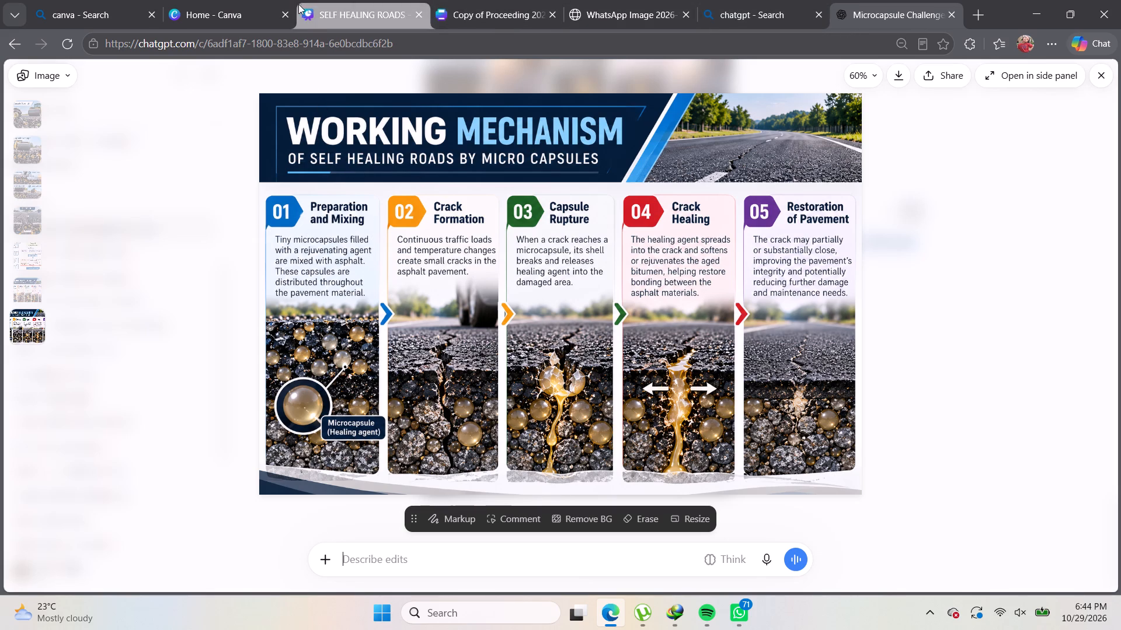
click(309, 16)
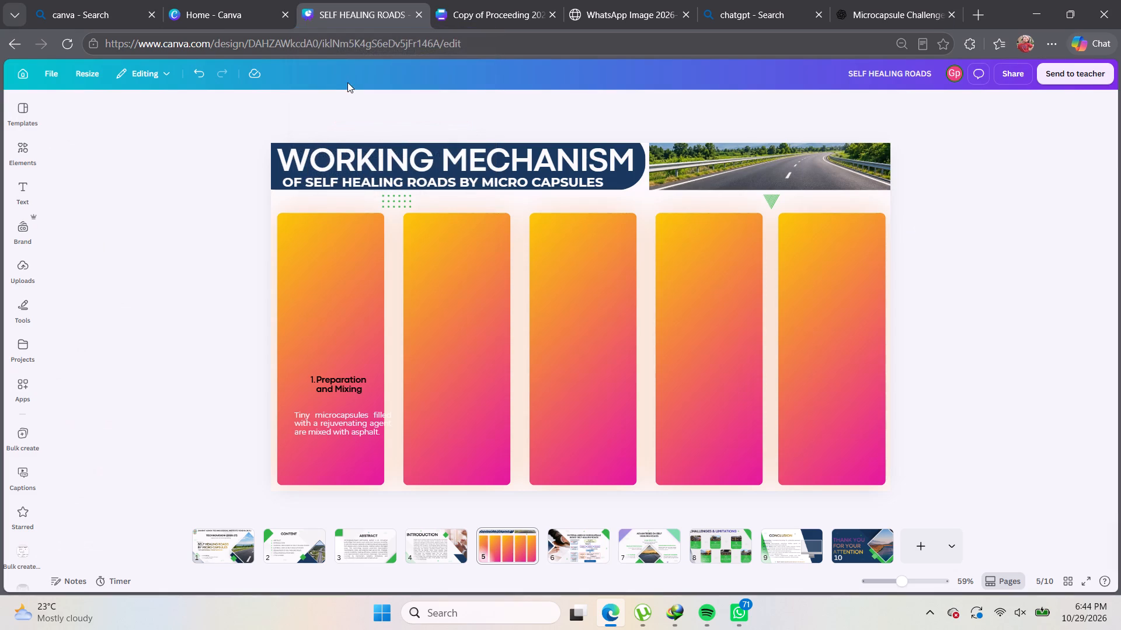
Browse the element library and open its Shapes category.
click(351, 251)
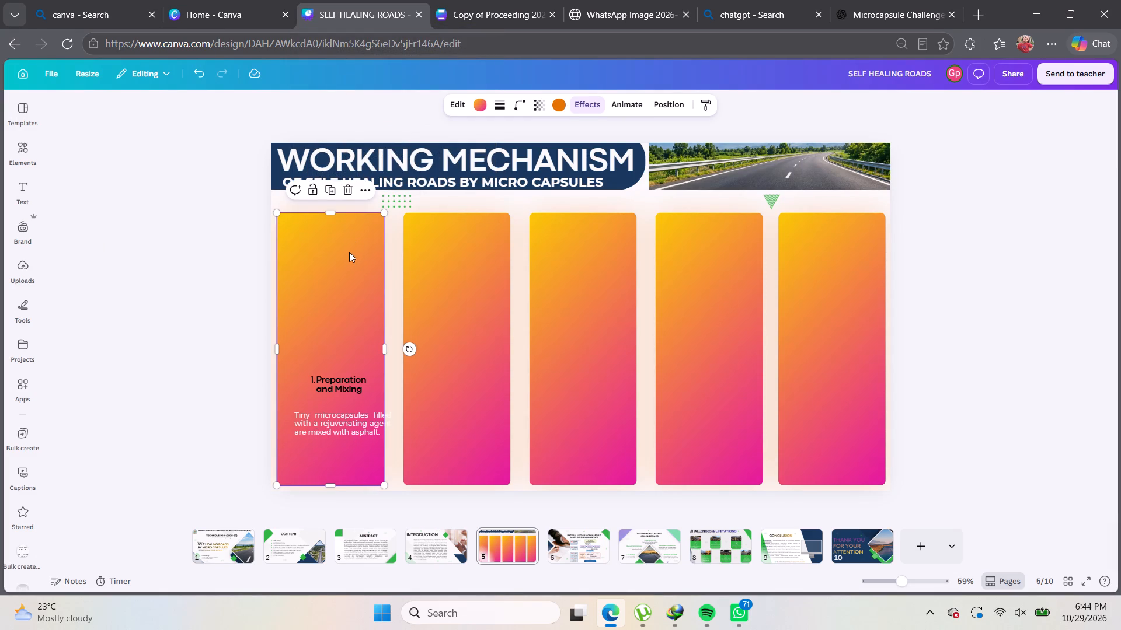
click(218, 198)
click(25, 150)
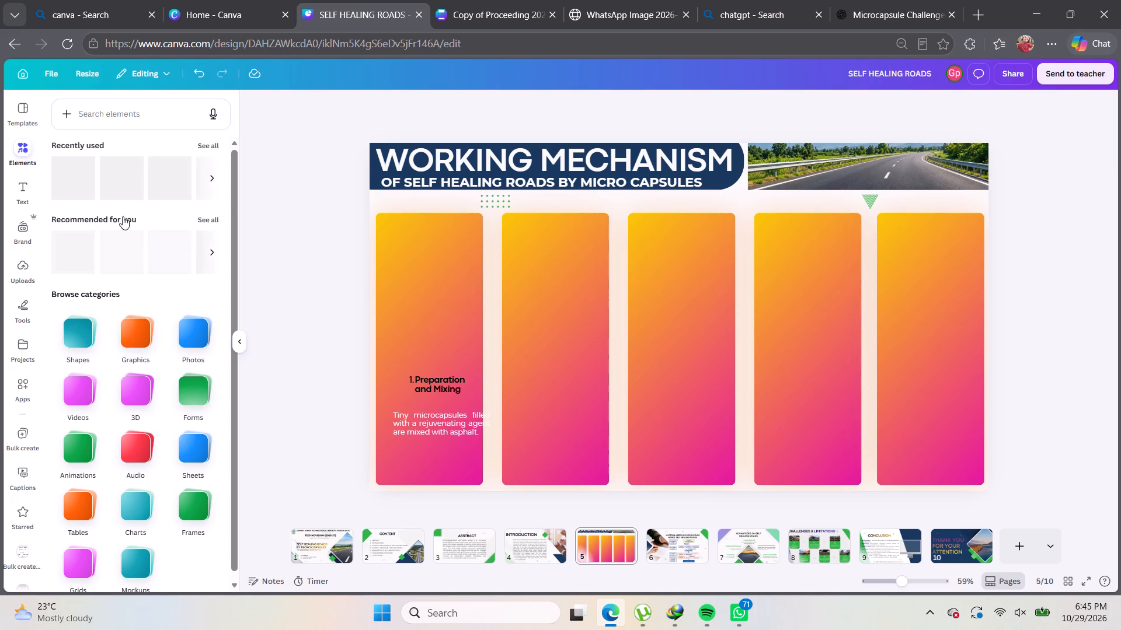
scroll(121, 313, down, 3)
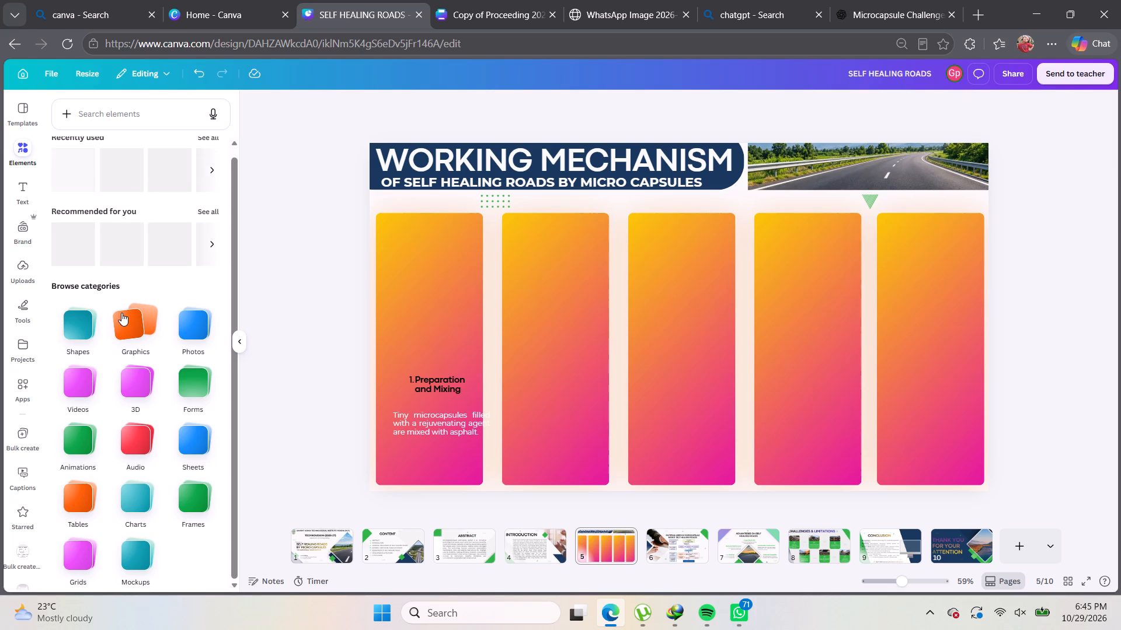
click(69, 328)
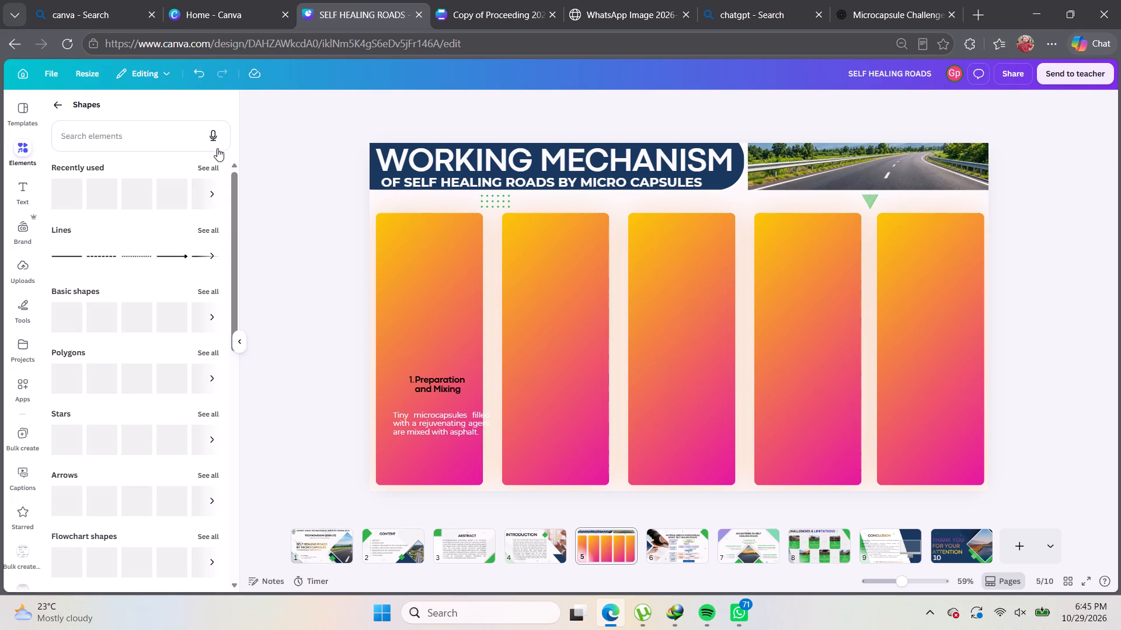
Try the pastel yellow-to-pink and pink-to-yellow default gradients on the first column, ending with the green-to-yellow gradient as its fill.
click(454, 339)
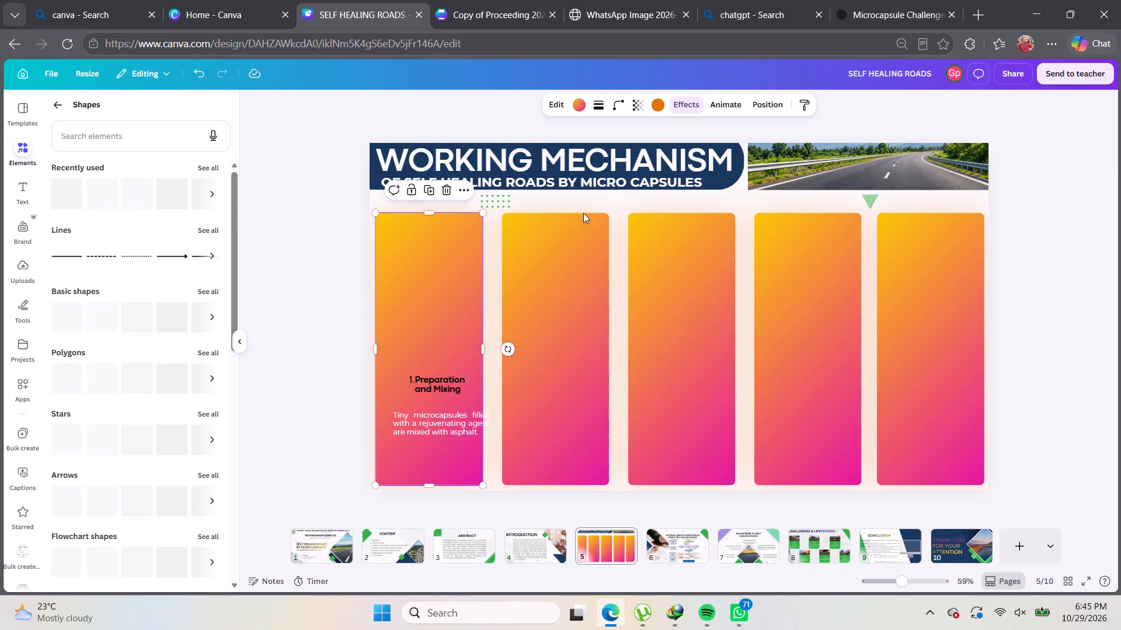
click(657, 112)
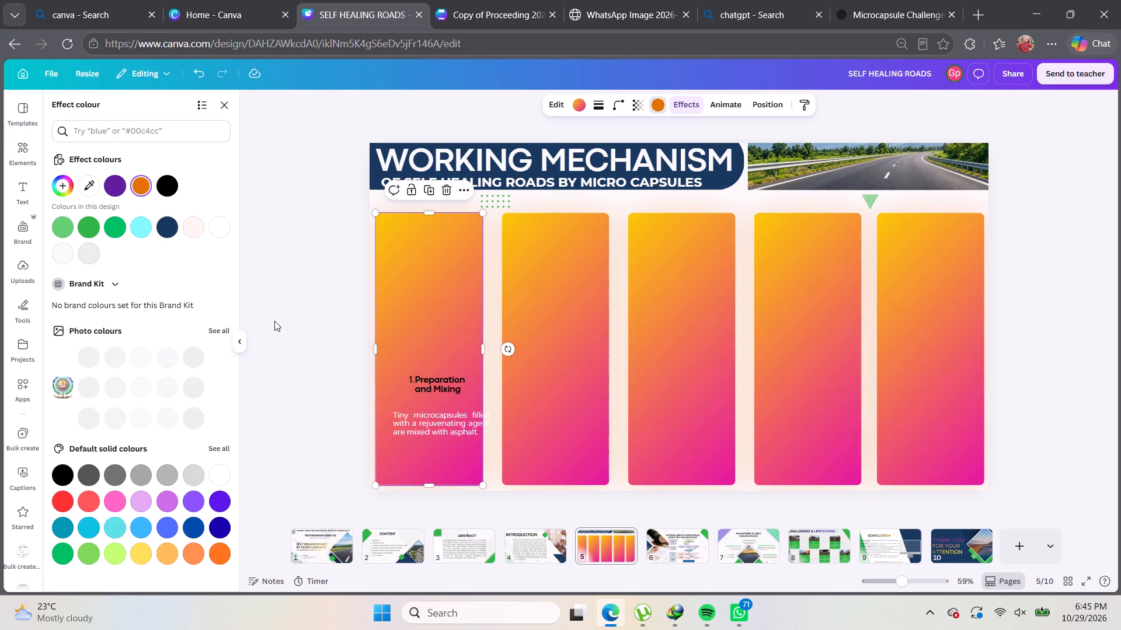
scroll(166, 339, down, 4)
scroll(146, 359, up, 5)
scroll(146, 359, down, 5)
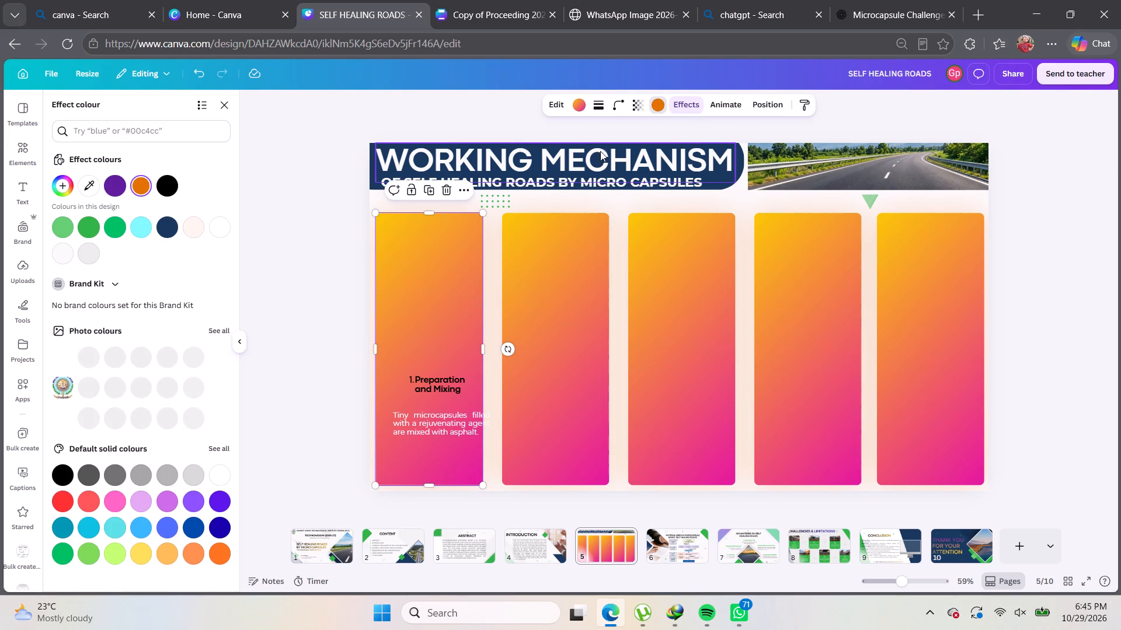
click(577, 103)
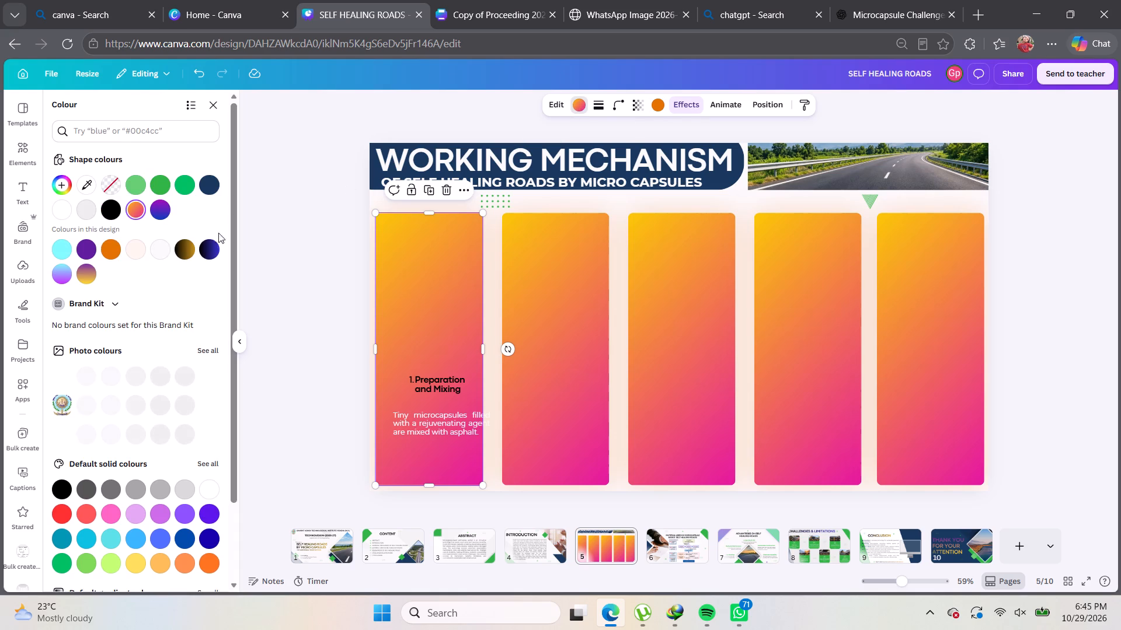
scroll(161, 269, down, 6)
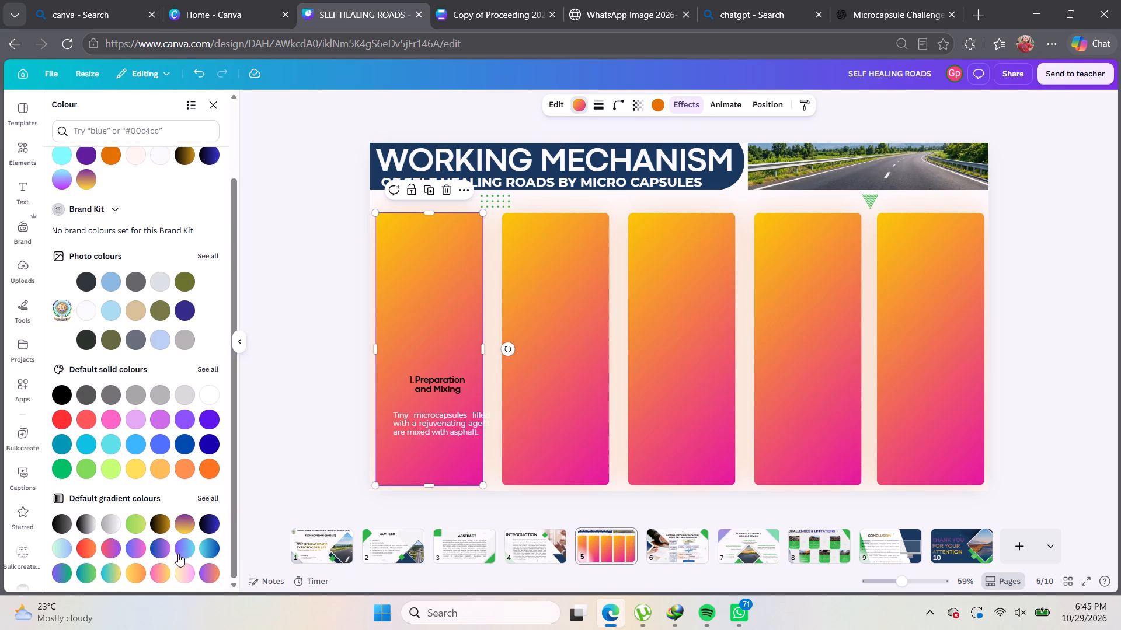
click(186, 579)
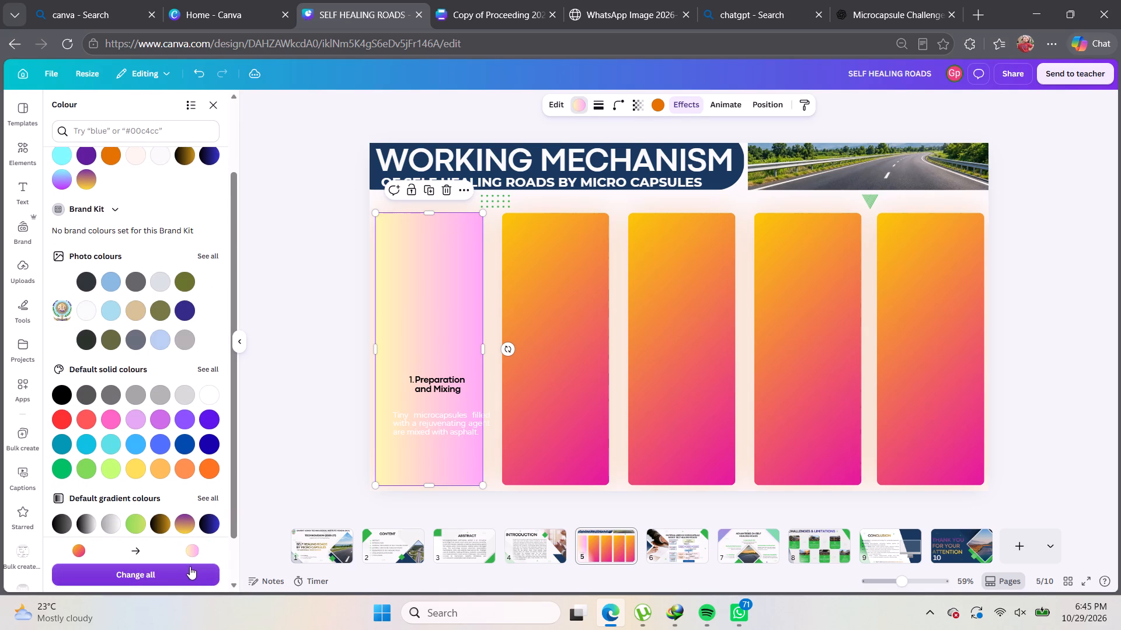
scroll(163, 513, down, 3)
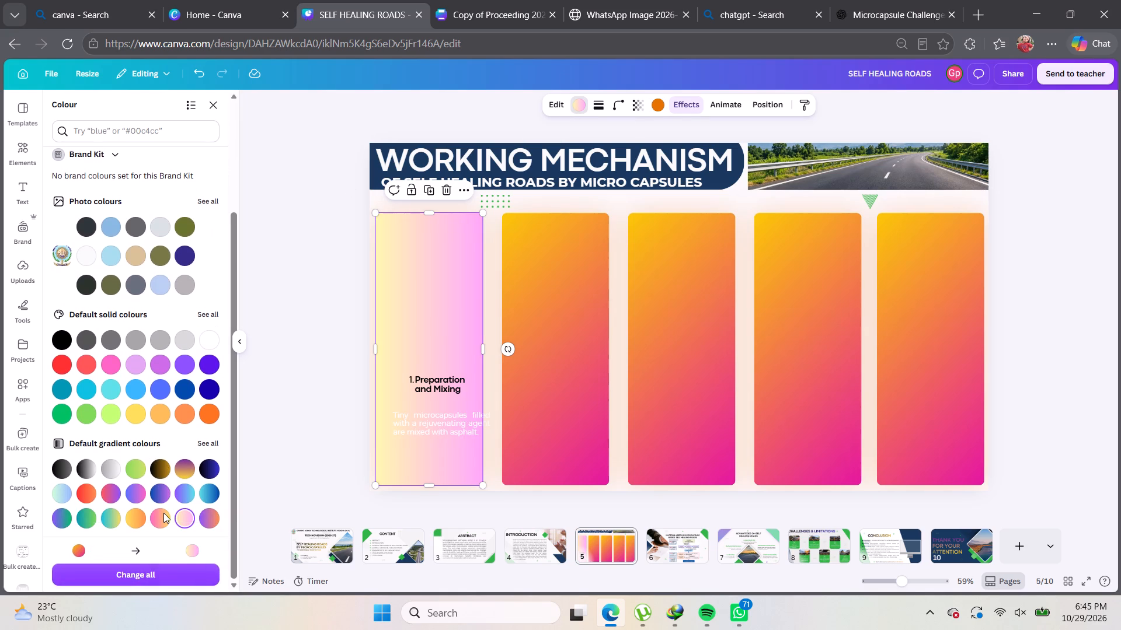
scroll(163, 513, down, 1)
click(160, 513)
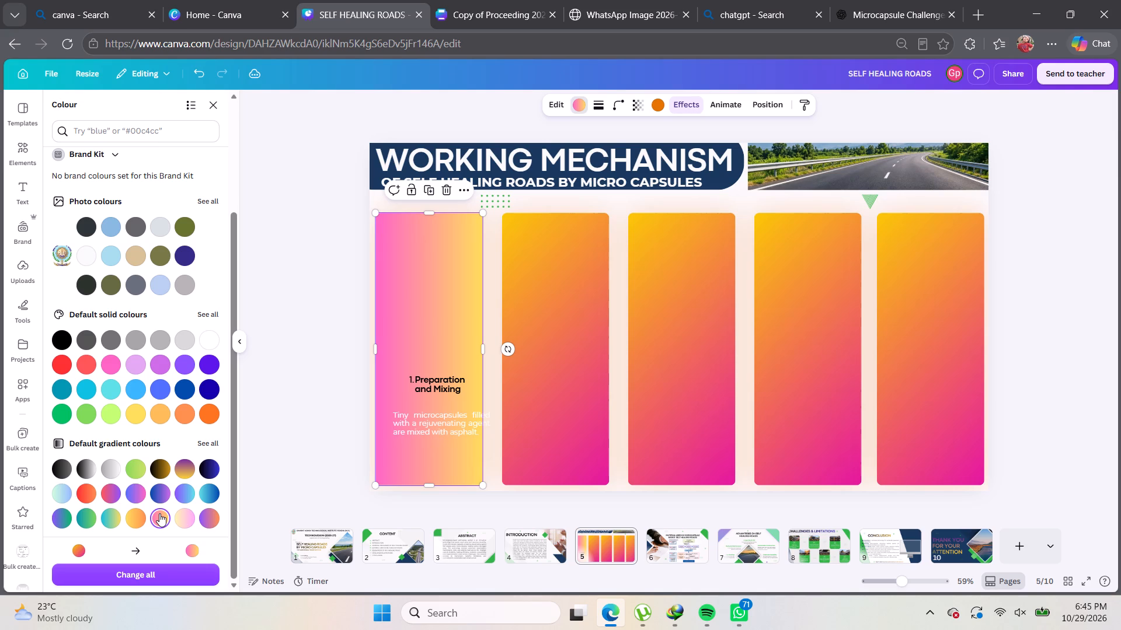
click(135, 463)
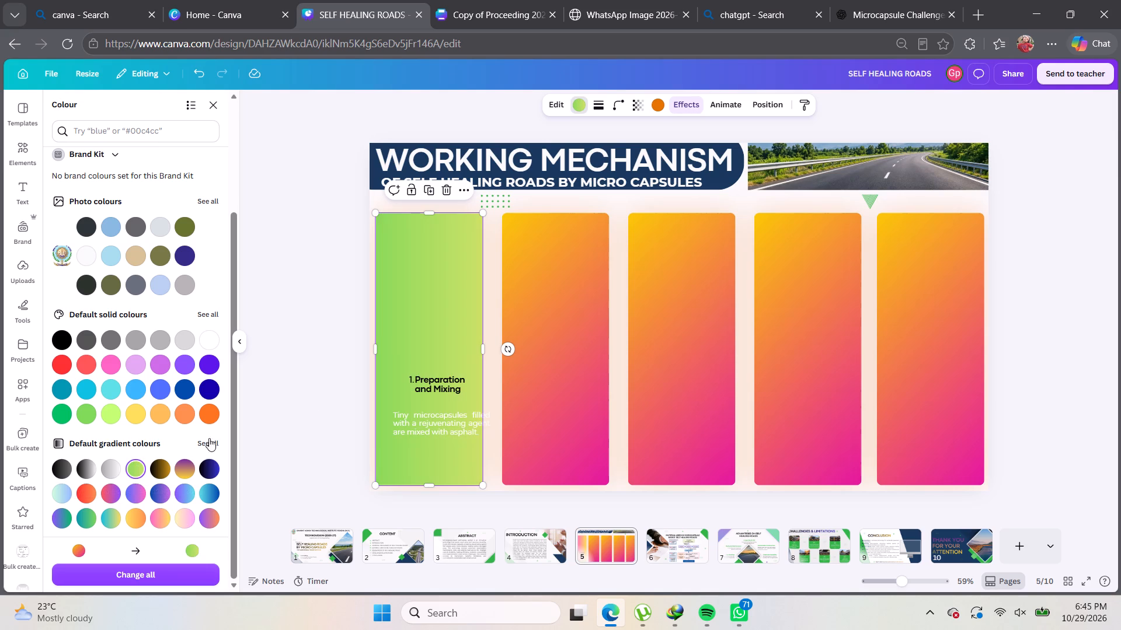
click(319, 379)
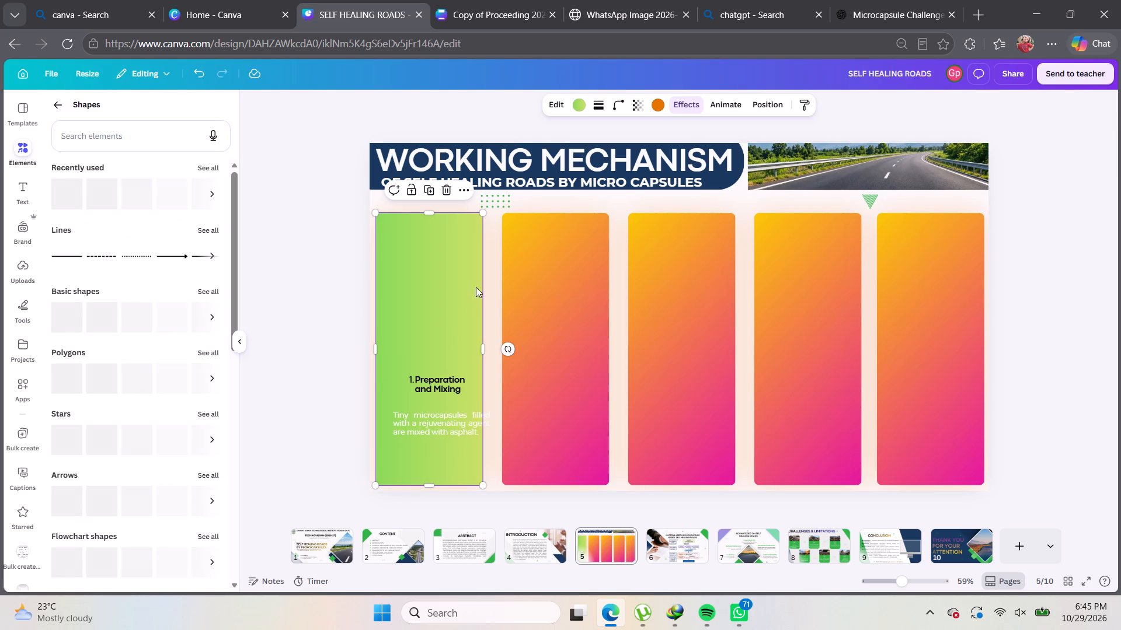
Apply the green-to-yellow default gradient to the second, third and fourth columns, matching the first column's fill.
click(559, 288)
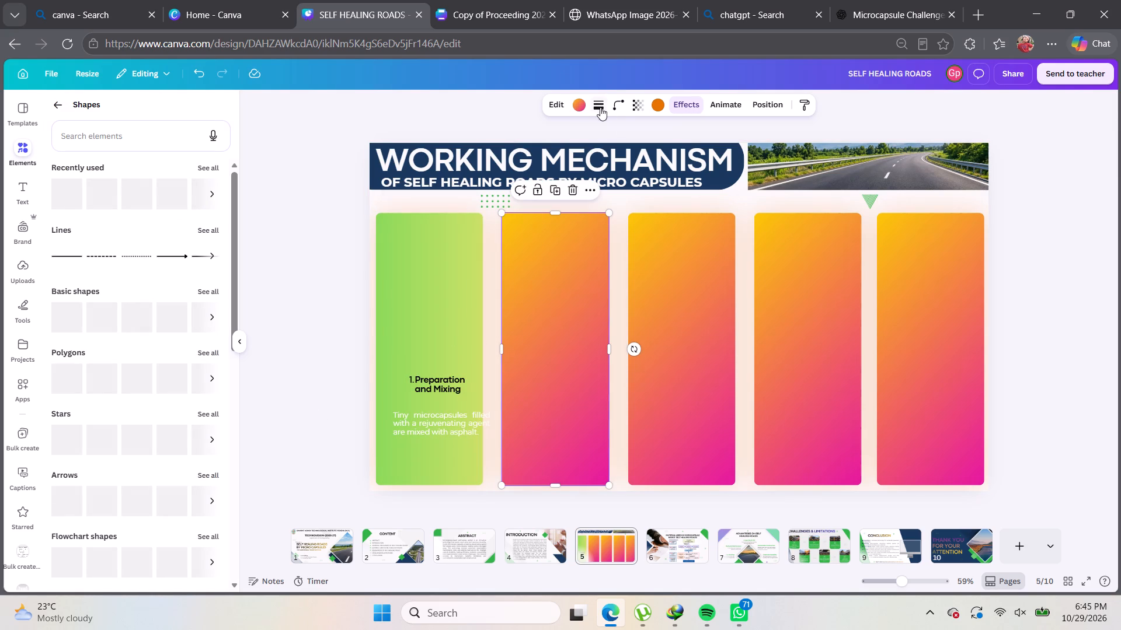
click(576, 107)
scroll(201, 335, down, 3)
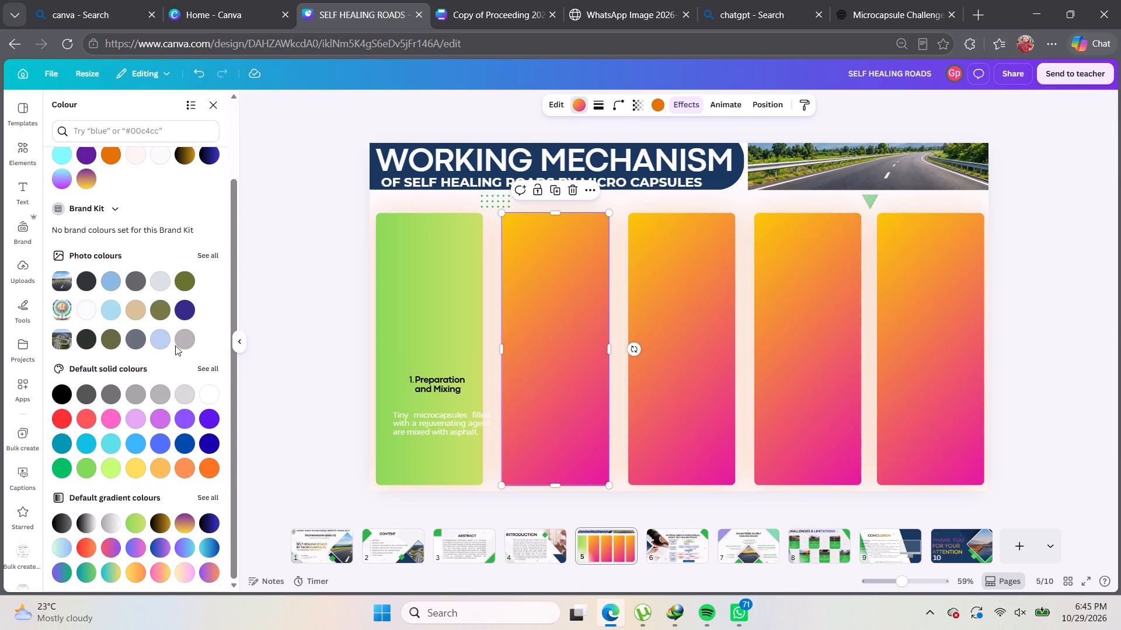
click(139, 528)
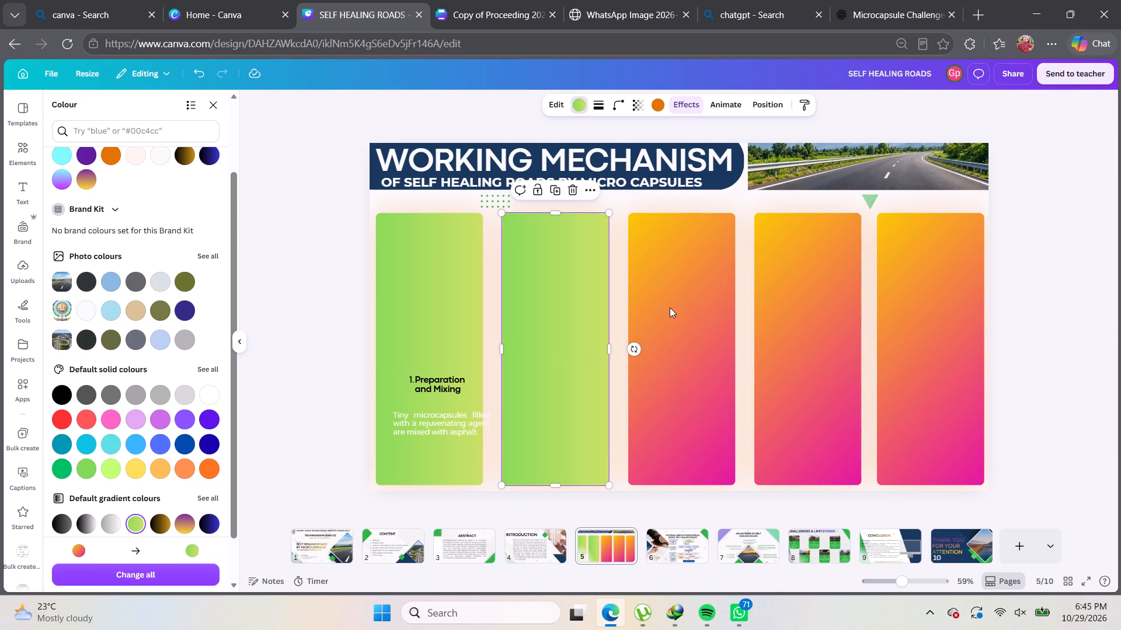
click(699, 300)
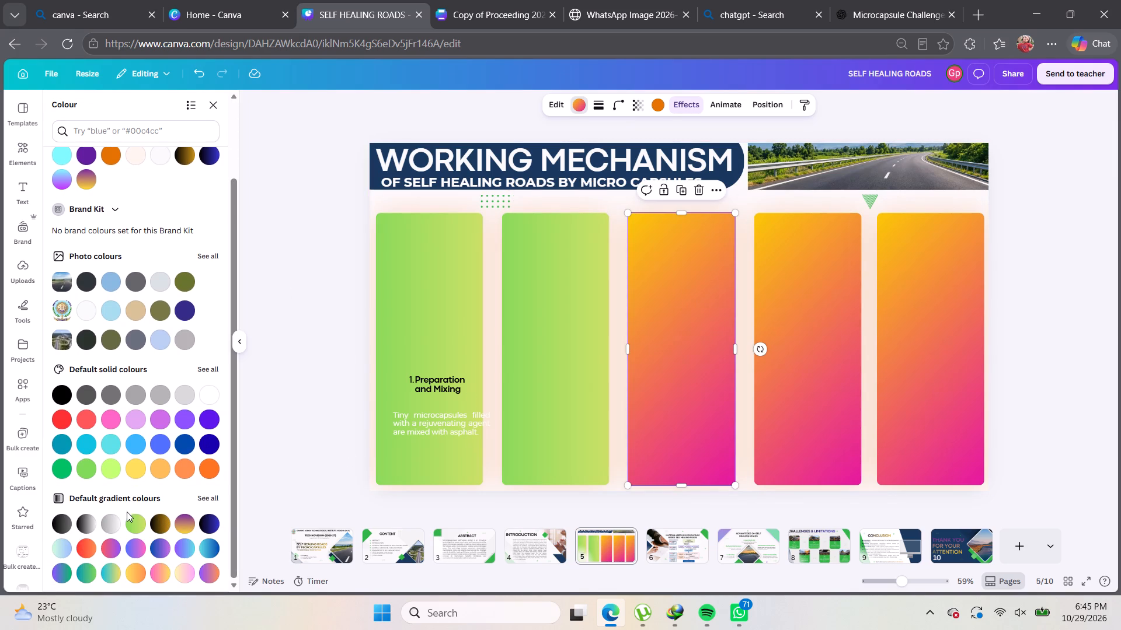
click(130, 520)
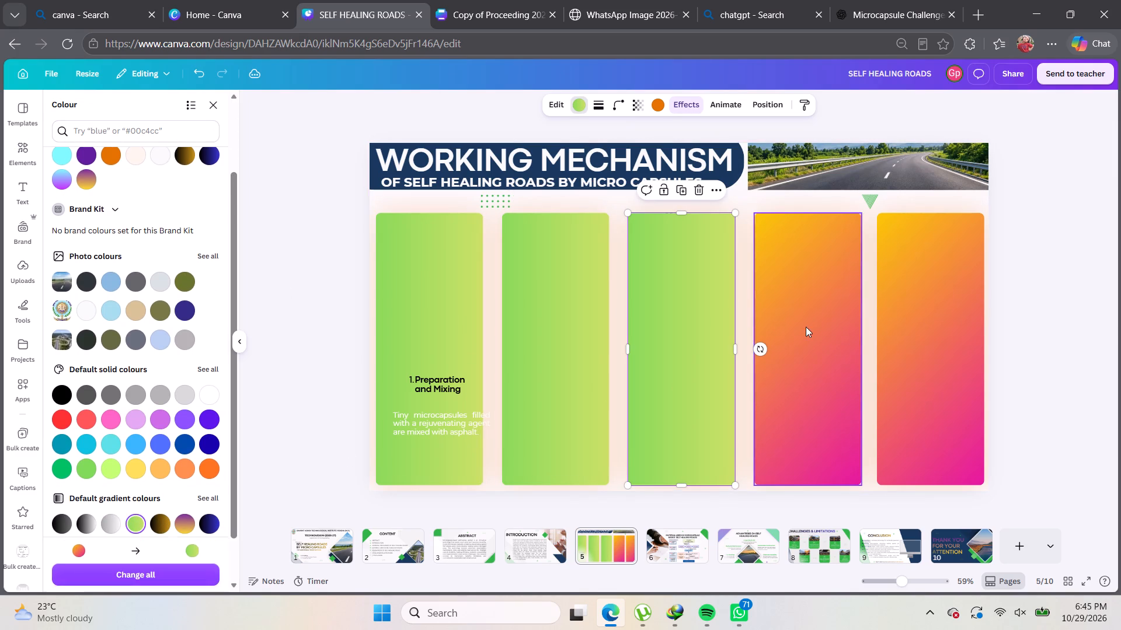
click(806, 327)
click(123, 519)
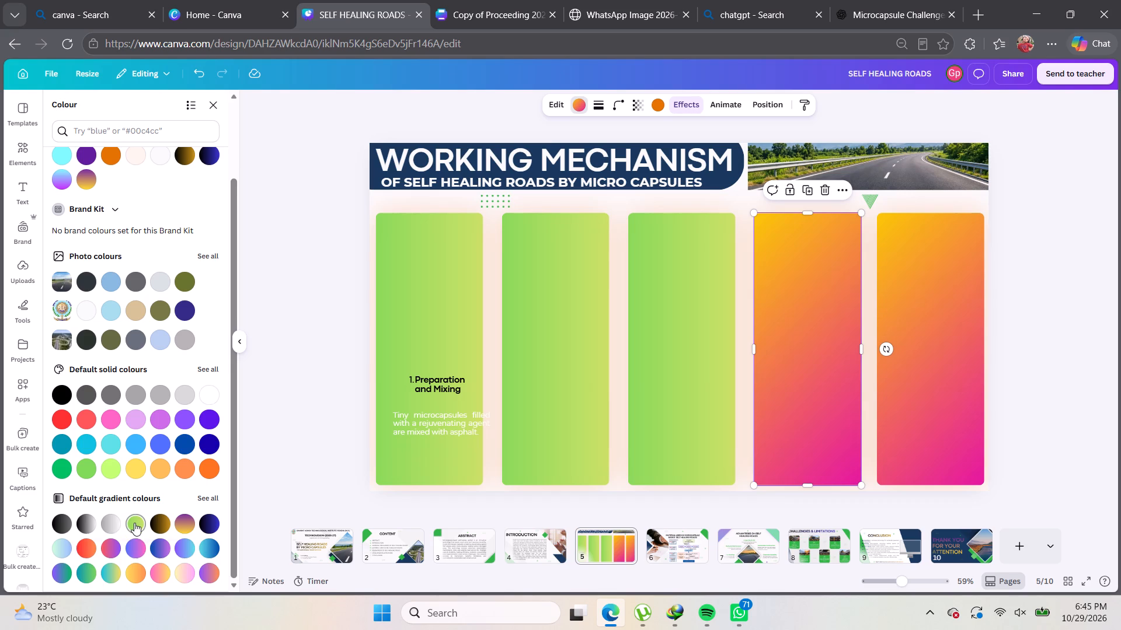
click(135, 523)
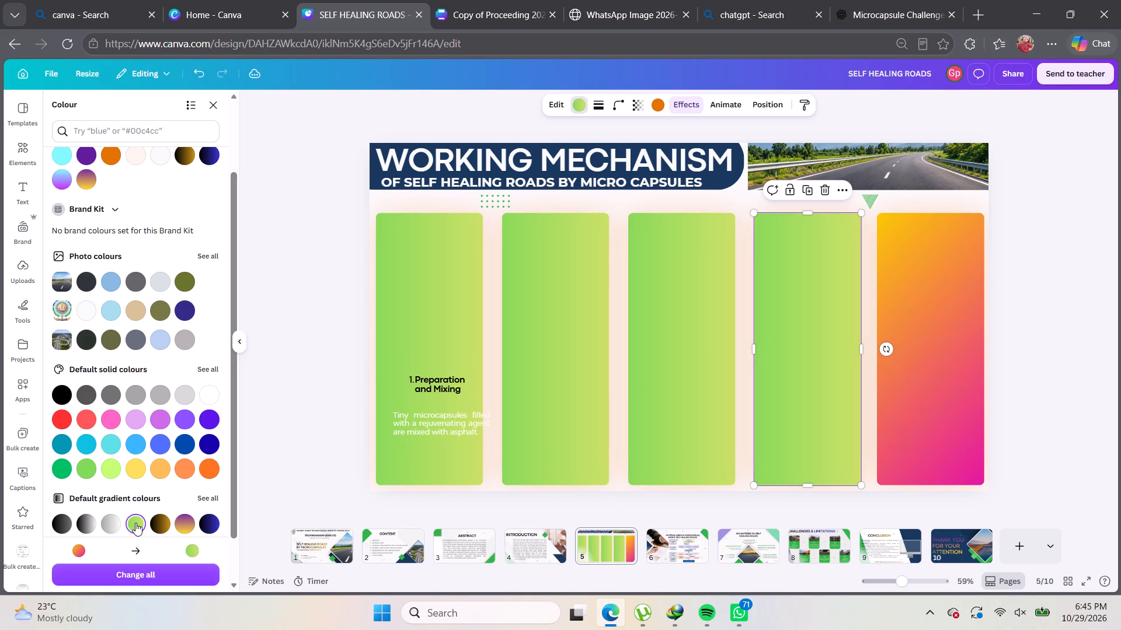
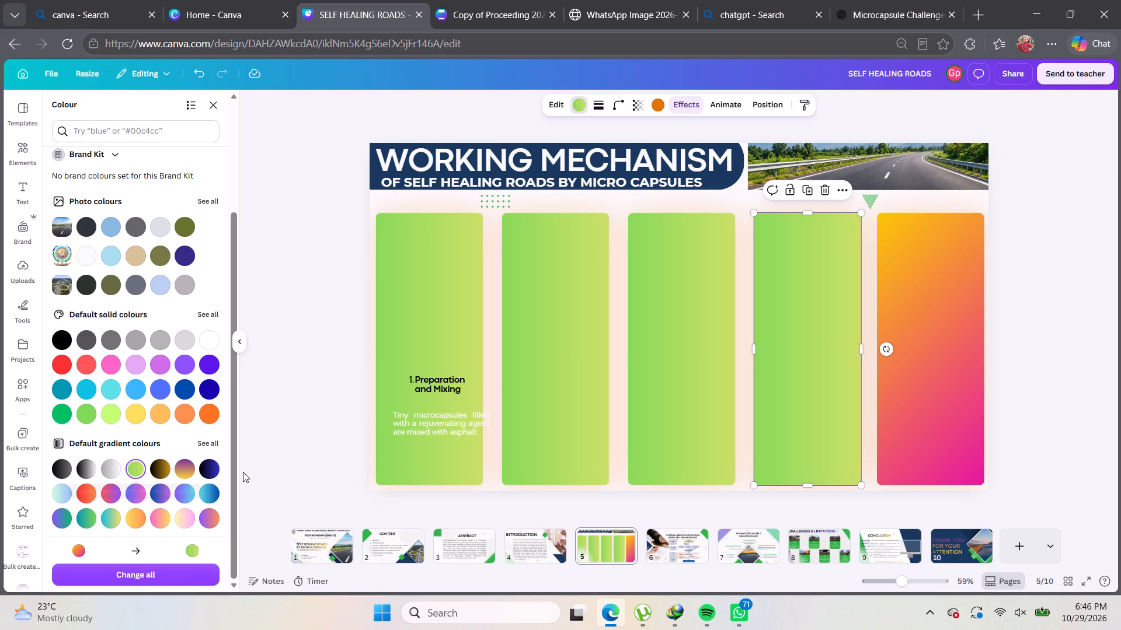
Apply the green-to-yellow default gradient to the fifth column, matching the other four columns' fill.
click(967, 425)
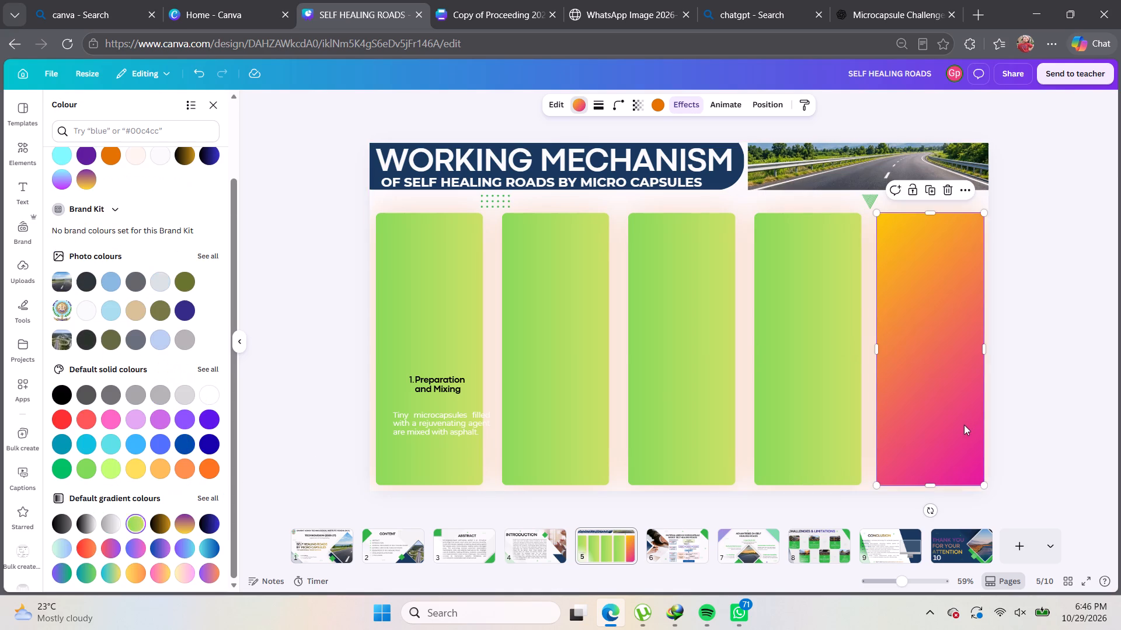
click(133, 523)
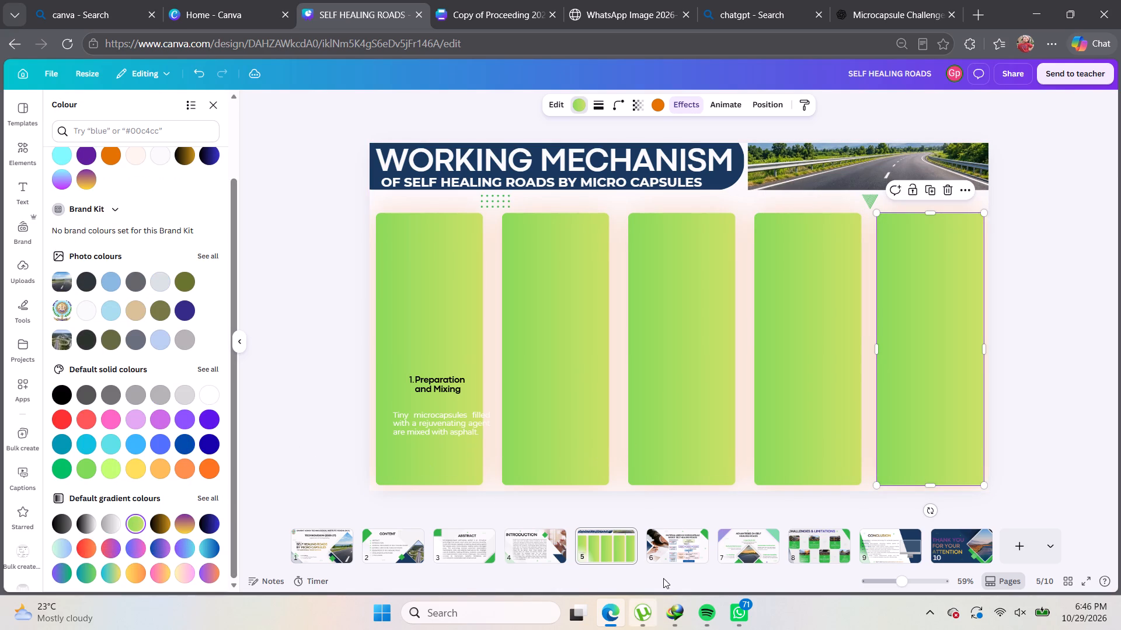
Look through slides 6 to 9 to compare their styling, and return to slide 5.
click(684, 553)
click(763, 549)
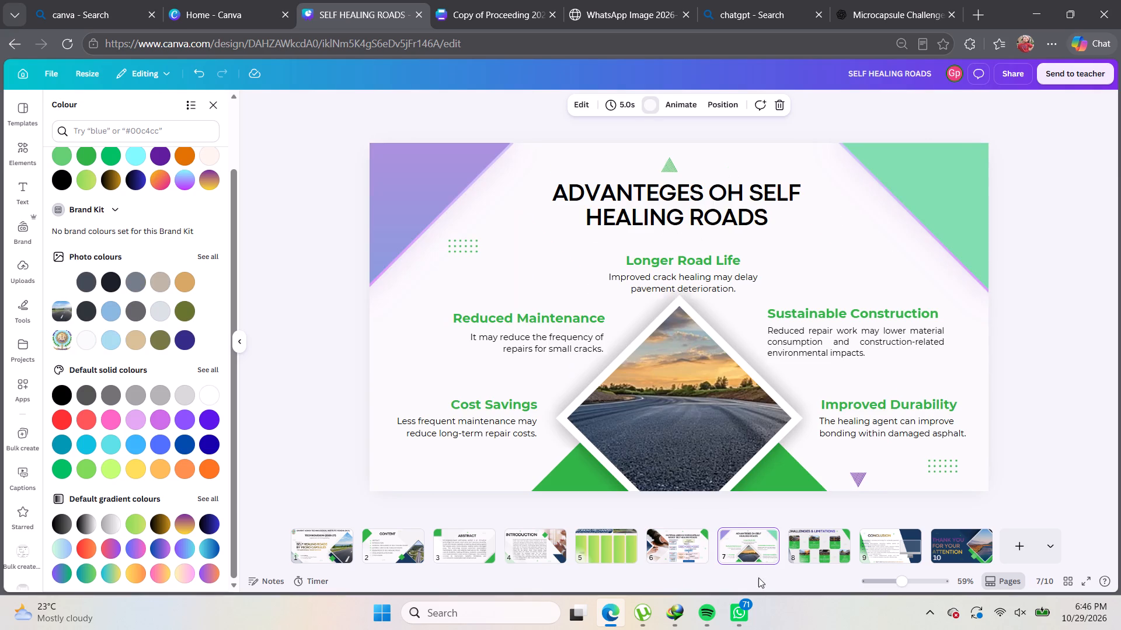
click(845, 547)
click(881, 552)
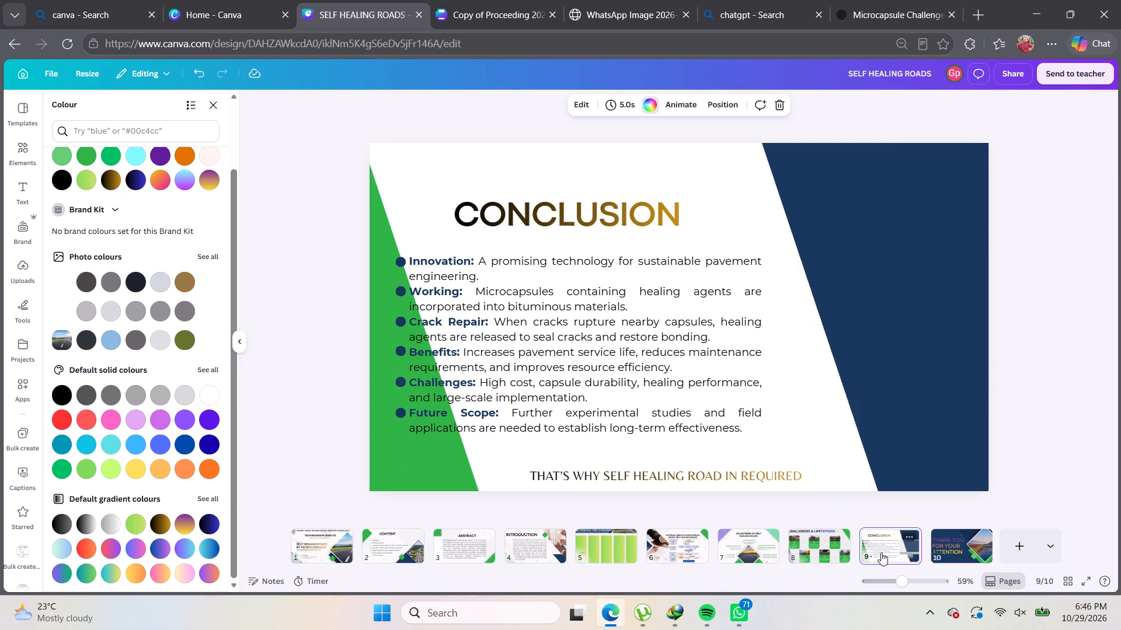
click(612, 554)
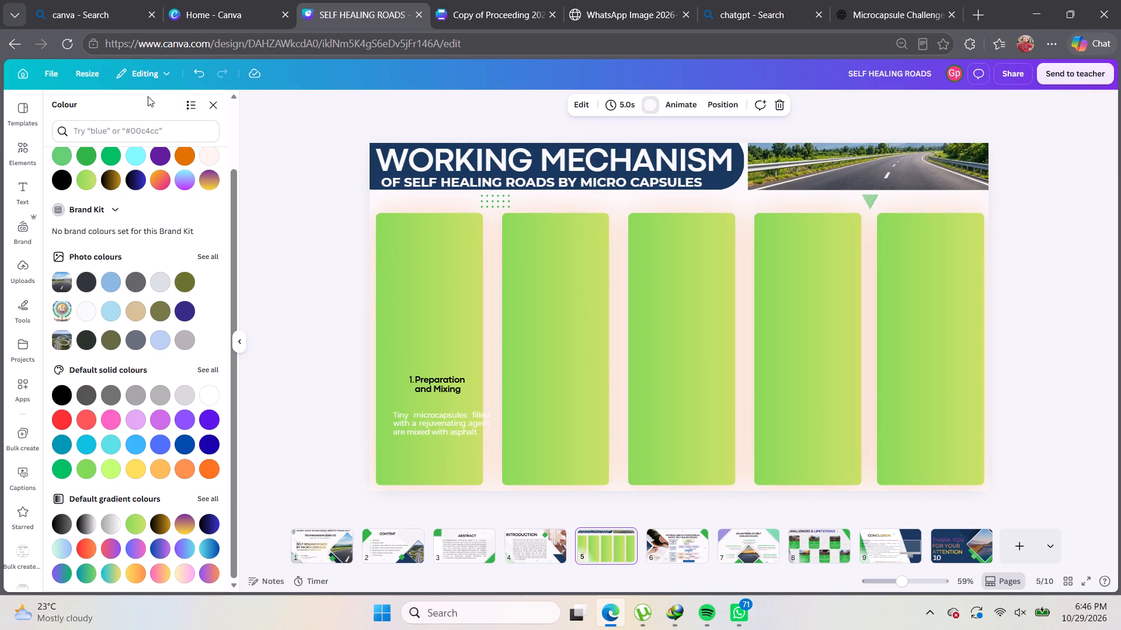
Insert the narrow banner shape with a pointed bottom, shrink it to a small badge and place it in the first column's top-left corner.
click(209, 104)
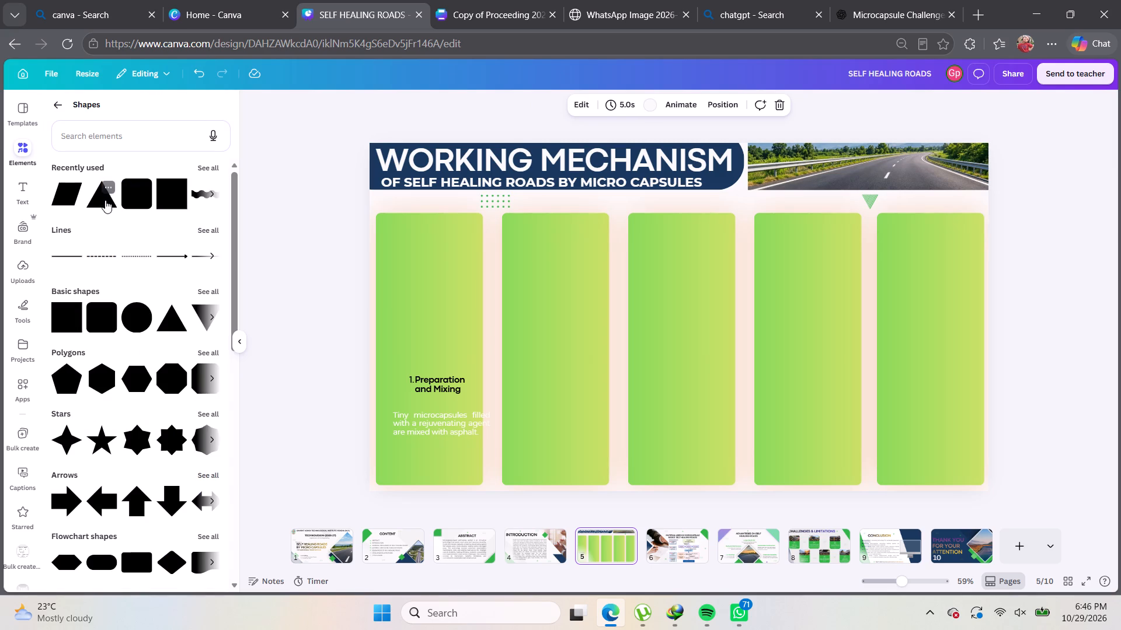
scroll(110, 288, down, 1)
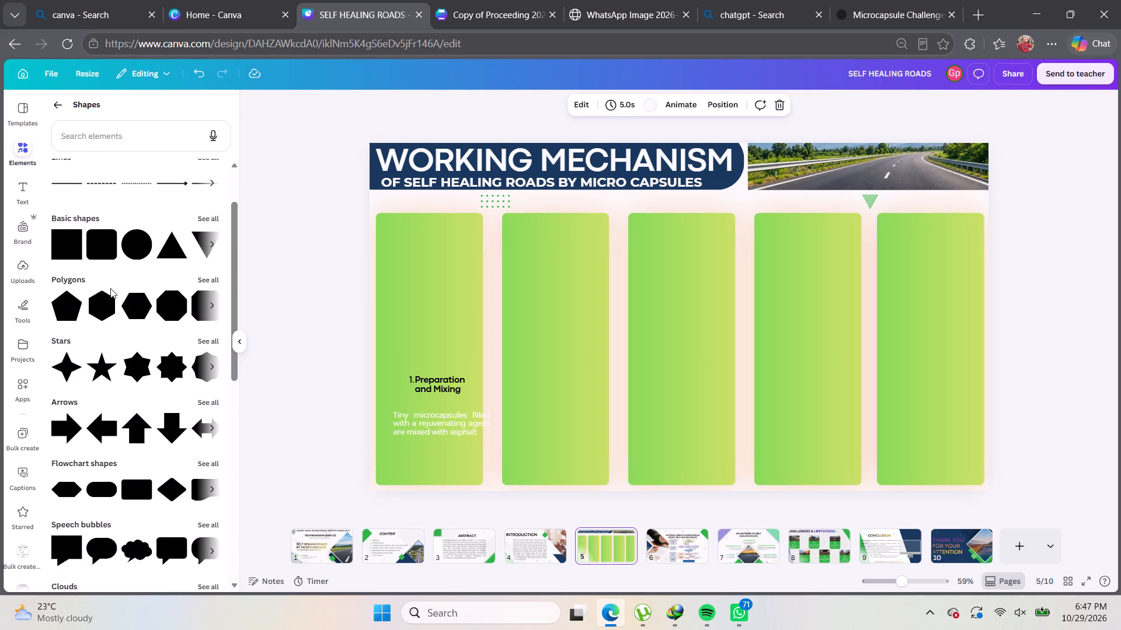
scroll(111, 289, down, 3)
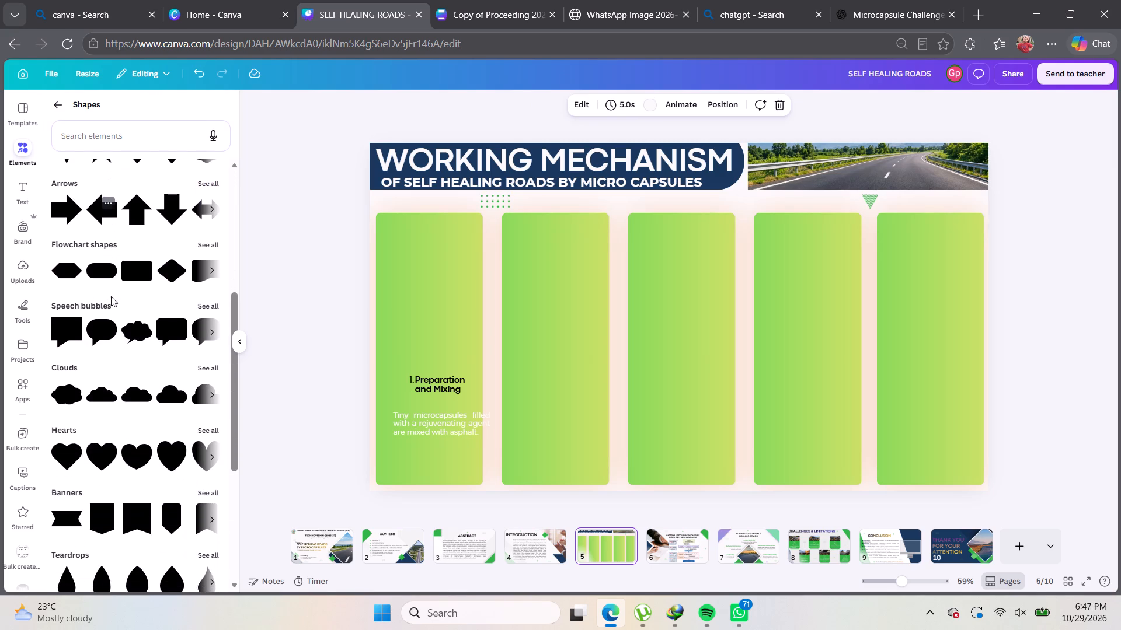
scroll(110, 302, down, 2)
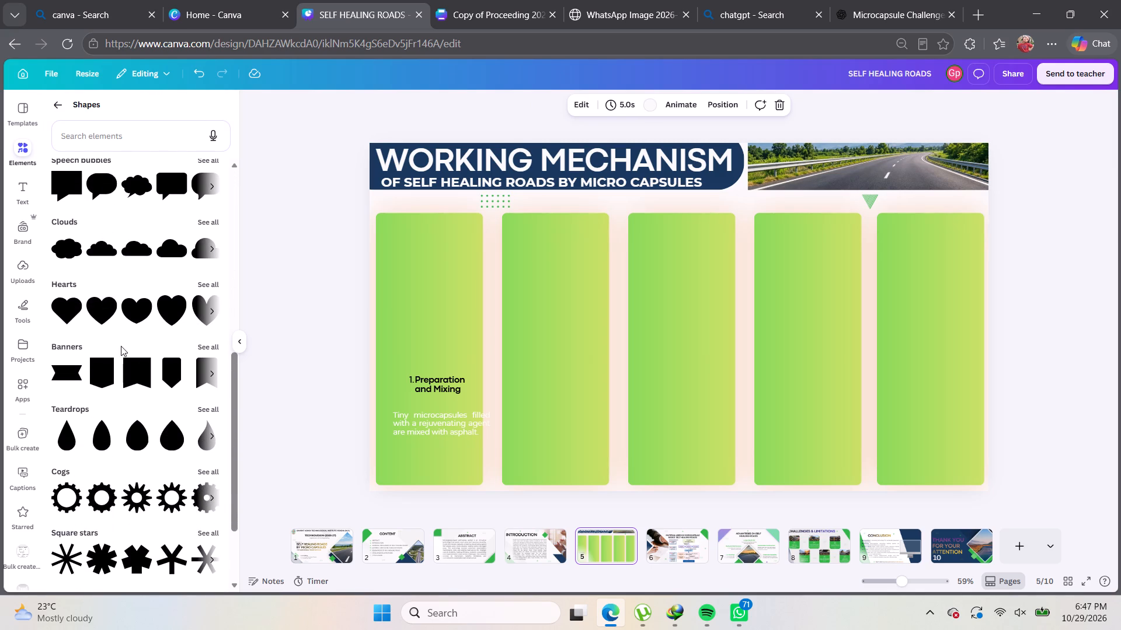
click(168, 377)
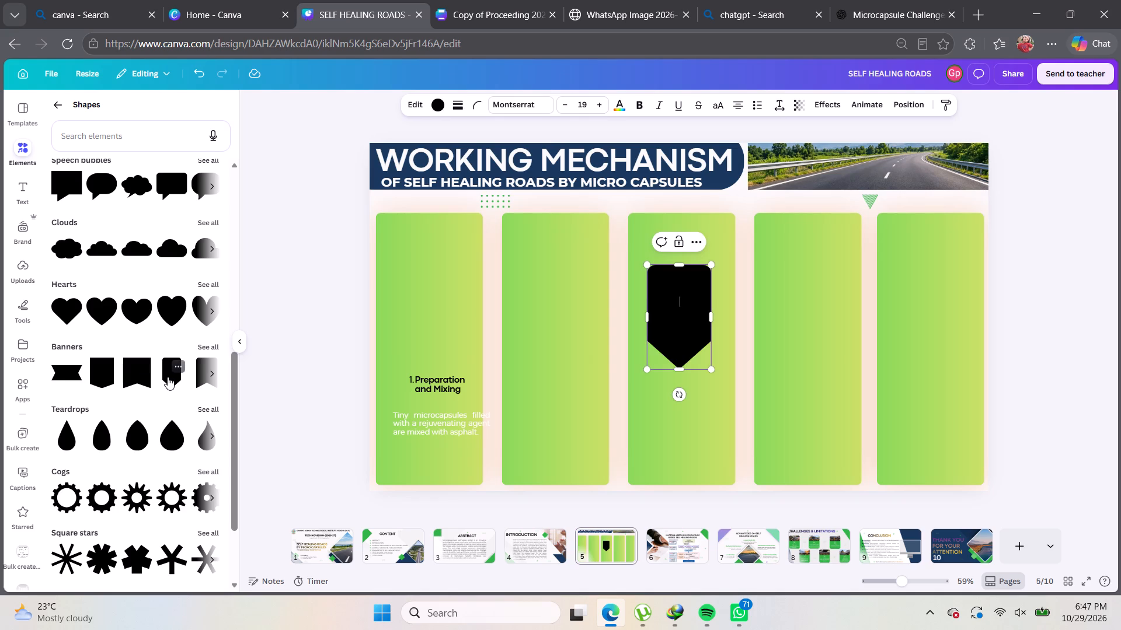
drag(684, 323, 684, 322)
drag(684, 322, 427, 286)
drag(457, 337, 417, 256)
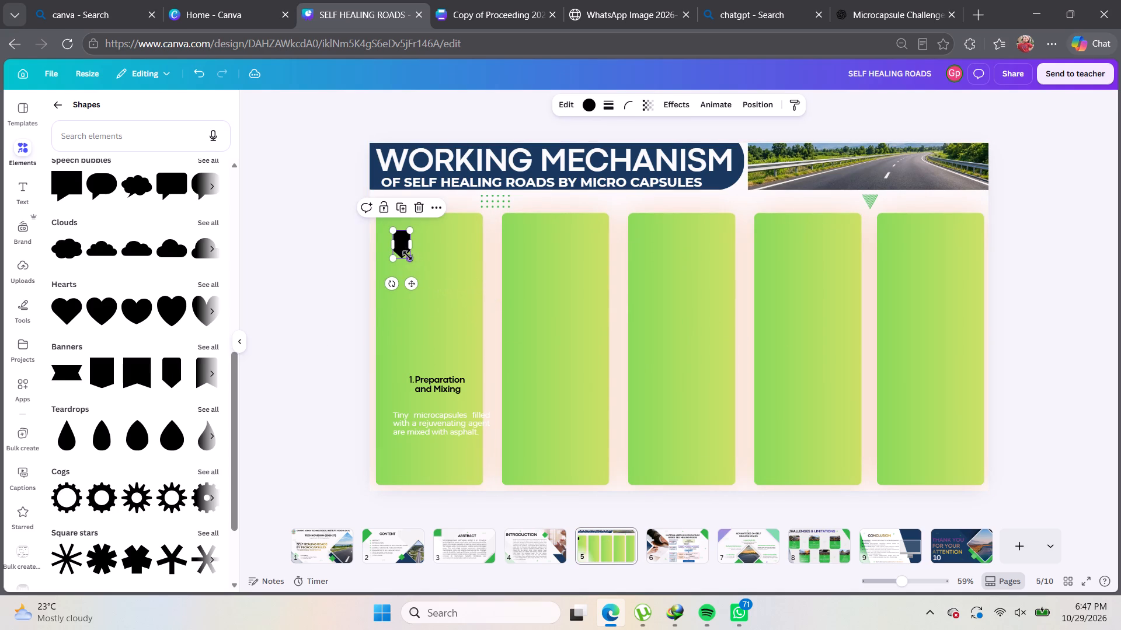
drag(401, 241, 389, 227)
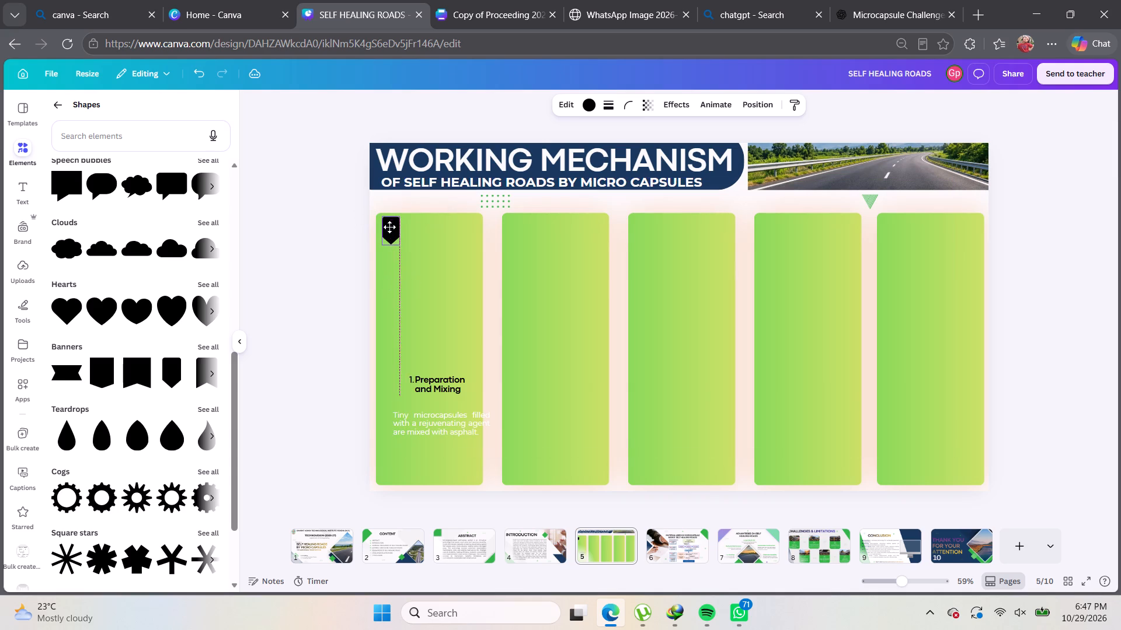
drag(389, 227, 389, 227)
Try purple, navy, gradient, pale, blue and grey fills on the banner badge, ending with olive green from the photo colours.
click(589, 101)
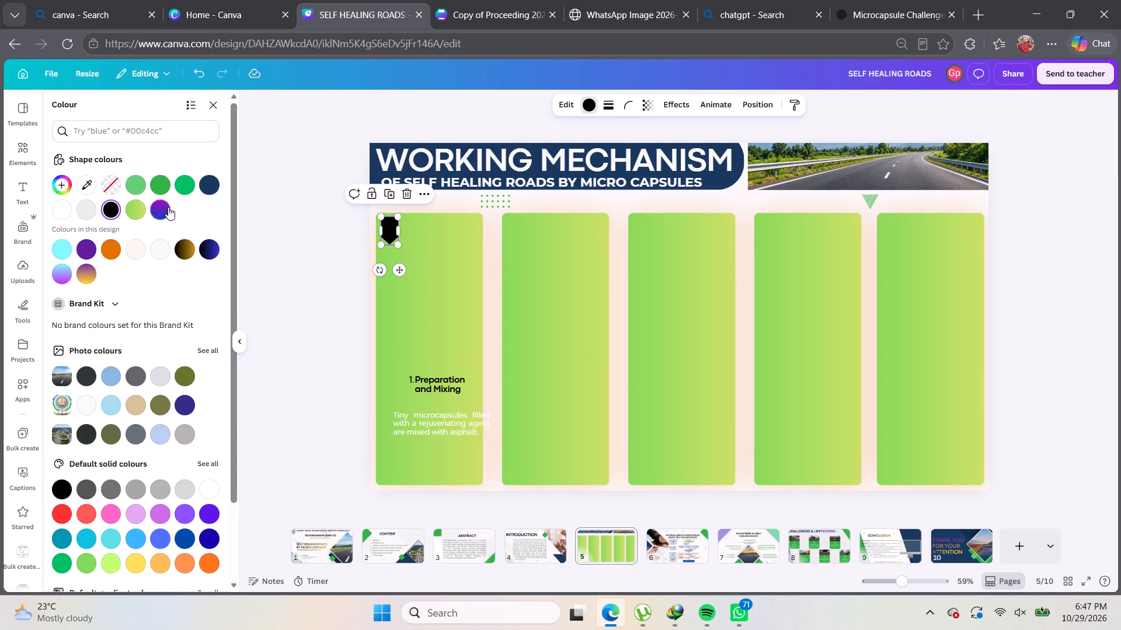
click(168, 207)
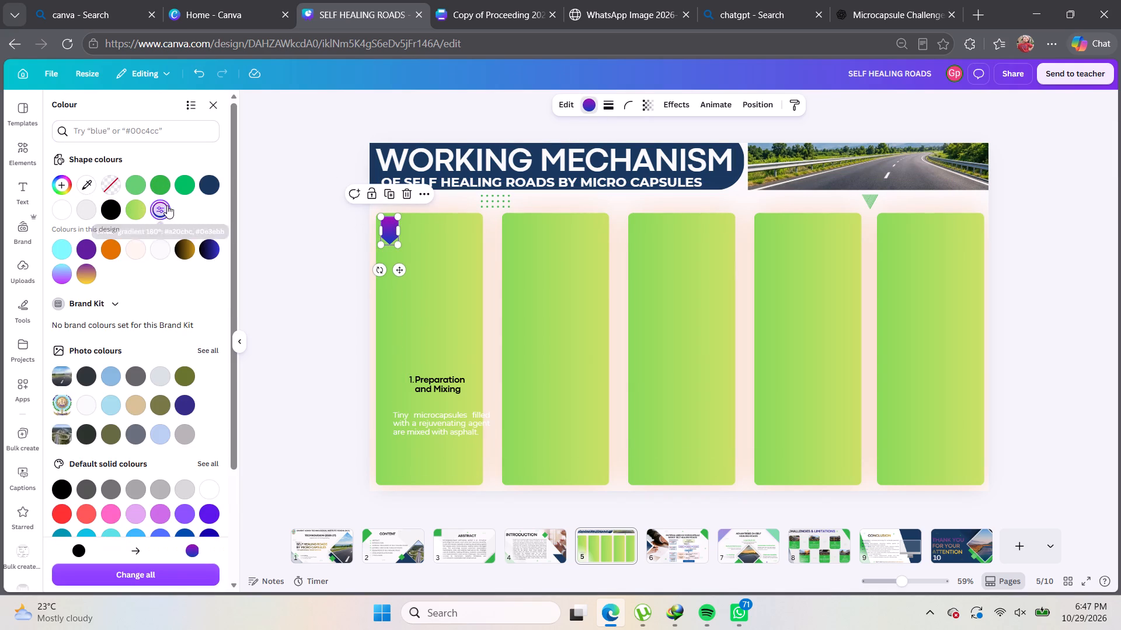
click(213, 187)
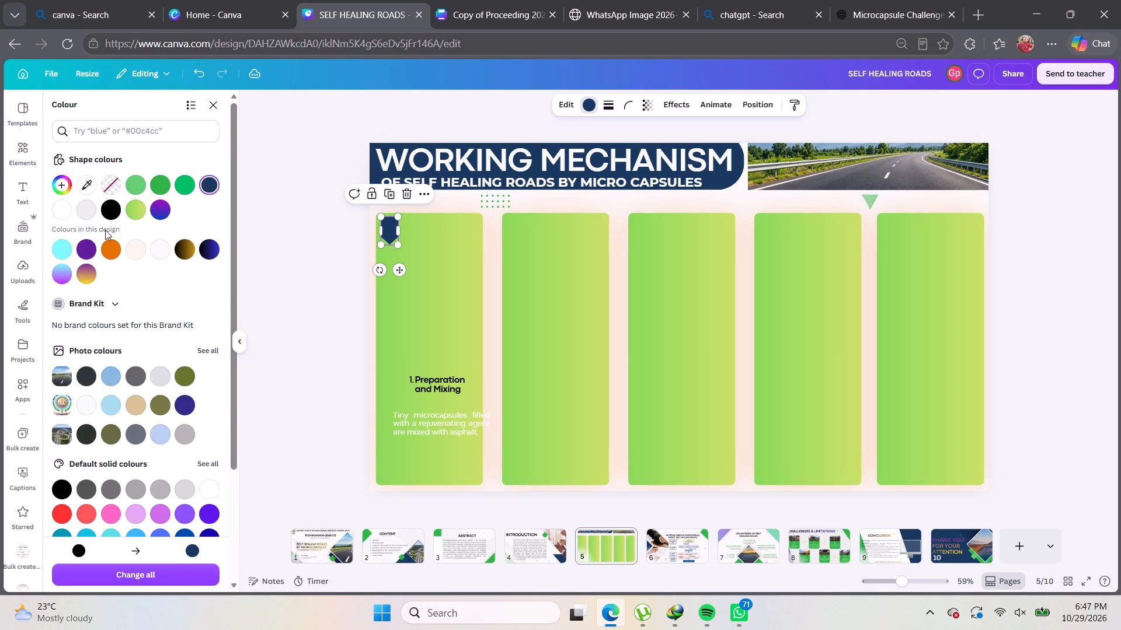
click(89, 251)
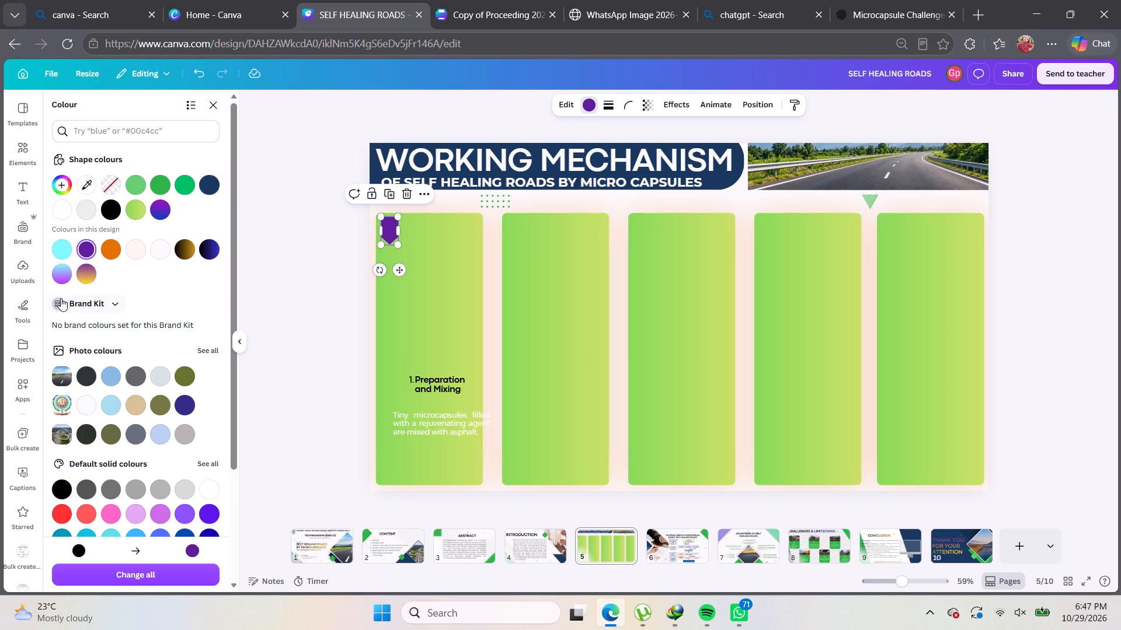
click(67, 272)
click(88, 270)
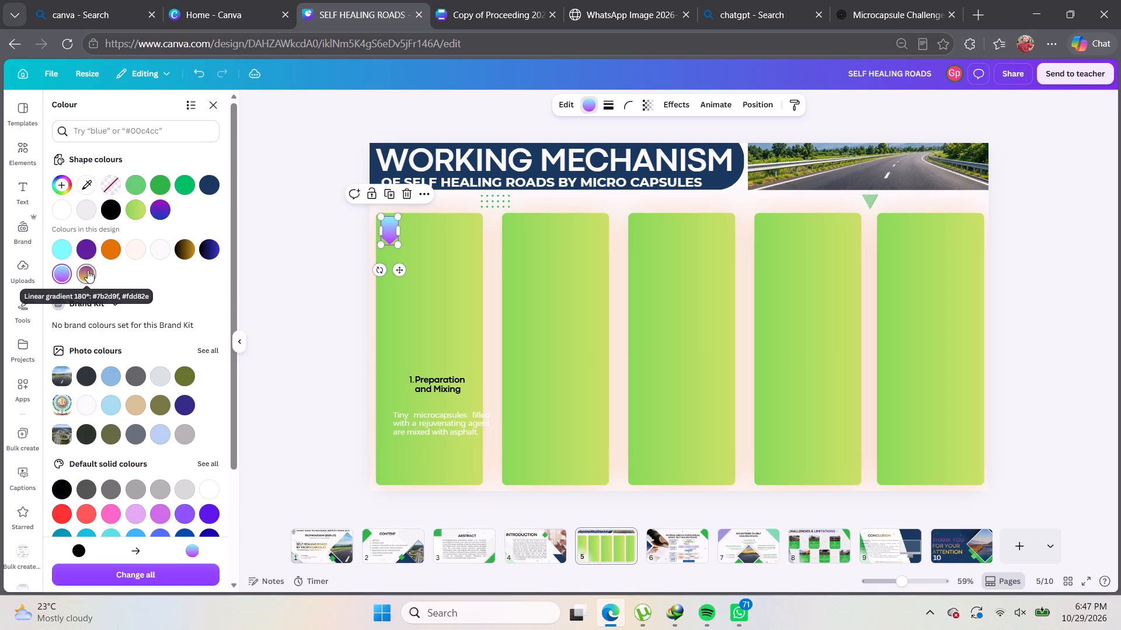
click(142, 251)
click(152, 251)
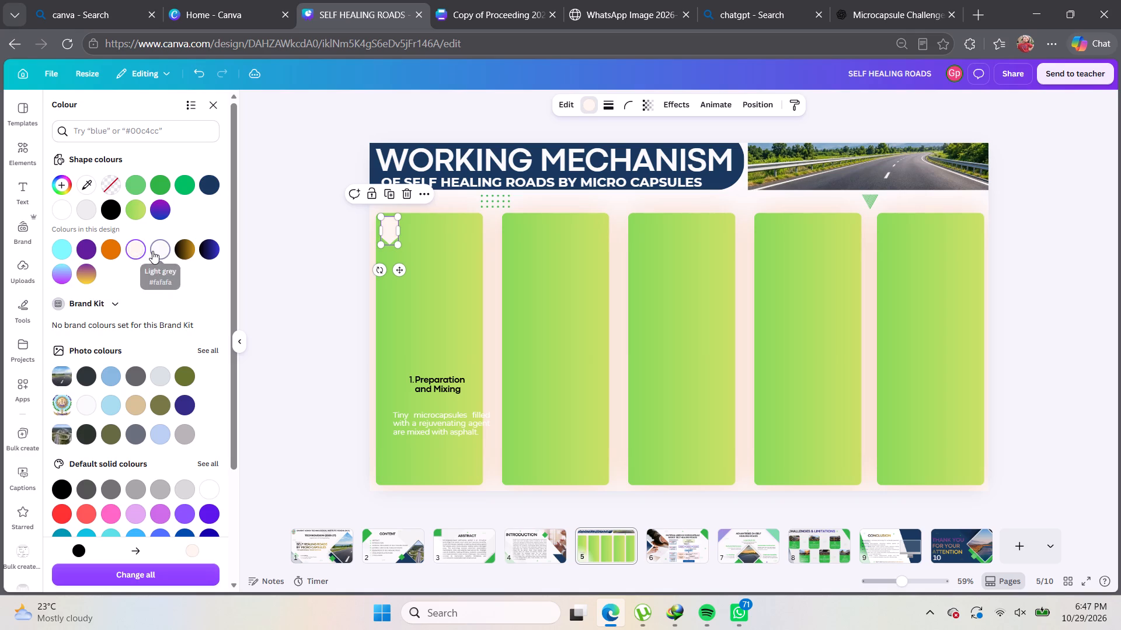
click(190, 253)
click(210, 250)
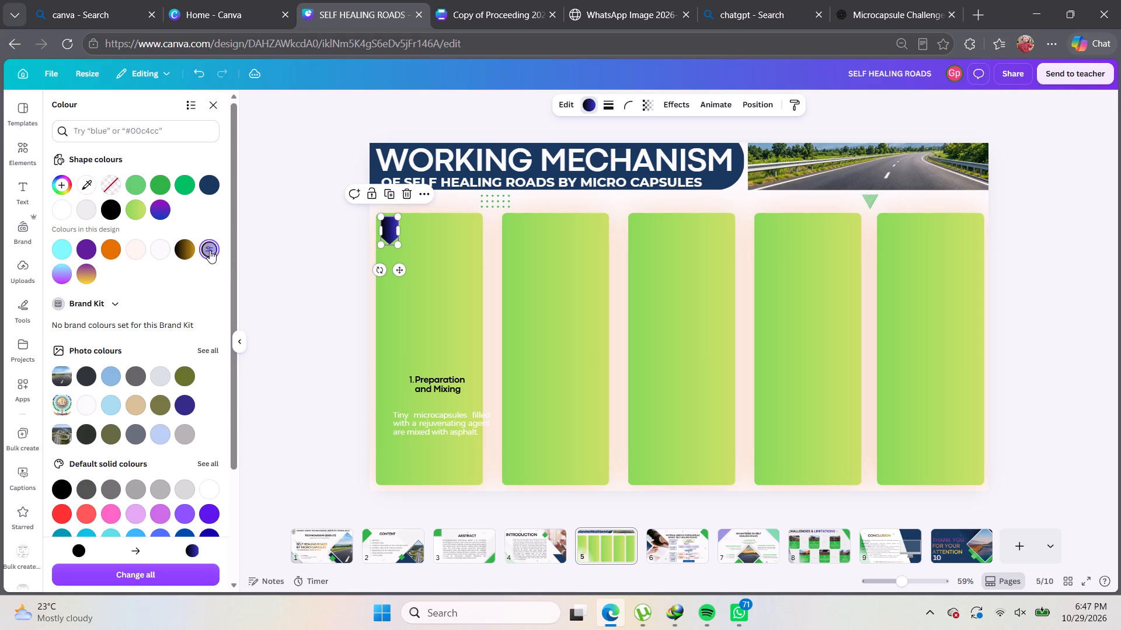
click(113, 384)
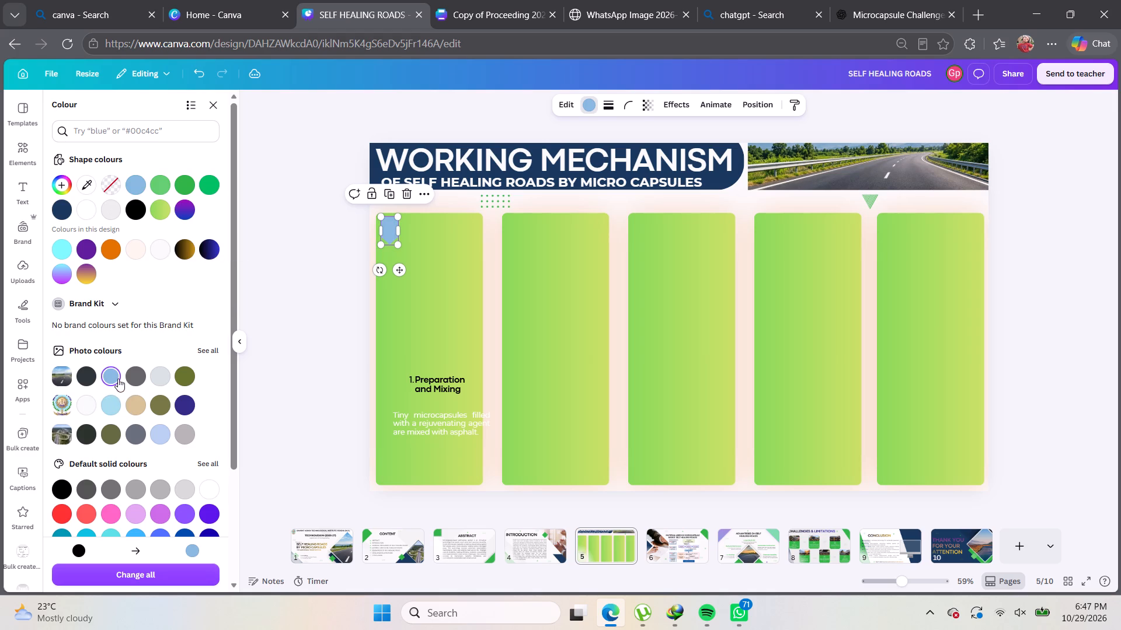
click(136, 372)
click(165, 372)
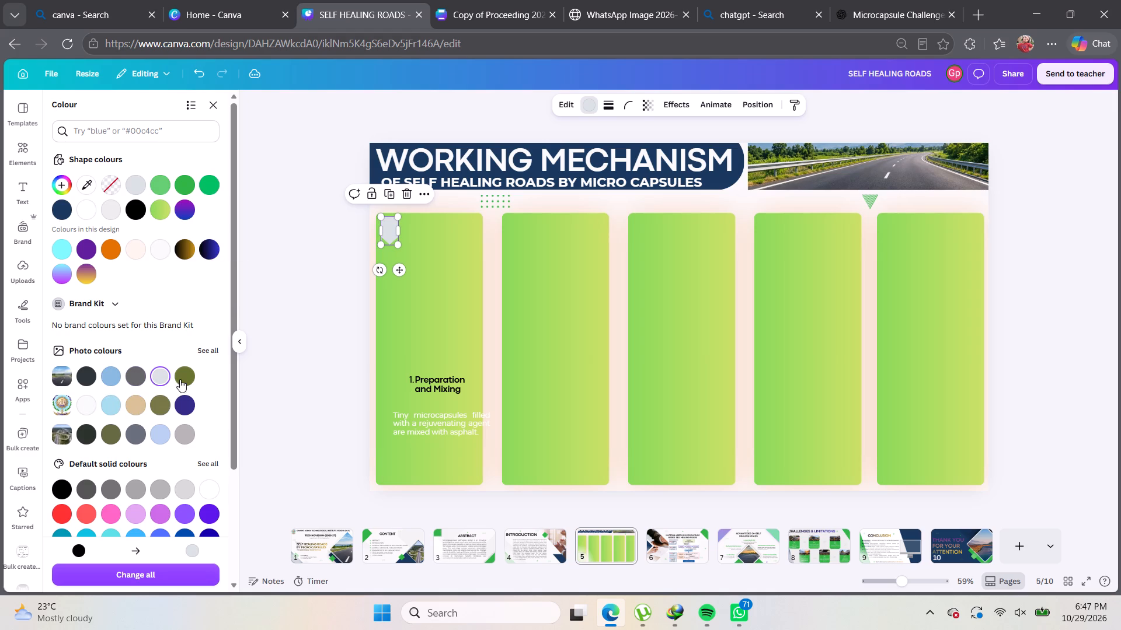
click(187, 381)
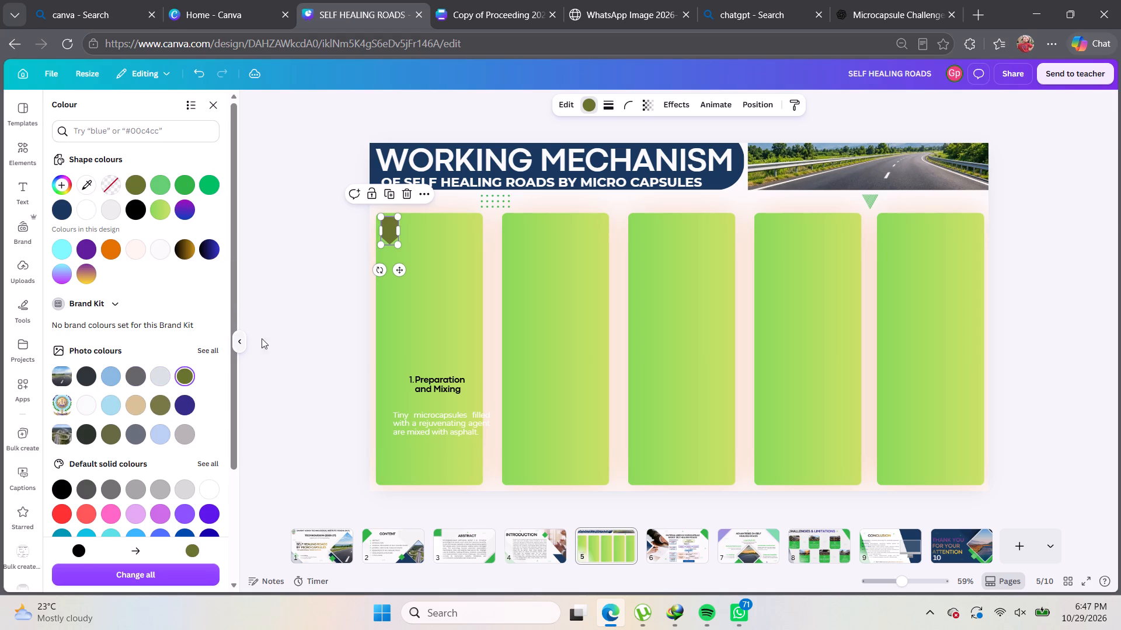
click(290, 330)
Label the first column's banner badge with the number "1." in bold.
click(429, 297)
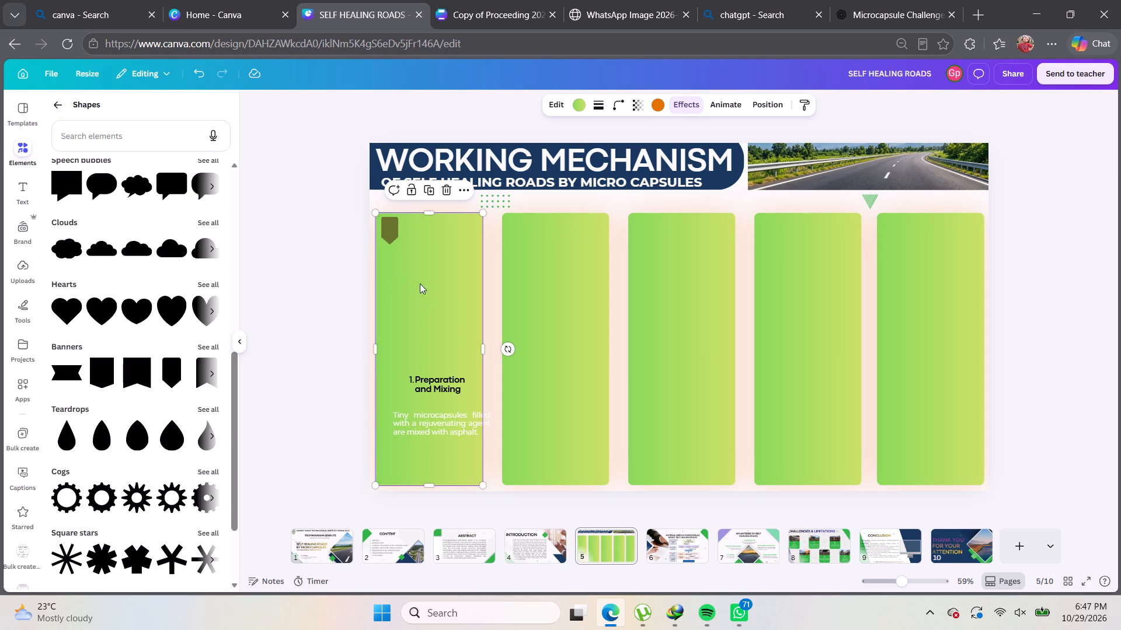
click(390, 225)
click(390, 228)
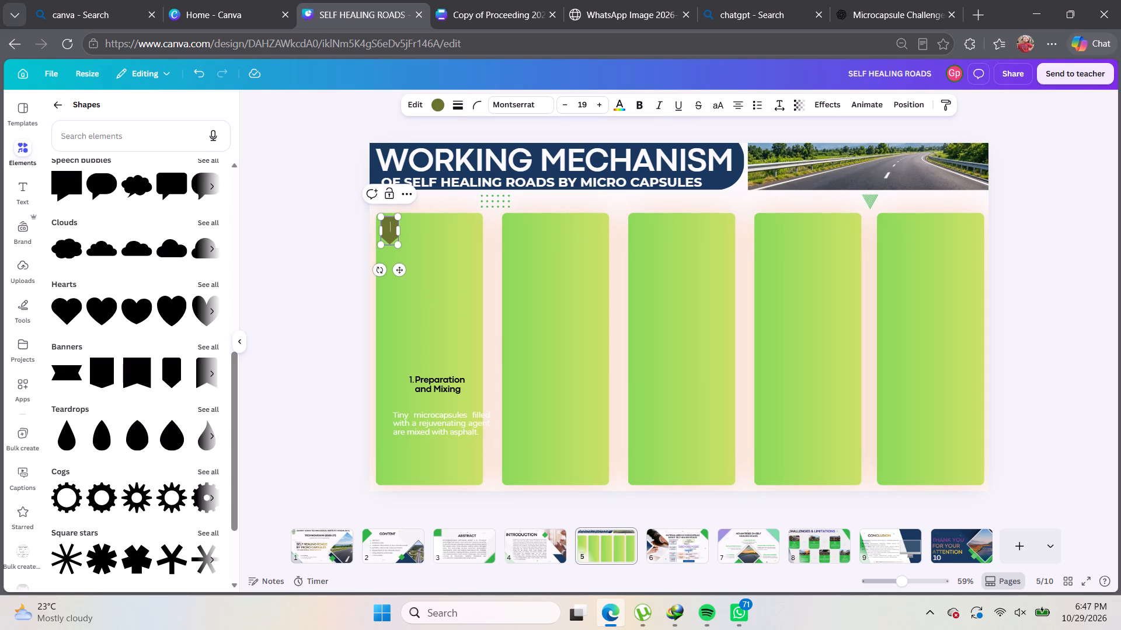
key(1)
click(642, 105)
key(BackSpace)
click(642, 106)
key(1)
key(period)
click(425, 251)
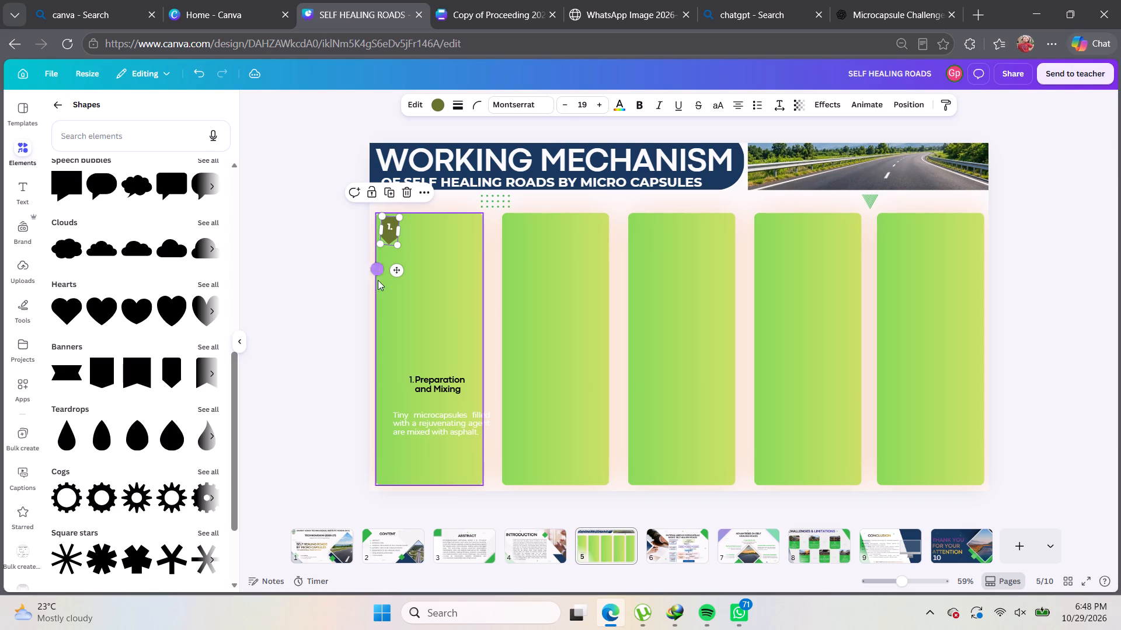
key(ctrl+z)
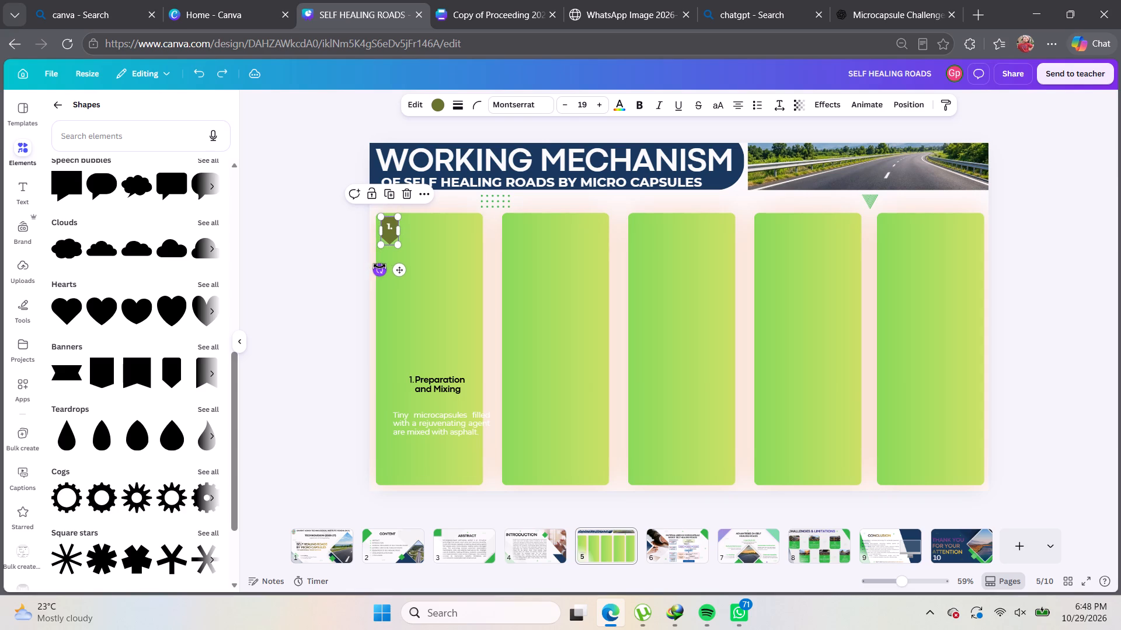
Move the olive "1." badge flush against the top and left edges of the first green column.
click(411, 249)
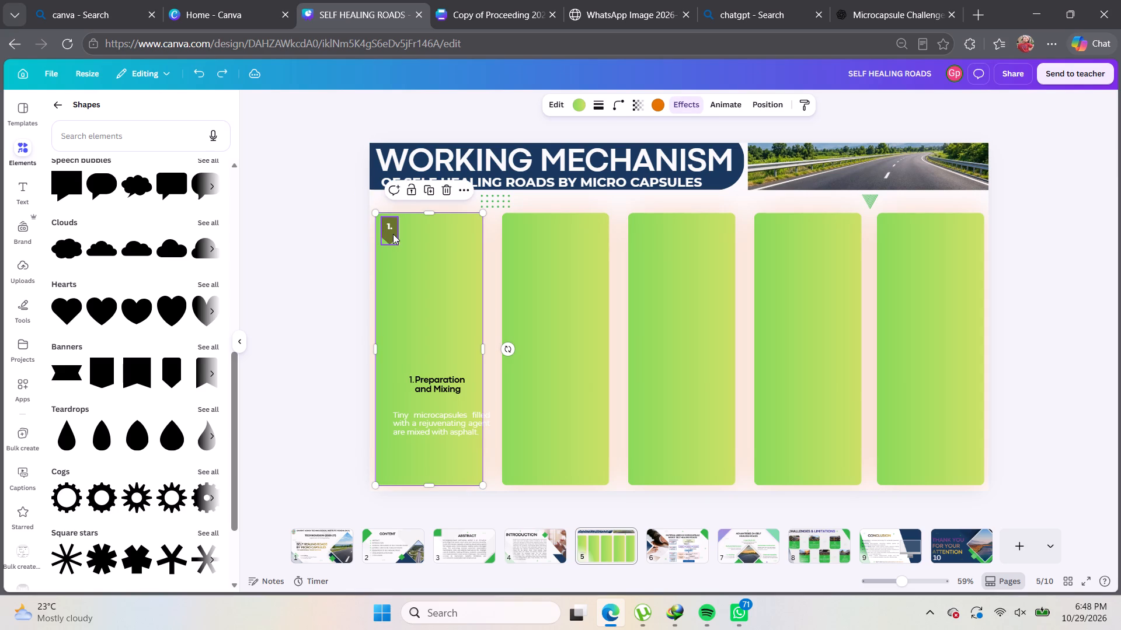
click(392, 234)
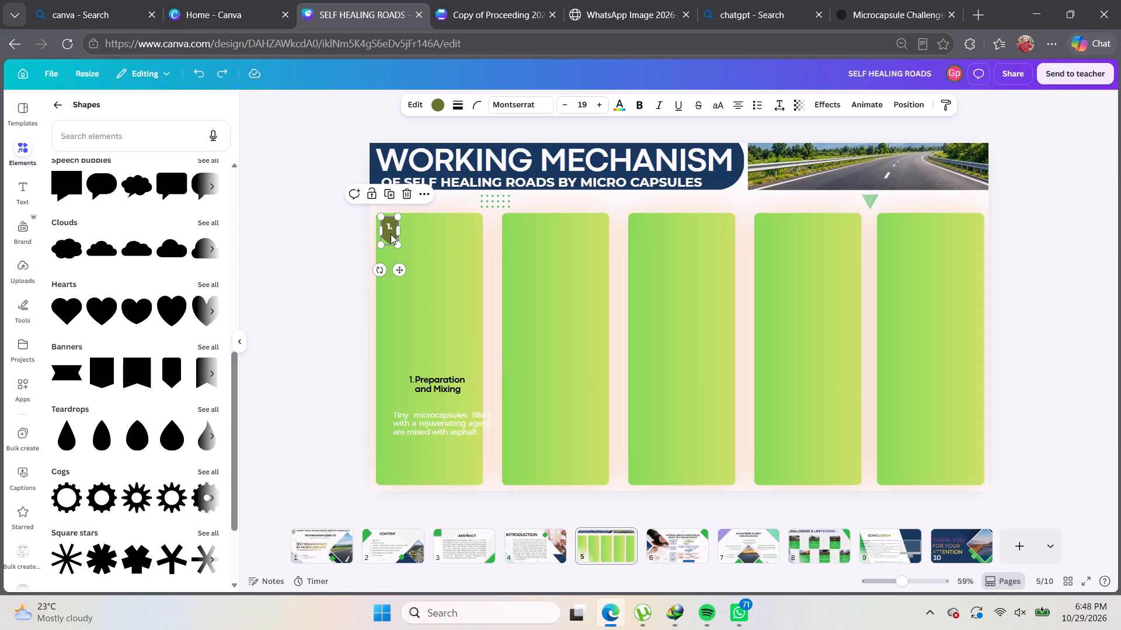
click(384, 234)
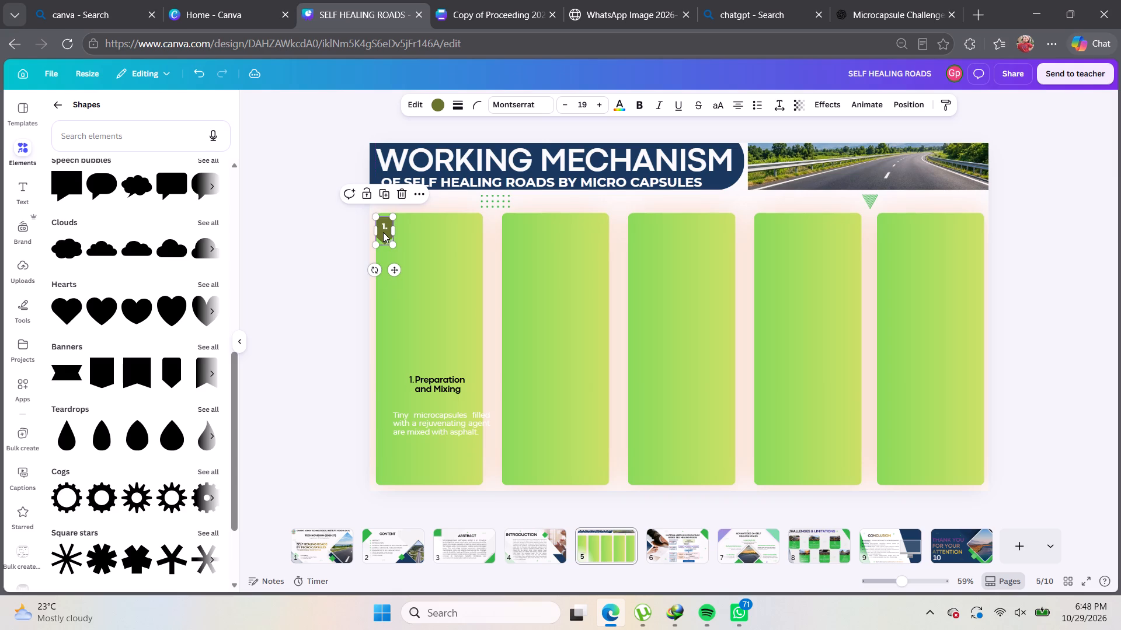
click(412, 238)
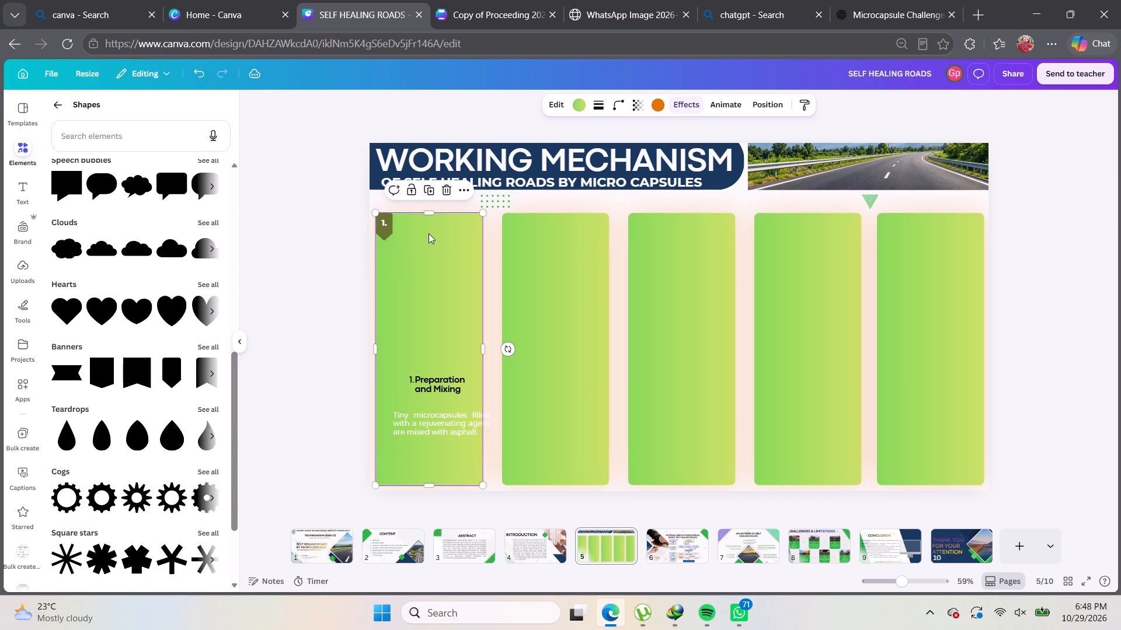
click(413, 235)
click(526, 264)
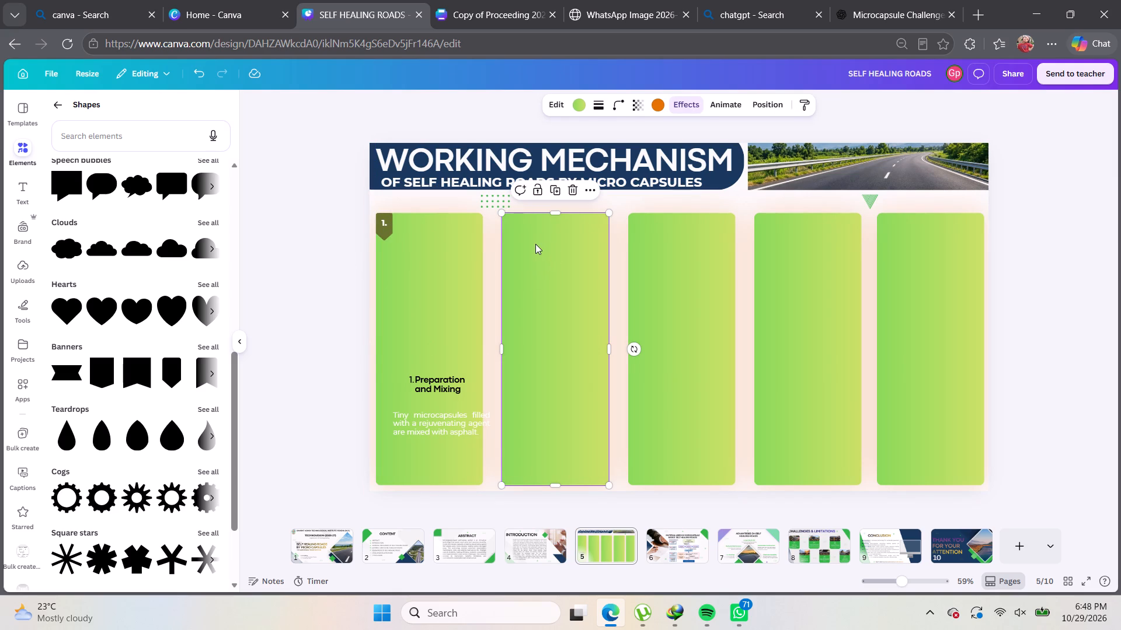
Make four copies of the first column's olive "1." banner badge.
click(392, 221)
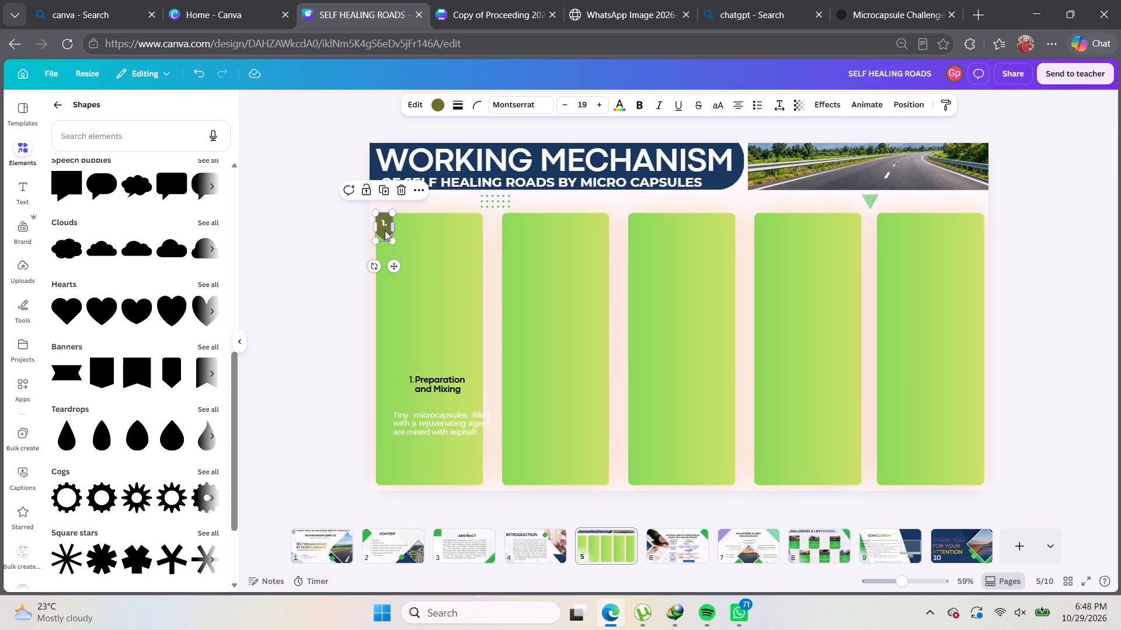
key(ctrl+x)
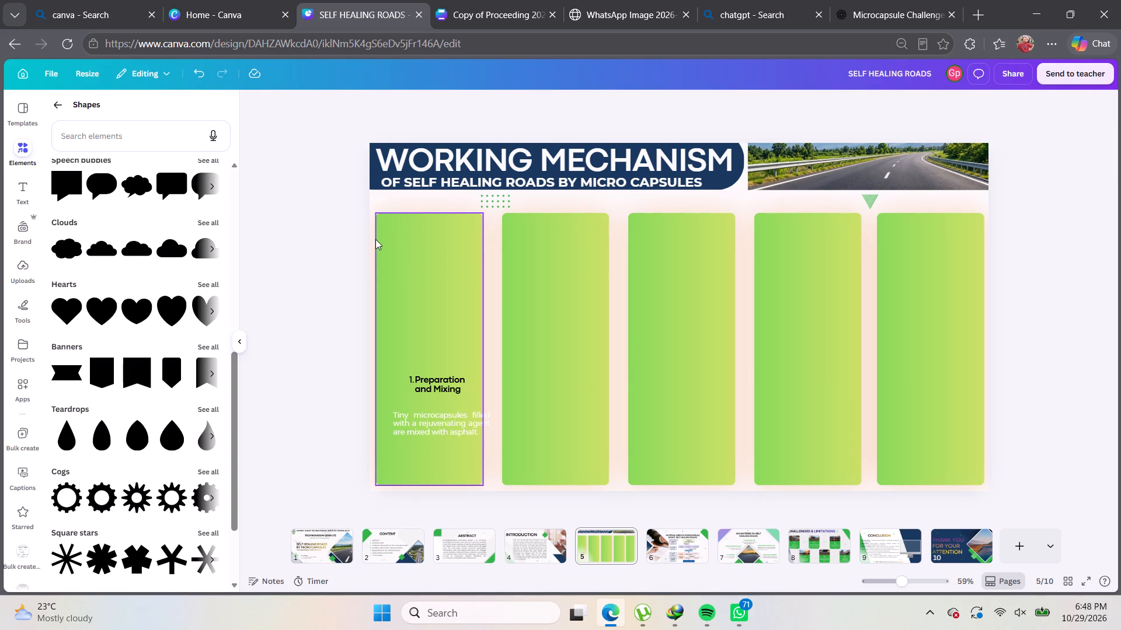
key(ctrl+z)
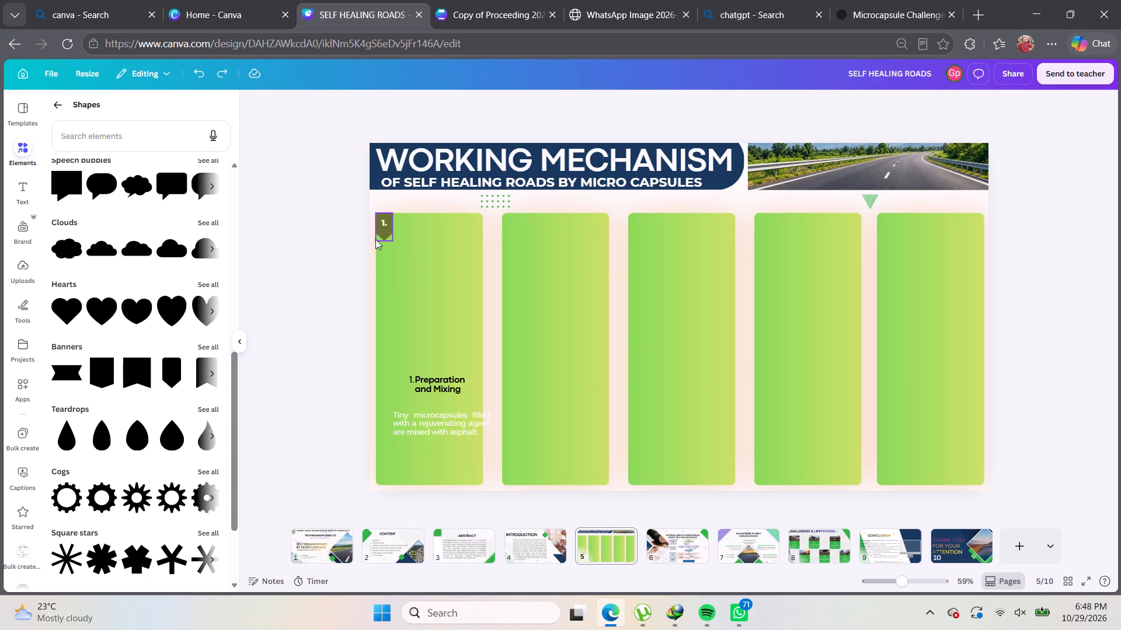
key(ctrl+c)
key(ctrl+v)
key(ctrl+v)
key(ctrl+v)
key(ctrl+v)
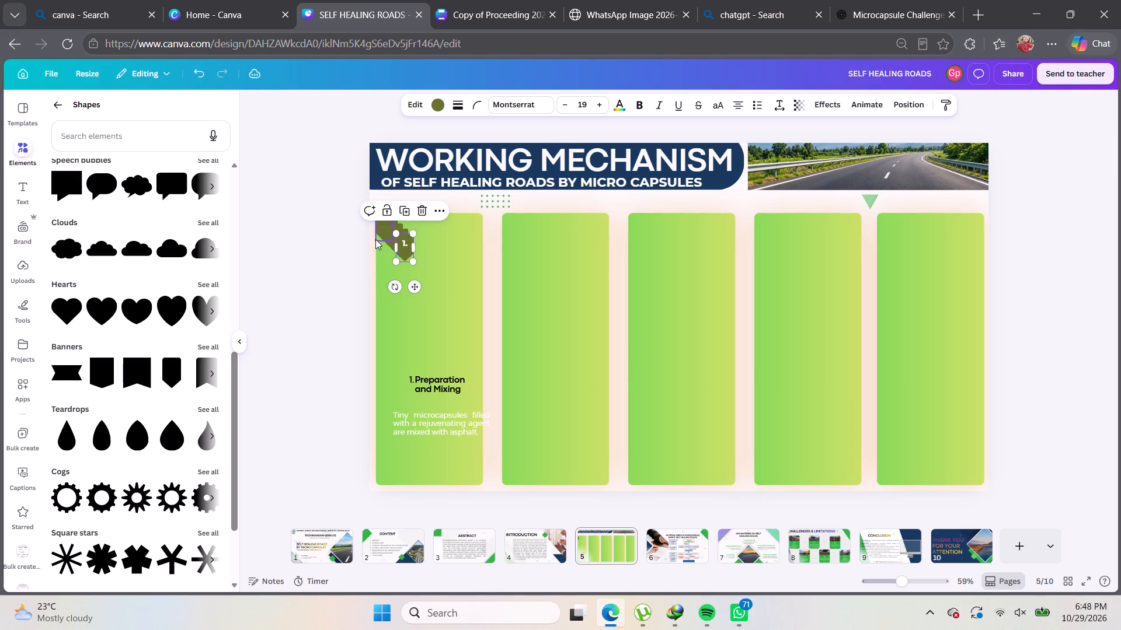
Place one badge copy flush in the top-left corner of each of the second to fifth green columns.
drag(402, 251, 507, 234)
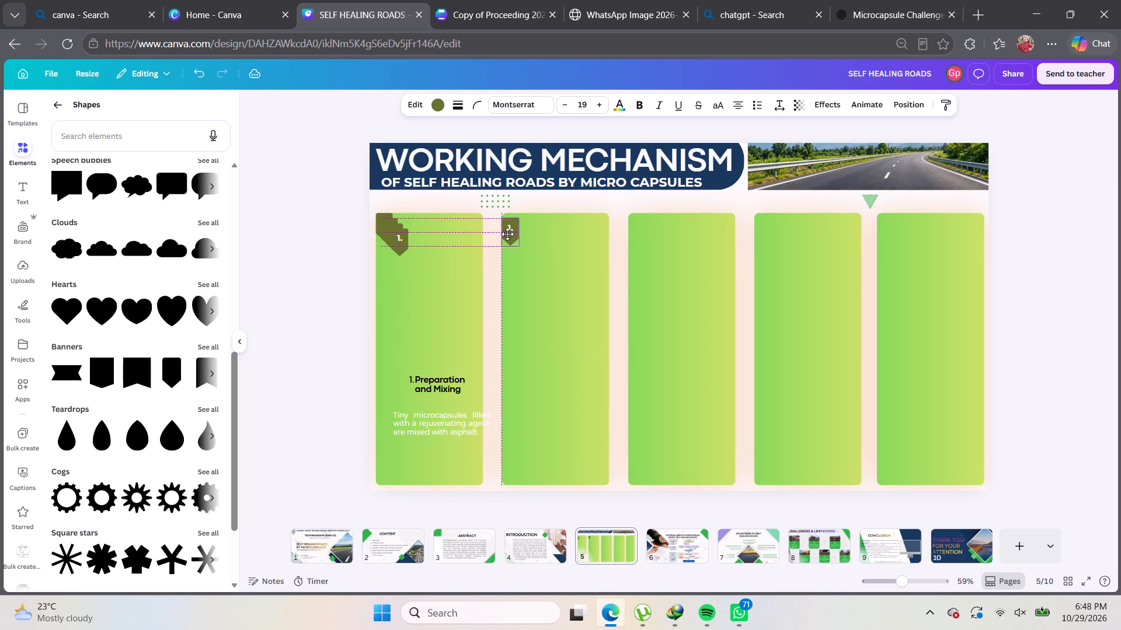
drag(507, 234, 506, 231)
drag(391, 240, 484, 243)
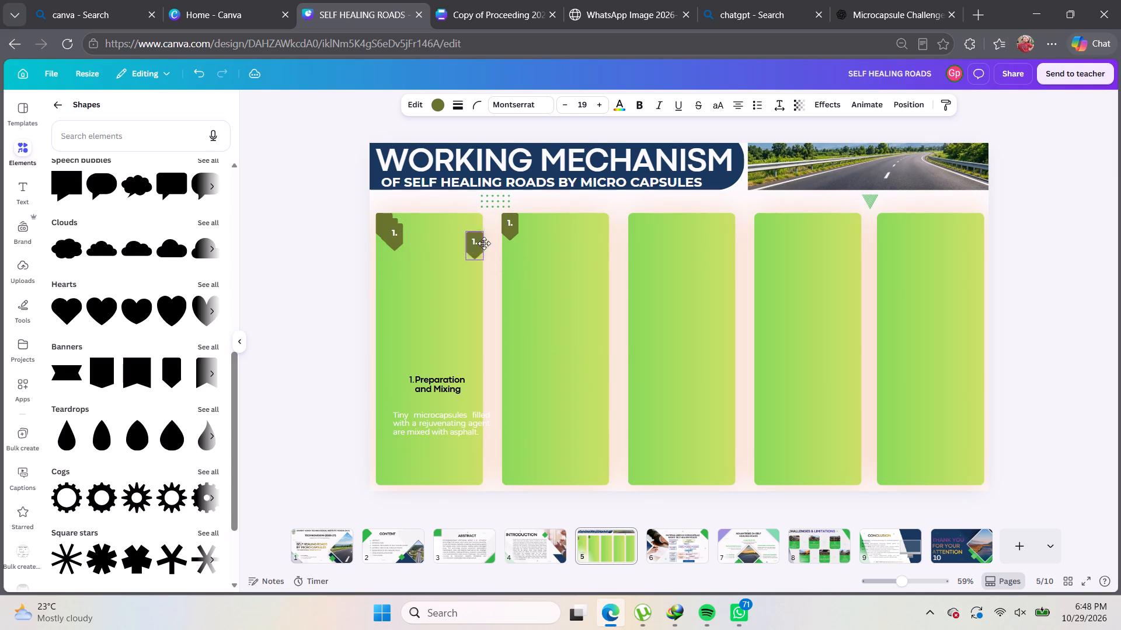
drag(484, 243, 631, 226)
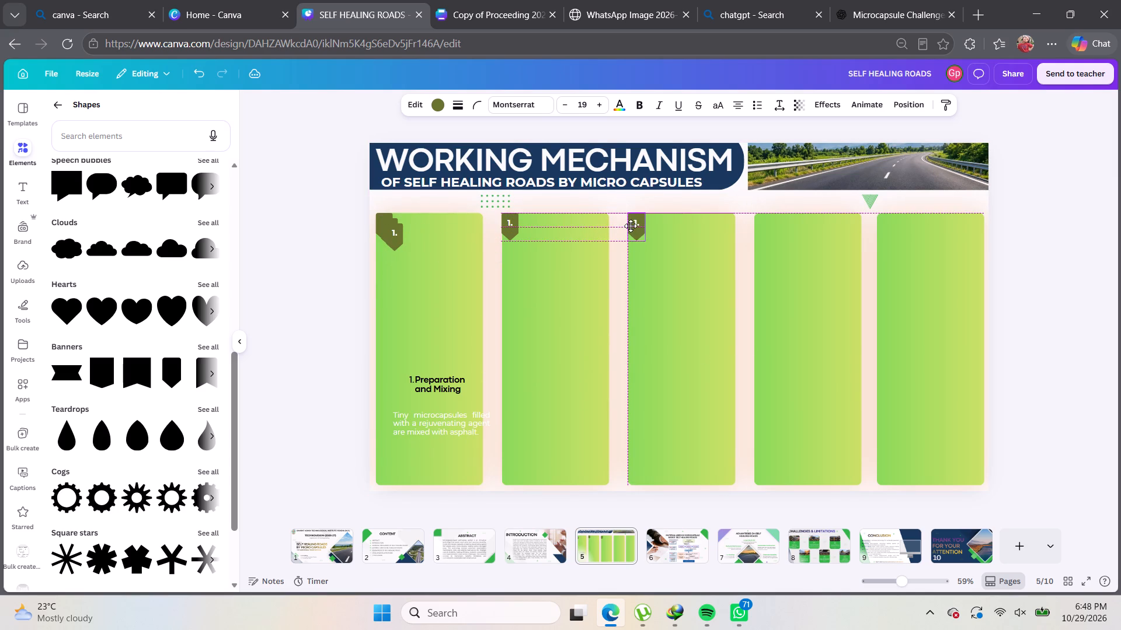
drag(631, 226, 631, 225)
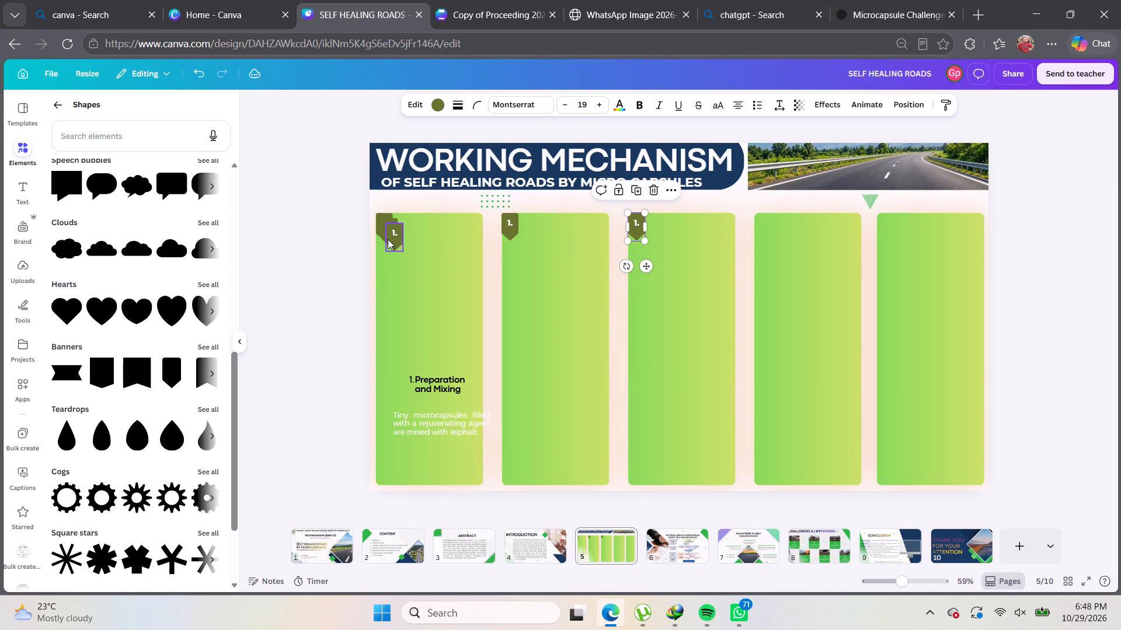
drag(387, 239, 759, 230)
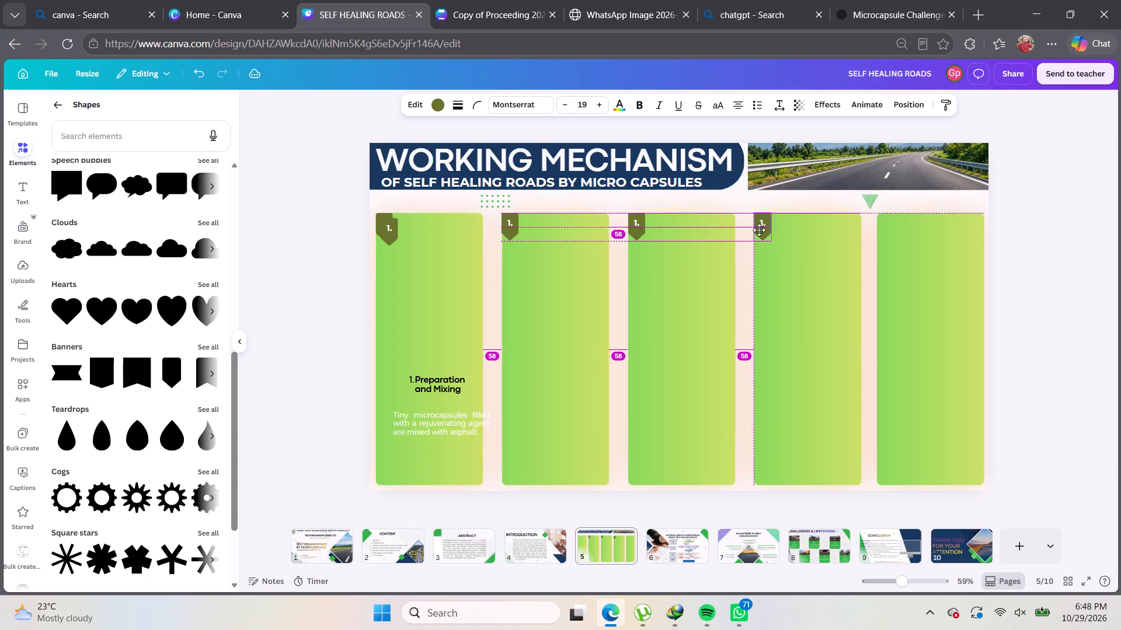
drag(759, 230, 757, 228)
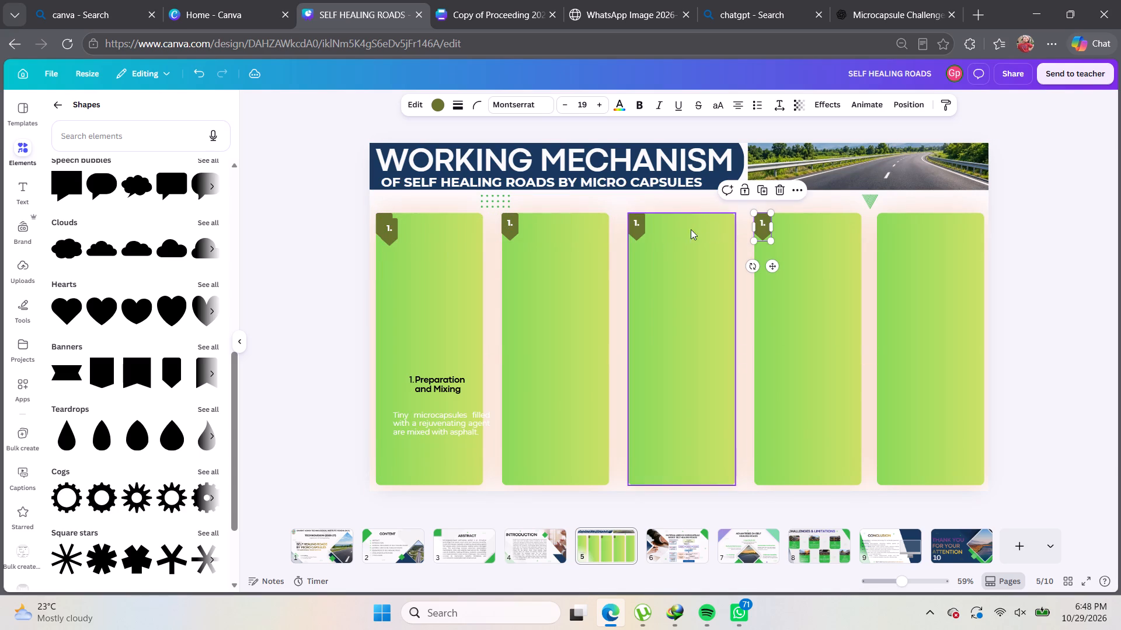
drag(388, 232, 878, 253)
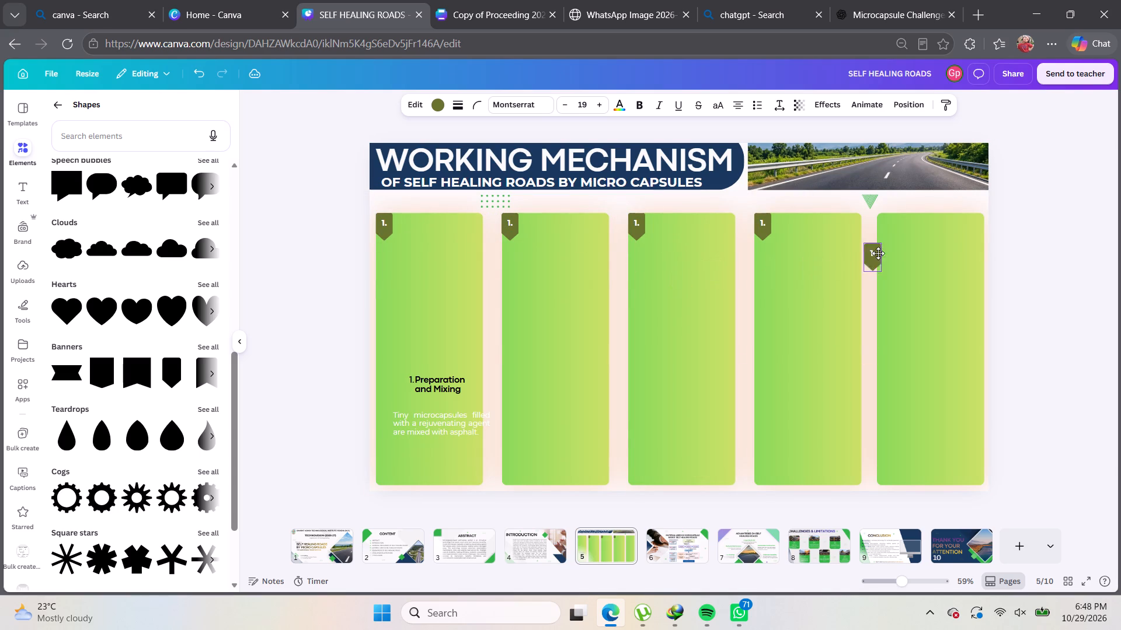
drag(878, 253, 889, 230)
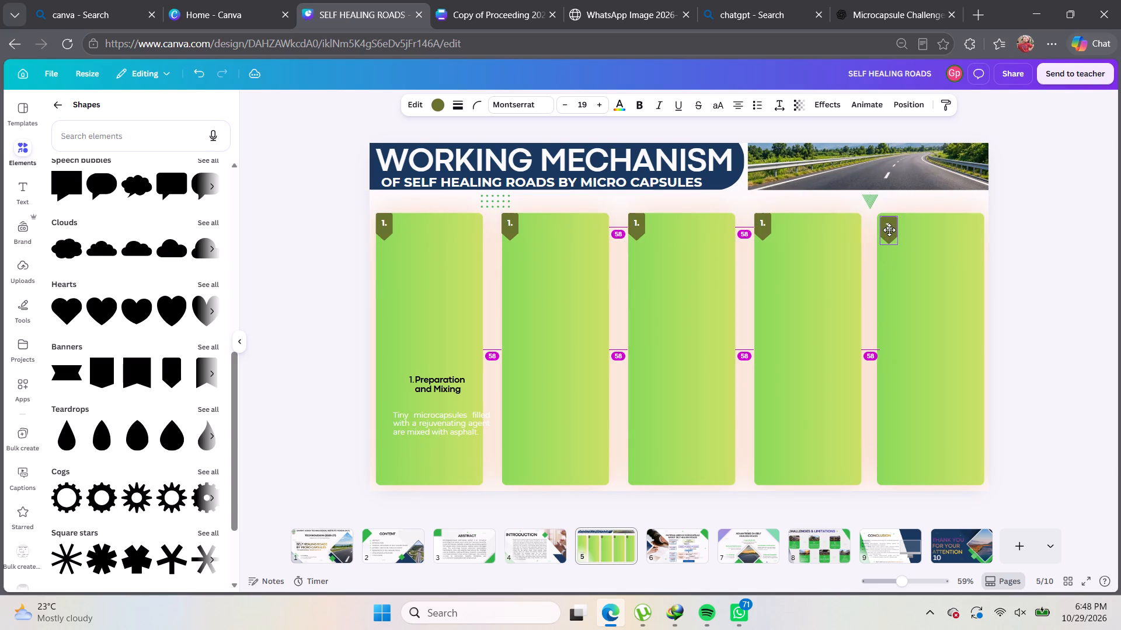
drag(889, 230, 882, 229)
click(1043, 246)
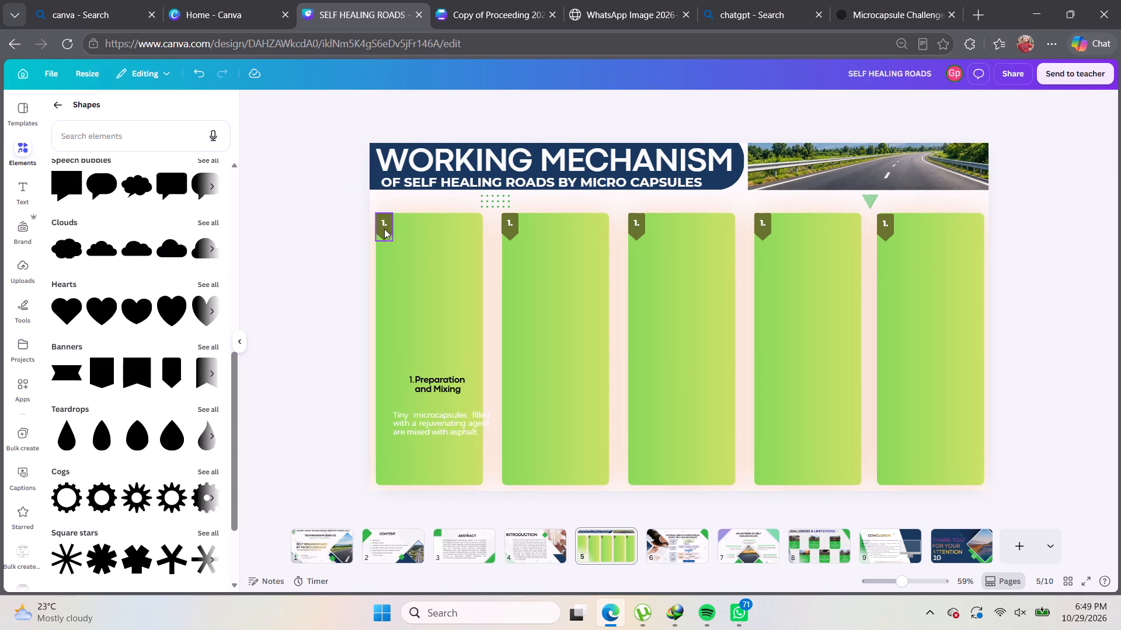
Renumber the badges on the second to fifth columns as "2.", "3.", "4." and "5.".
click(510, 224)
click(510, 224)
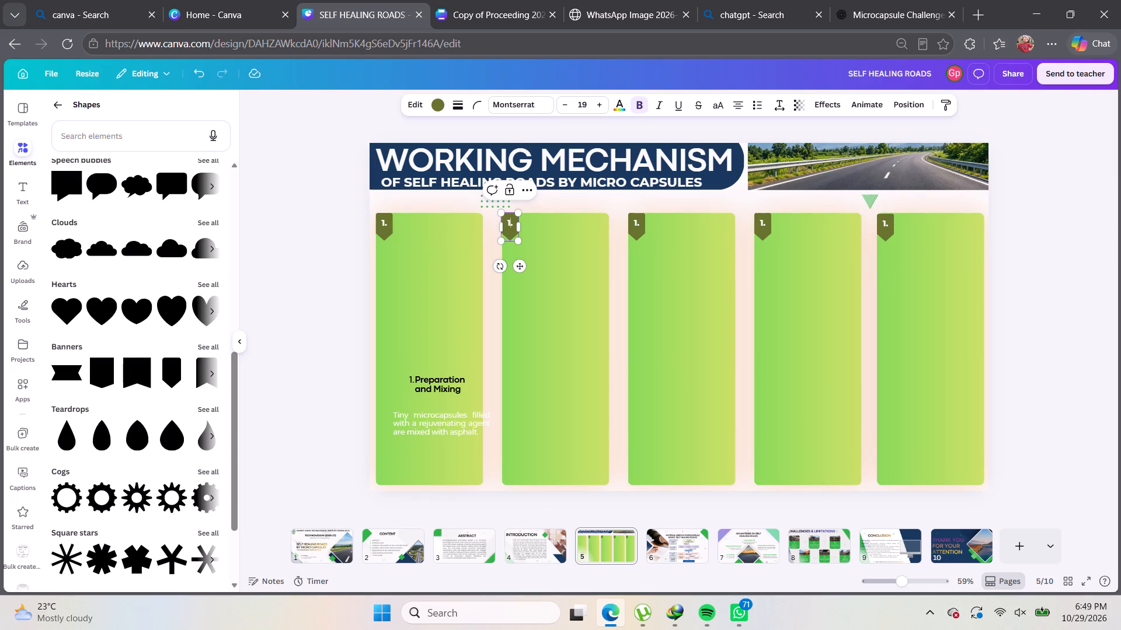
key(BackSpace)
key(2)
click(639, 226)
click(638, 226)
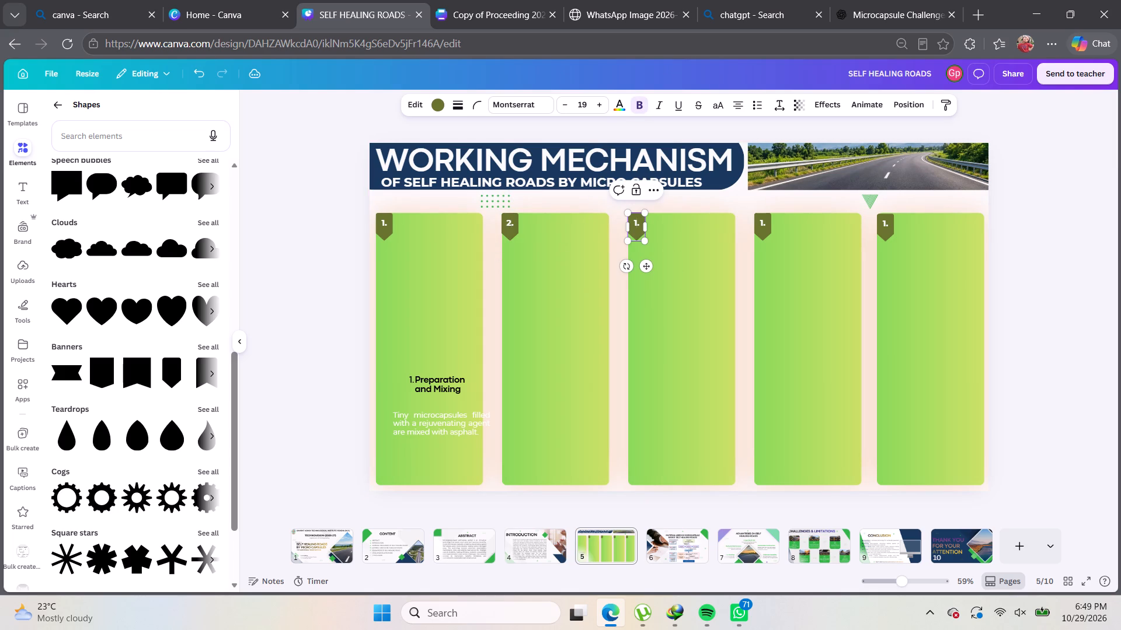
key(BackSpace)
key(3)
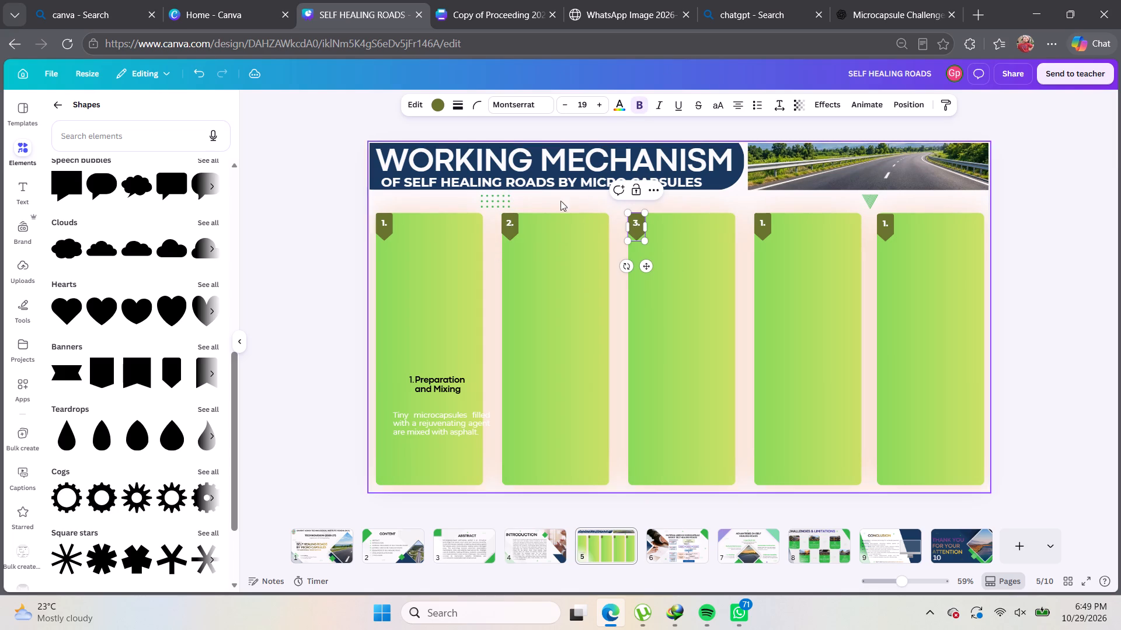
click(762, 227)
click(763, 224)
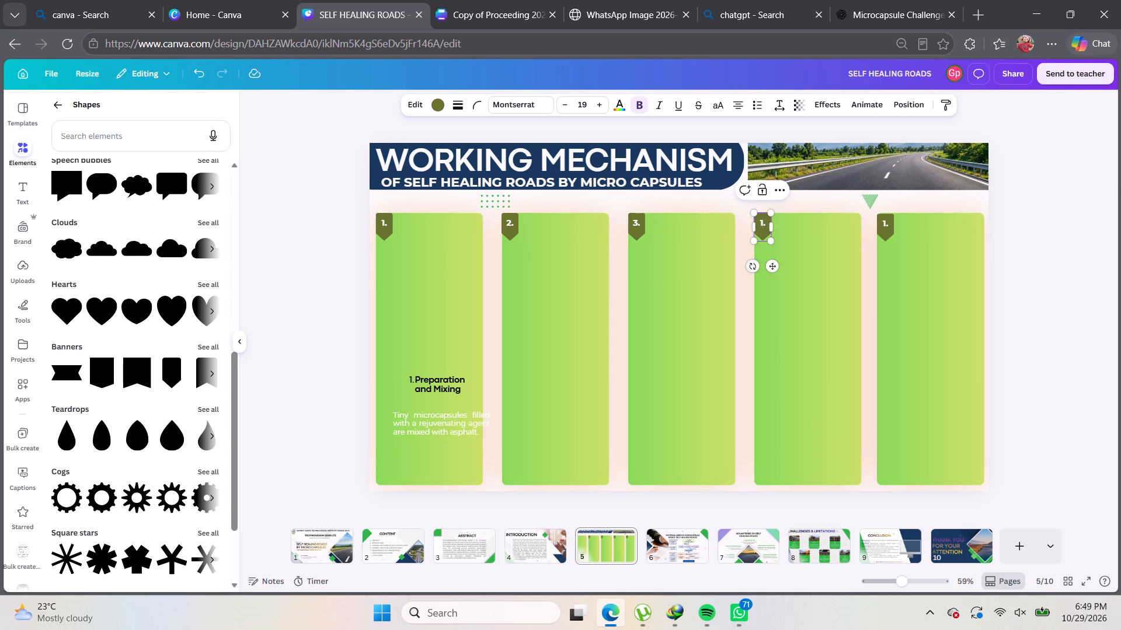
key(BackSpace)
key(4)
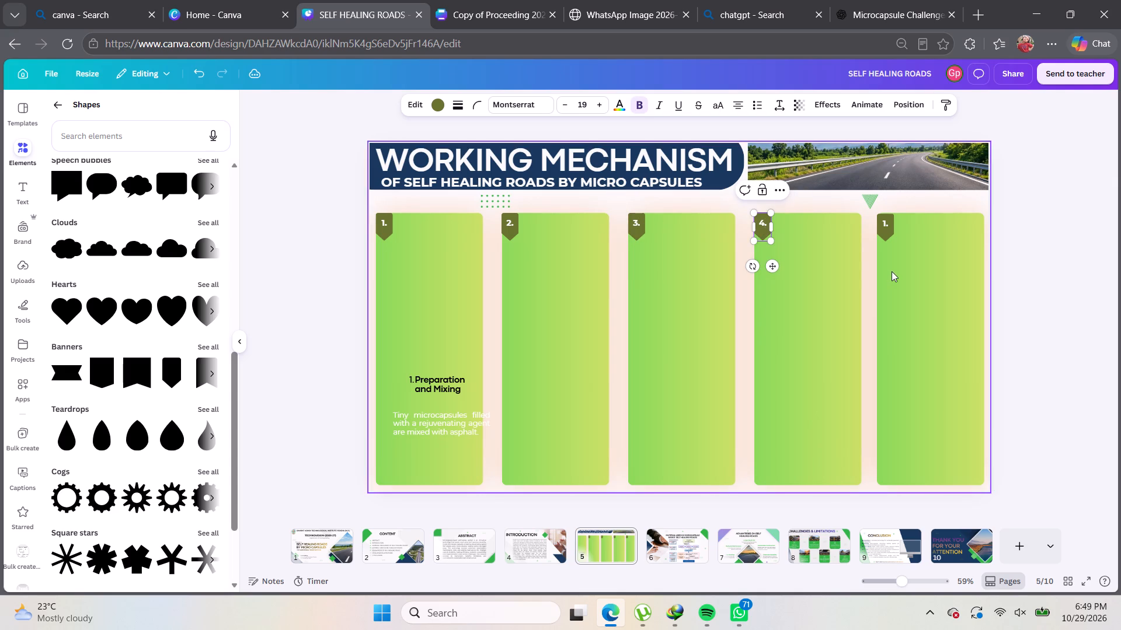
double_click(886, 226)
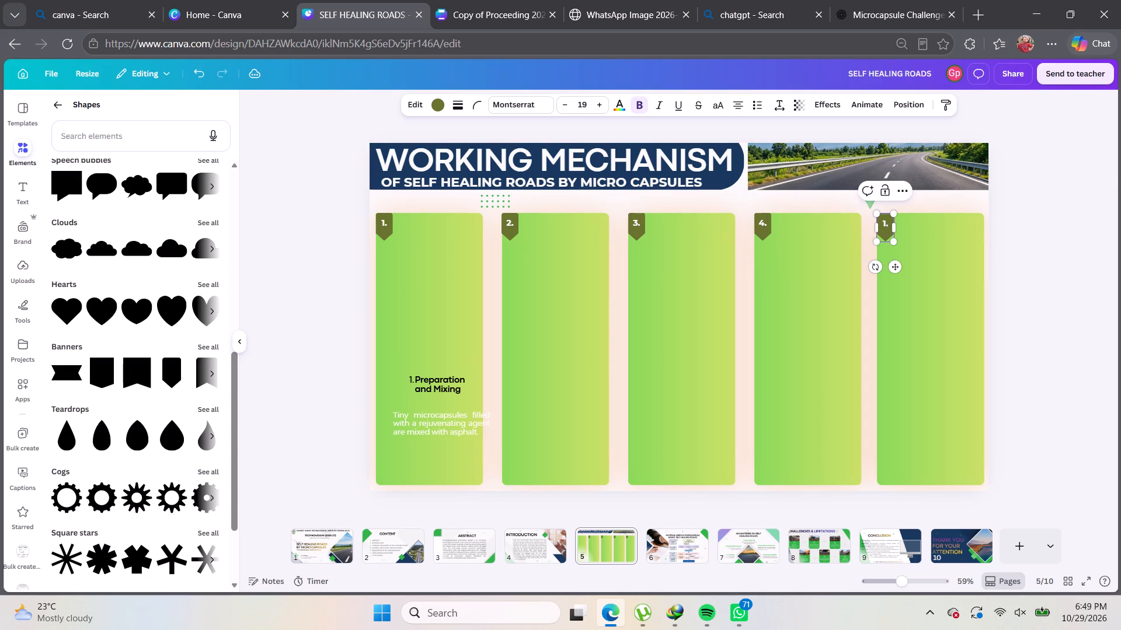
key(BackSpace)
key(5)
click(429, 268)
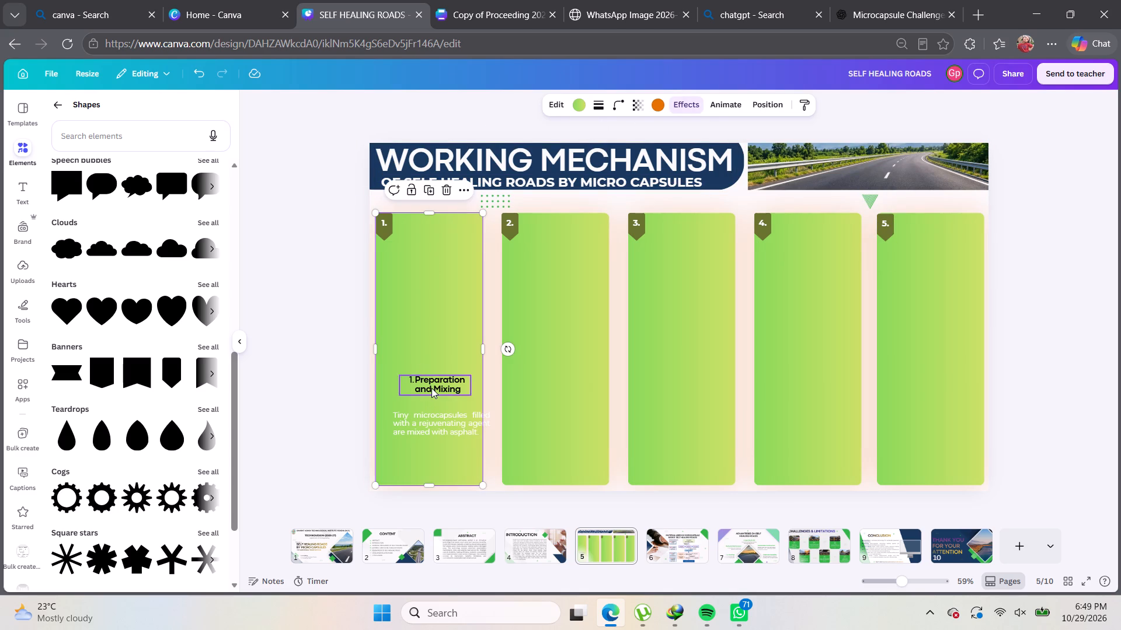
drag(431, 388, 423, 263)
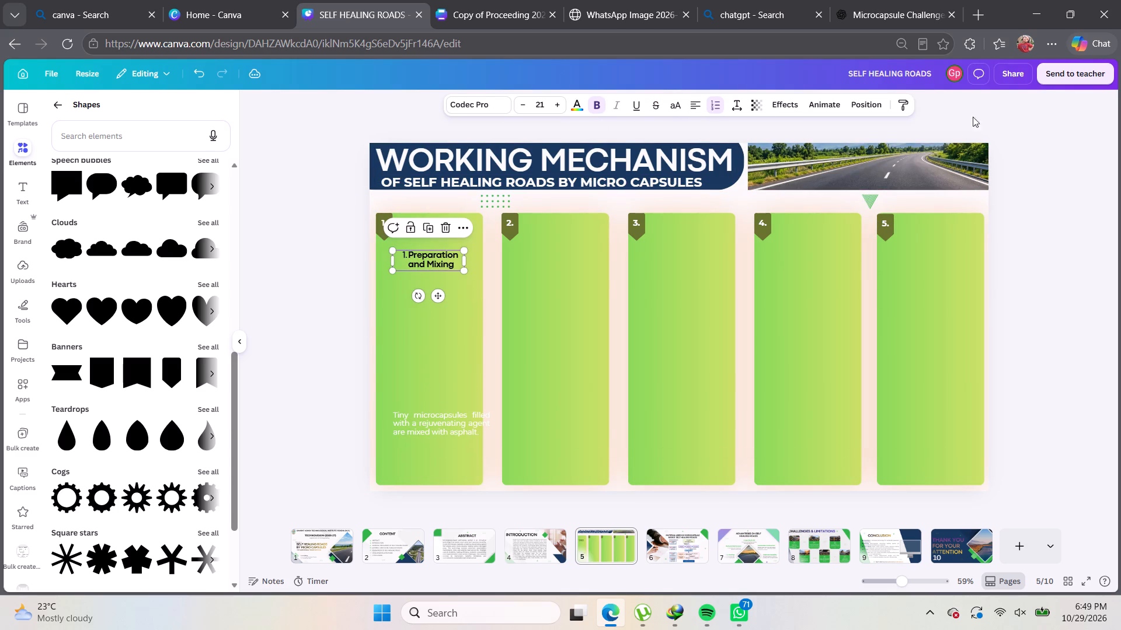
click(932, 9)
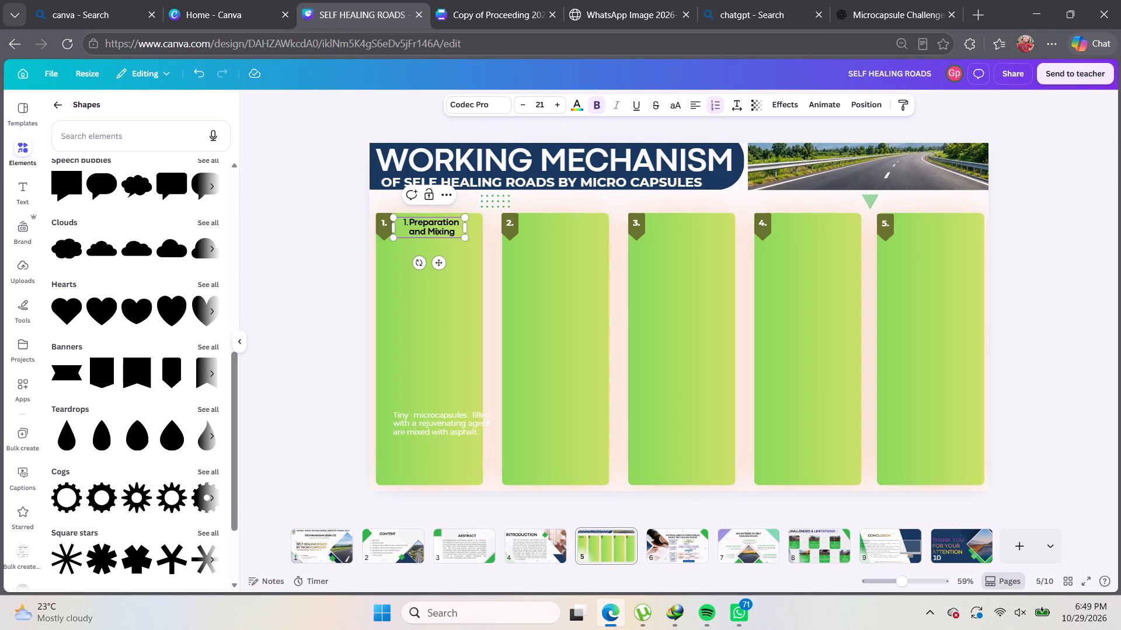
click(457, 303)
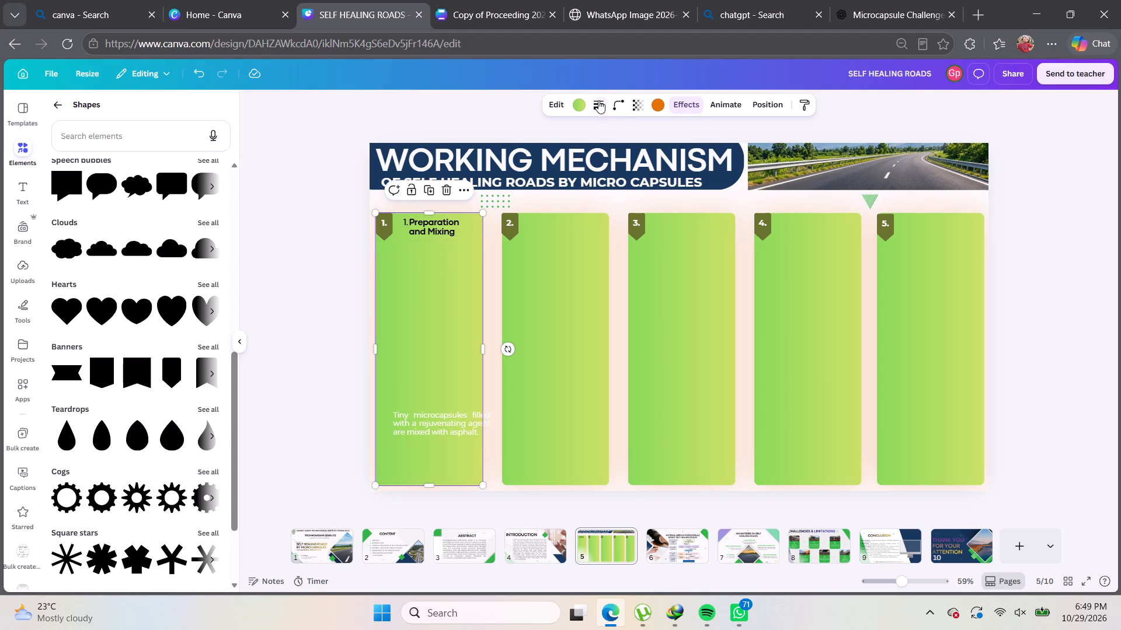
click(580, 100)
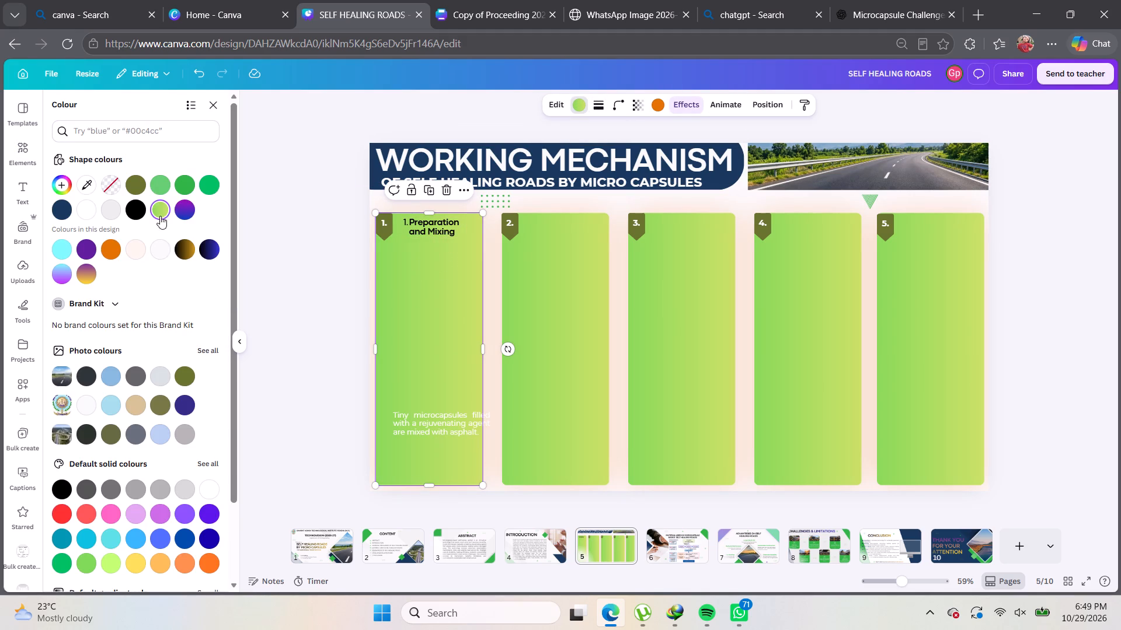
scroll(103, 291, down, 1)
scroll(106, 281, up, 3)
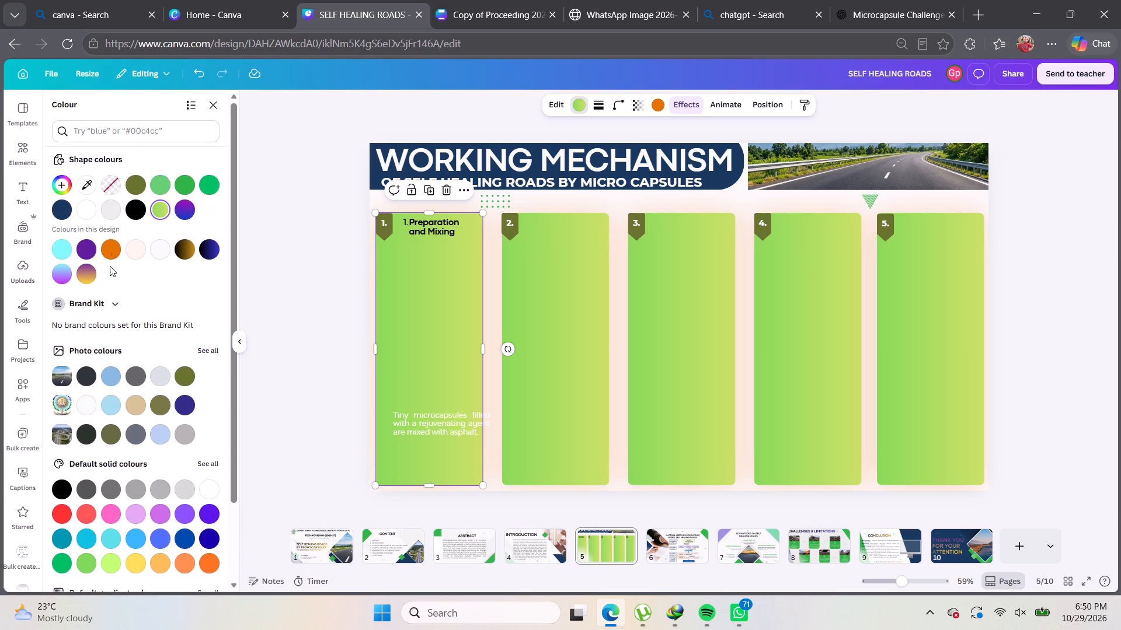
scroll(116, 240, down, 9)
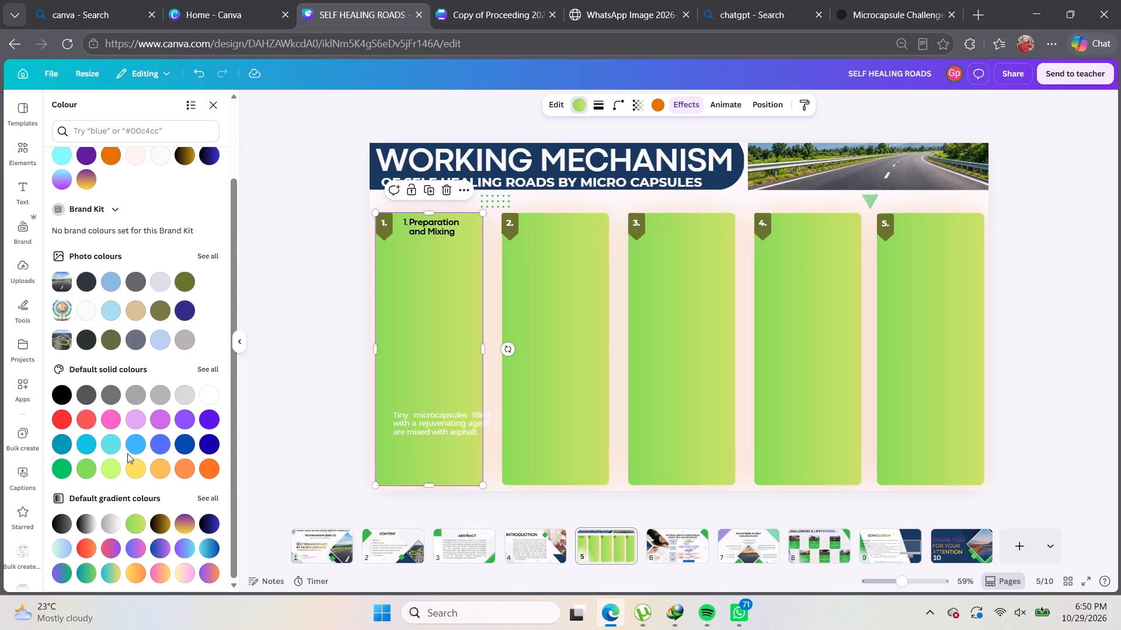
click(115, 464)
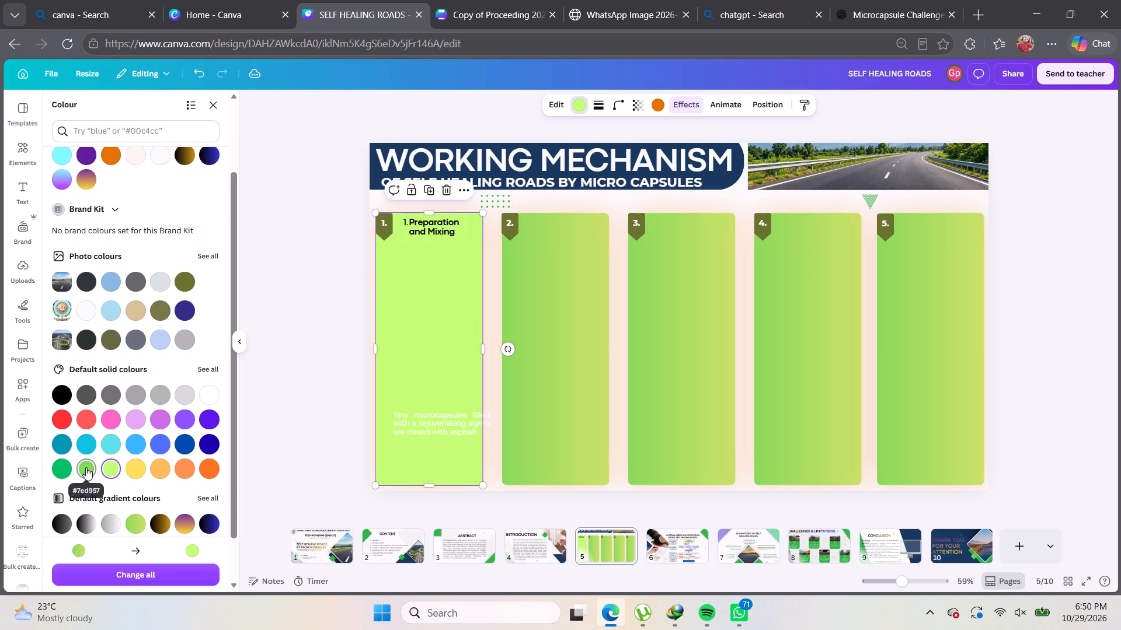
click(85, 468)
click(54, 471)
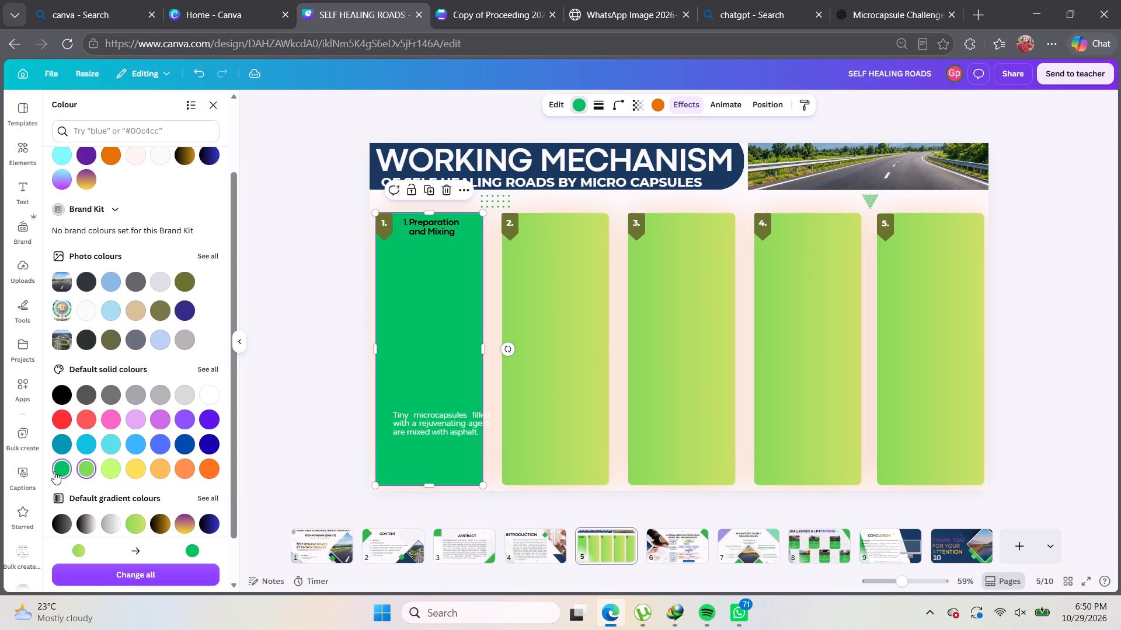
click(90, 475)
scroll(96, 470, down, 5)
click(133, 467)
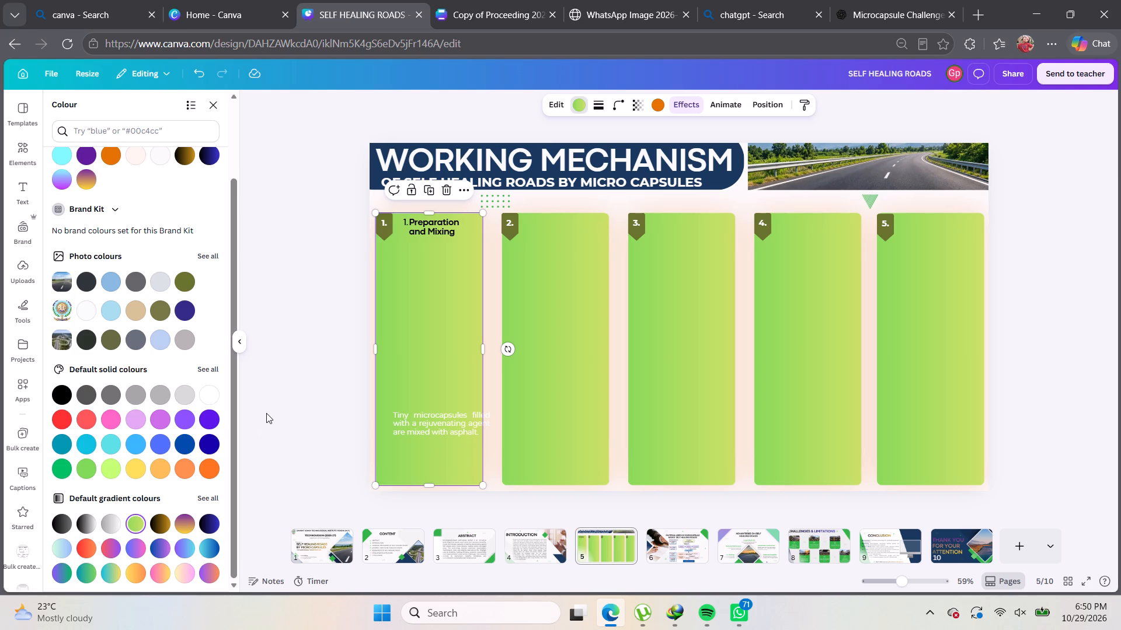
Fill the first column with the solid green #7ed957.
click(403, 324)
scroll(113, 443, down, 1)
click(89, 467)
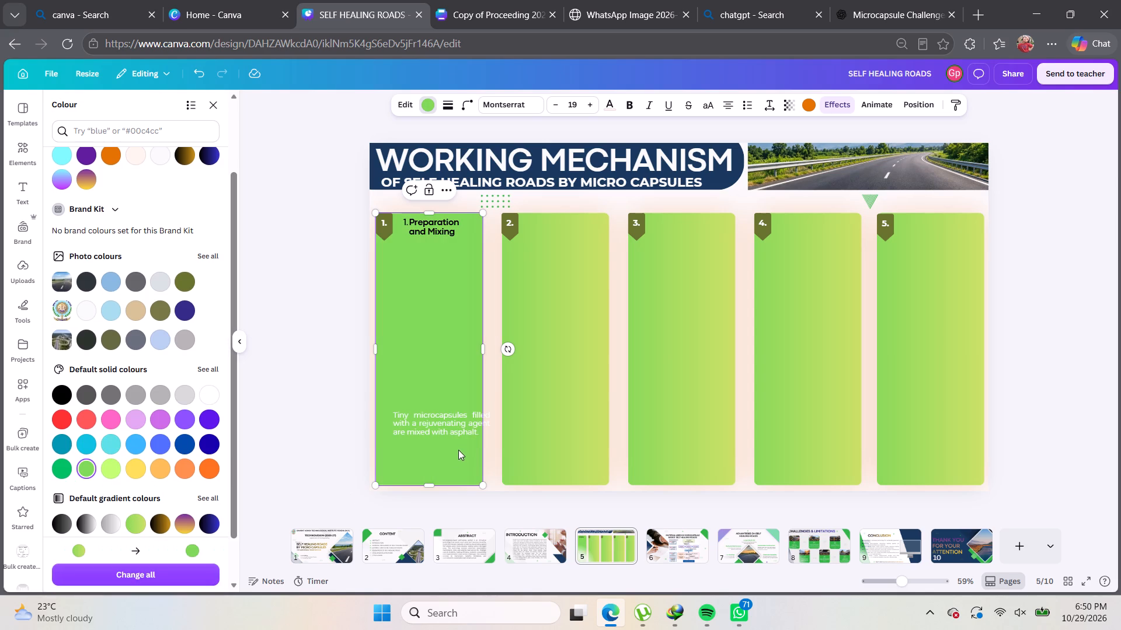
Fill the second, third, fourth and fifth columns with the same solid green #7ed957.
click(535, 412)
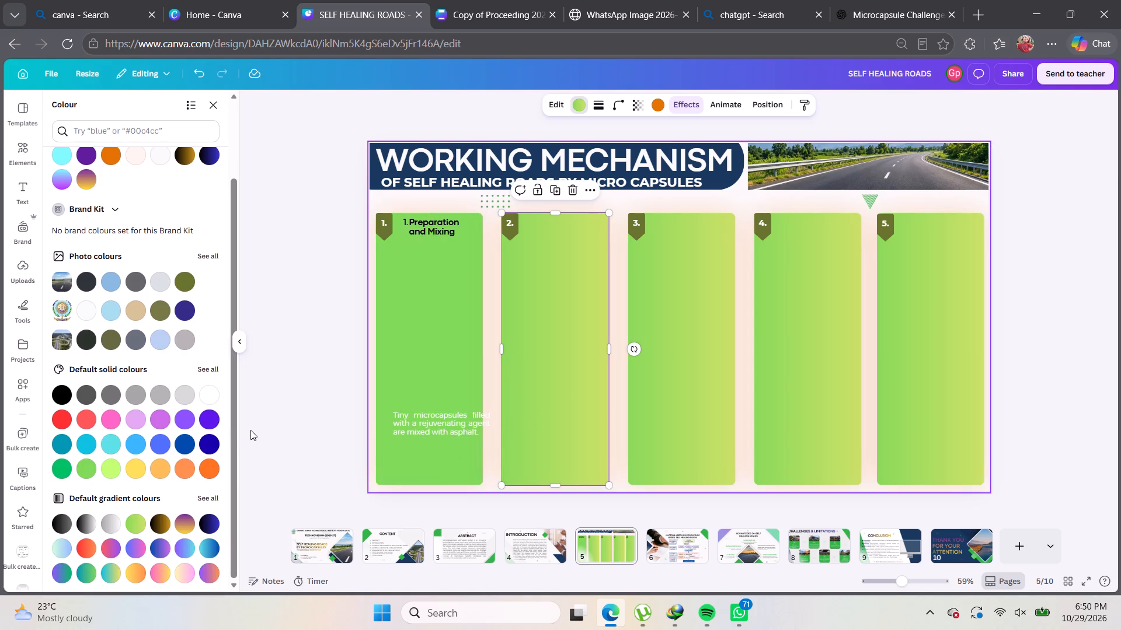
click(75, 469)
click(87, 470)
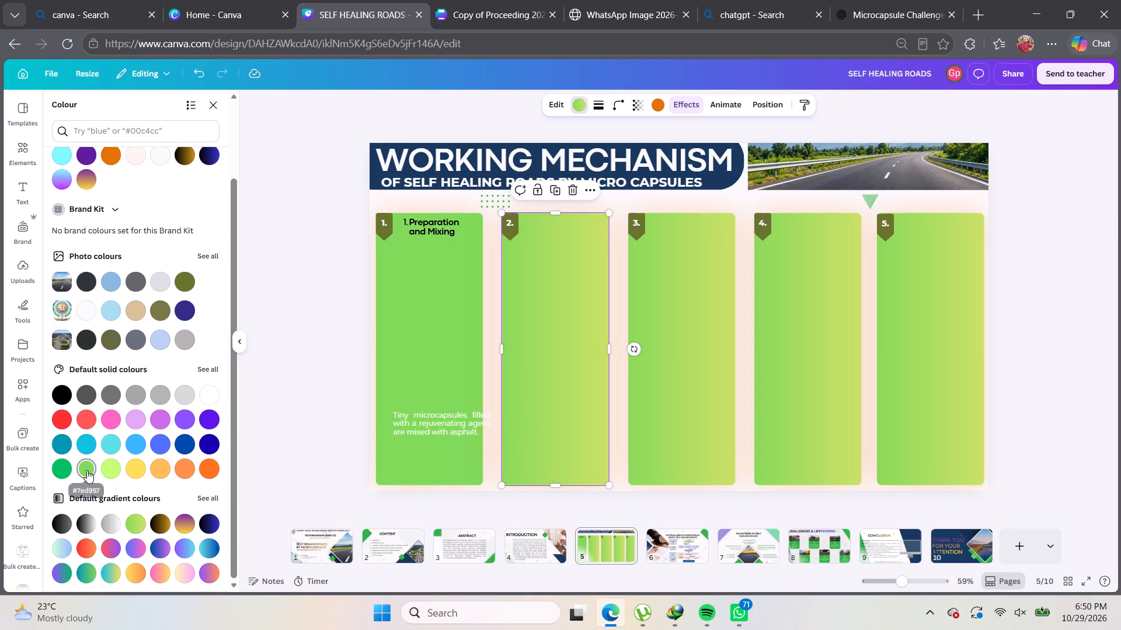
click(680, 402)
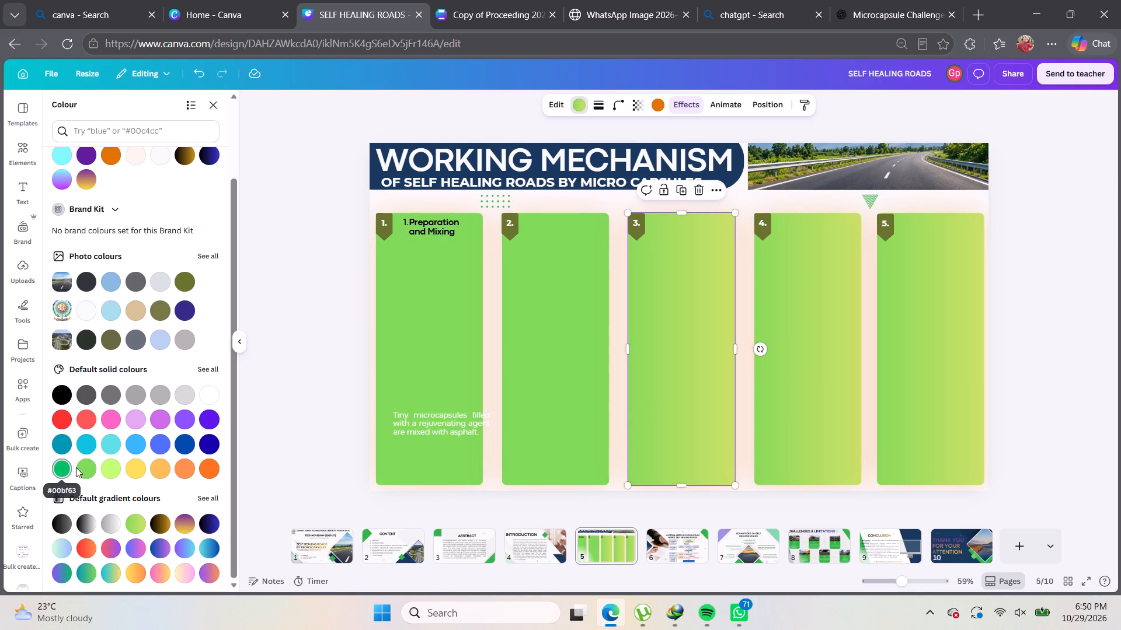
click(83, 468)
click(827, 443)
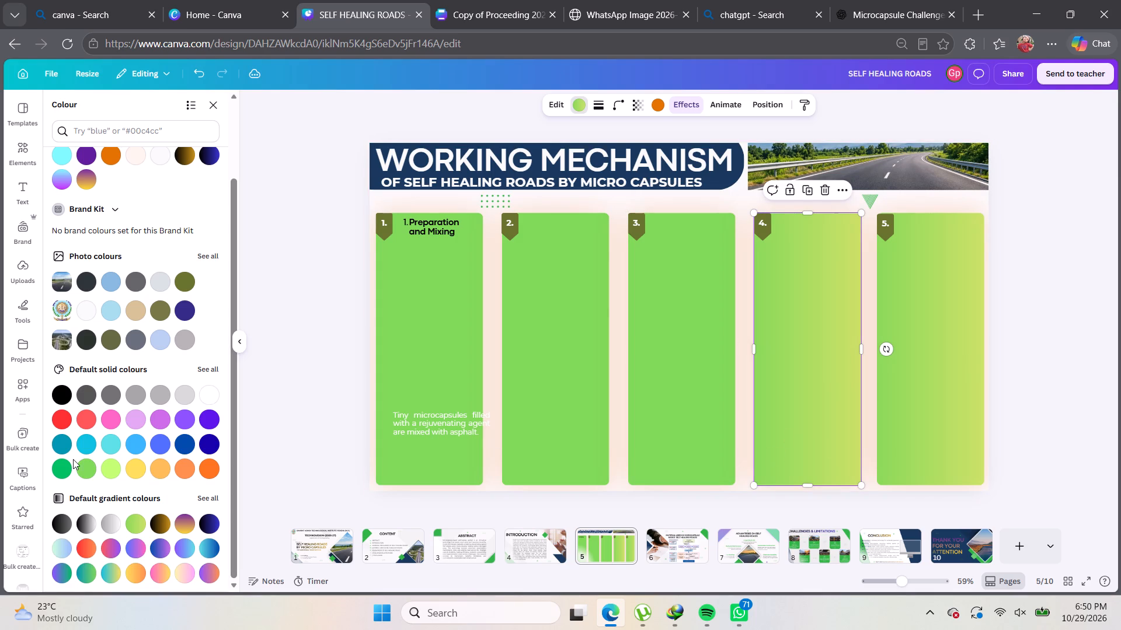
click(78, 466)
click(953, 437)
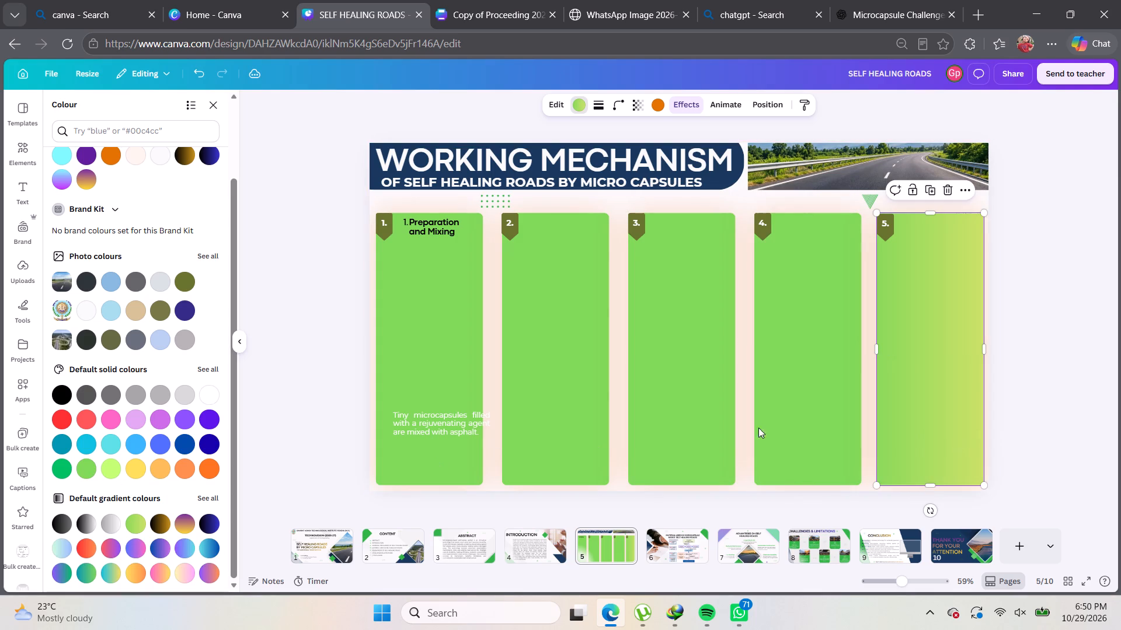
click(82, 468)
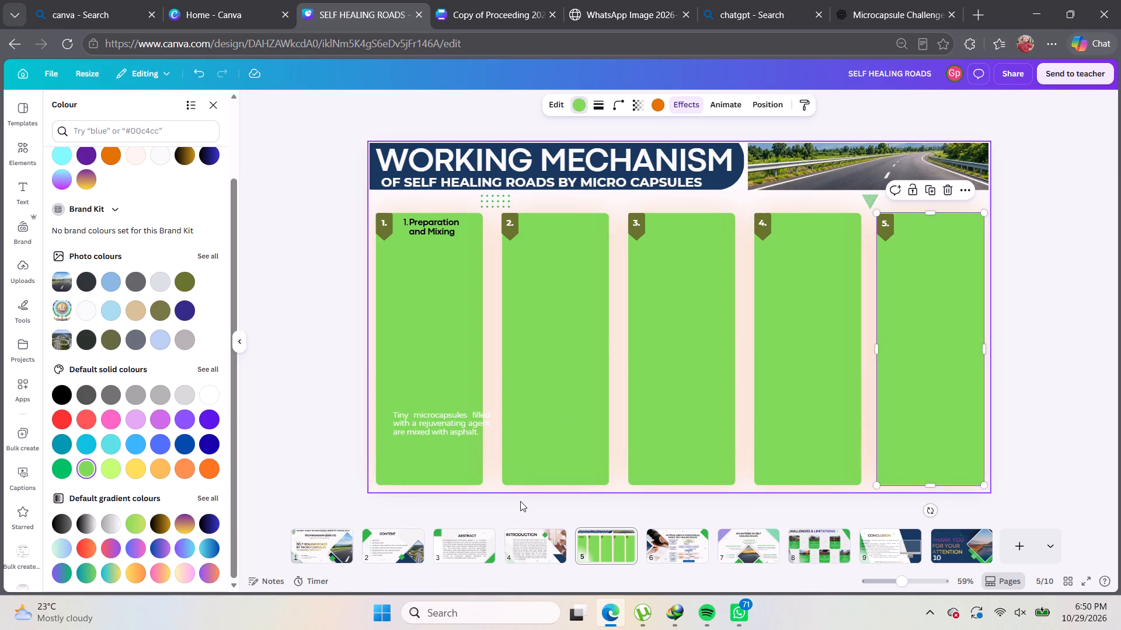
Enlarge the "Preparation and Mixing" heading to a font size of about 27 and fit it at the first column's top edge.
click(421, 233)
drag(465, 238, 481, 243)
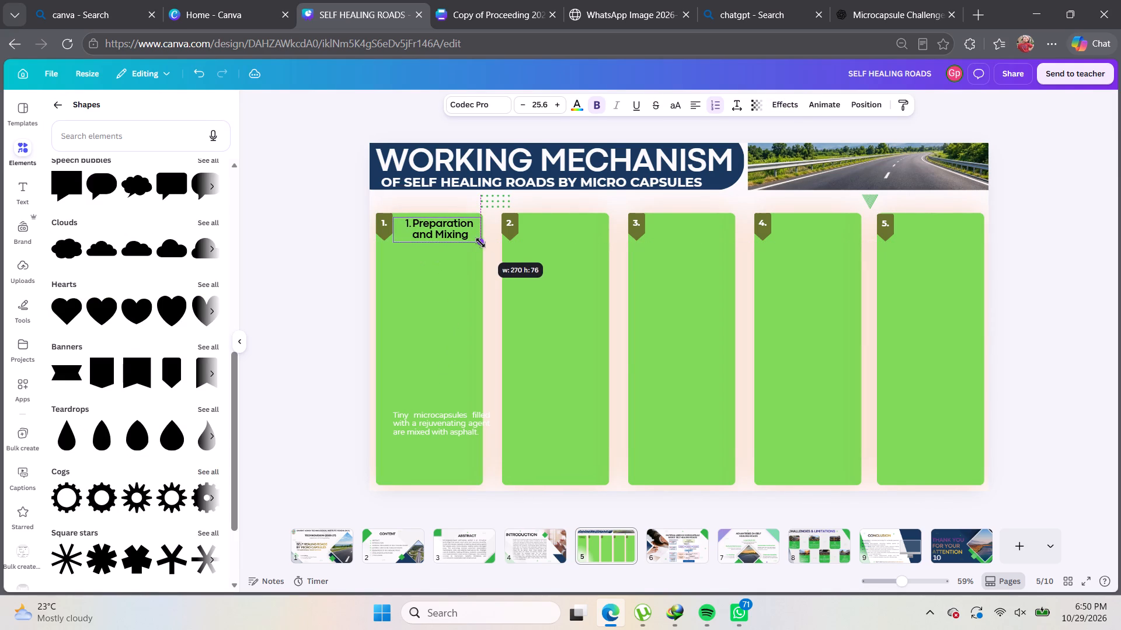
drag(481, 243, 485, 244)
drag(456, 233, 450, 230)
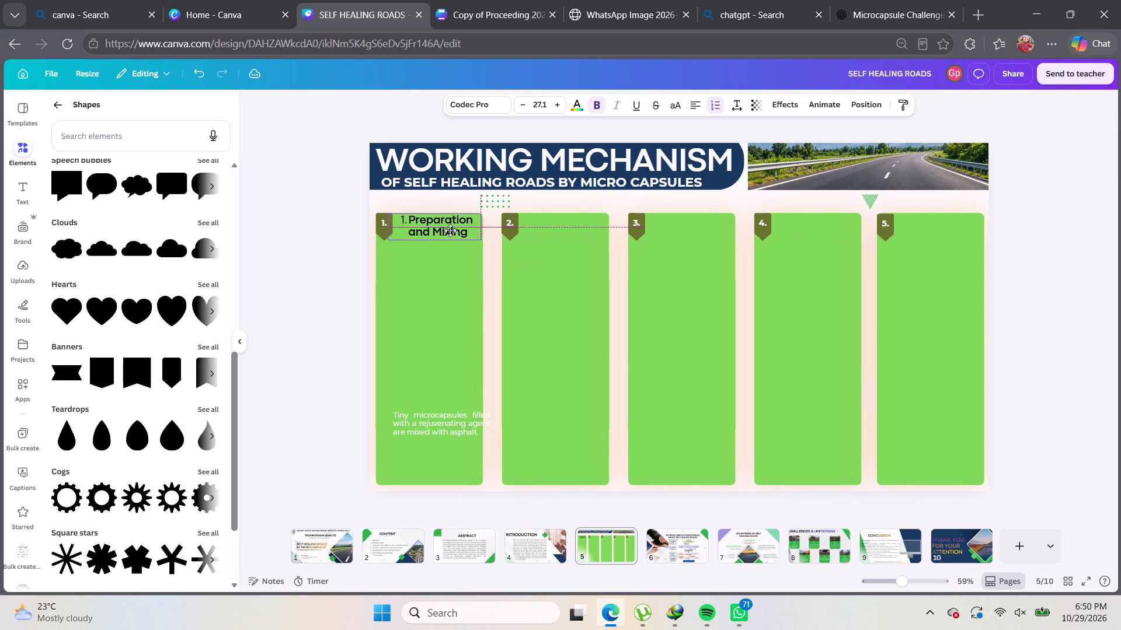
drag(450, 230, 449, 230)
Remove the list numbering from the "Preparation and Mixing" heading and centre its text.
click(408, 218)
click(408, 218)
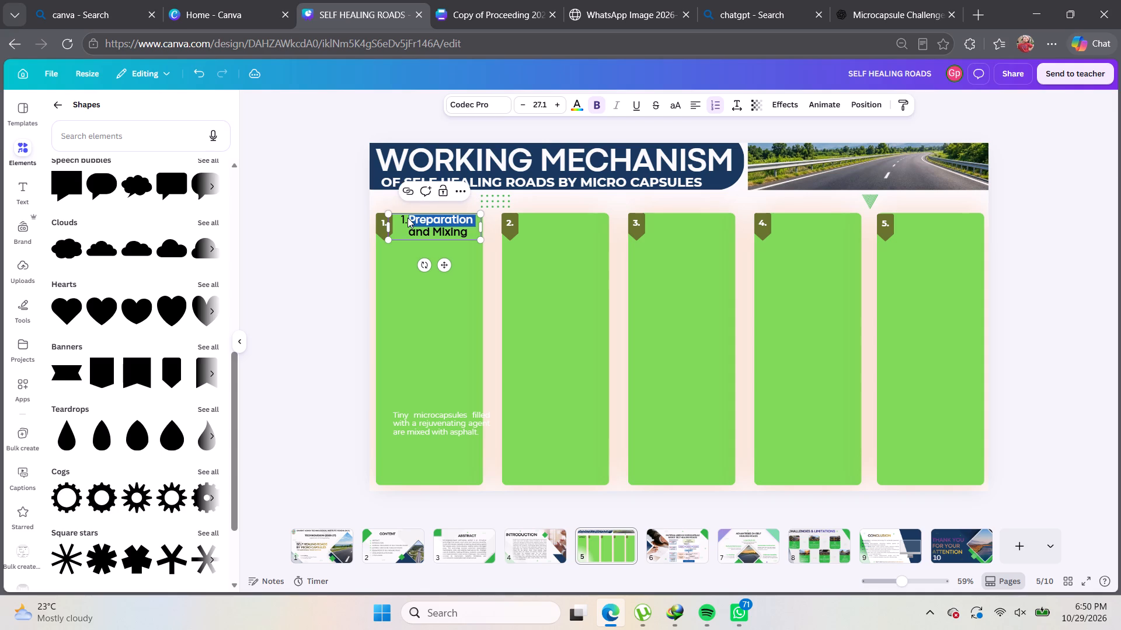
click(408, 218)
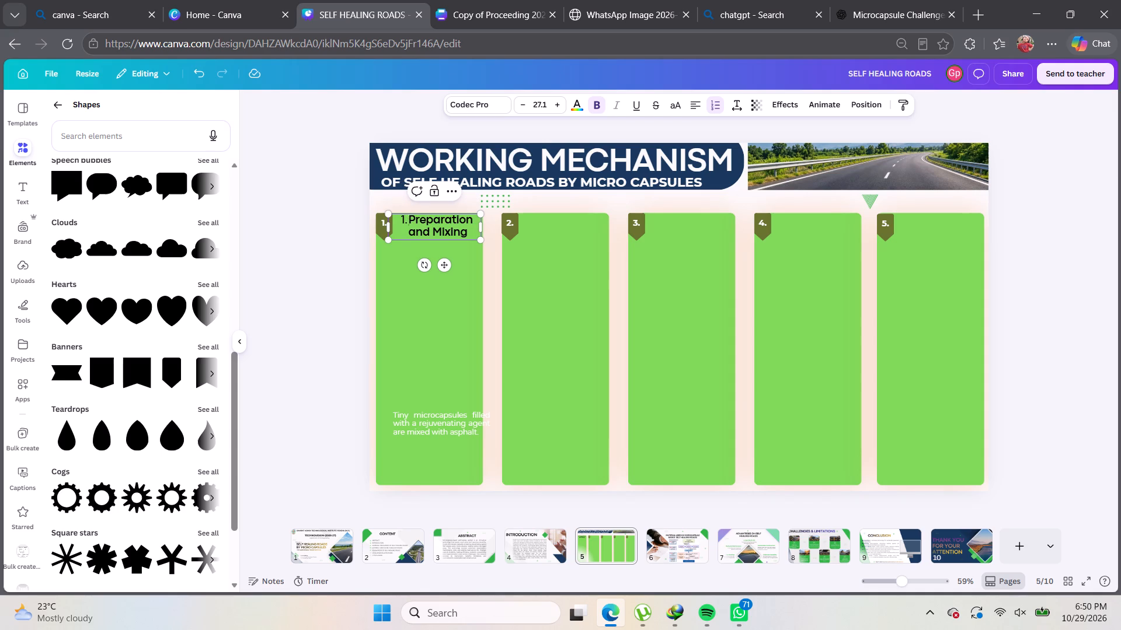
key(BackSpace)
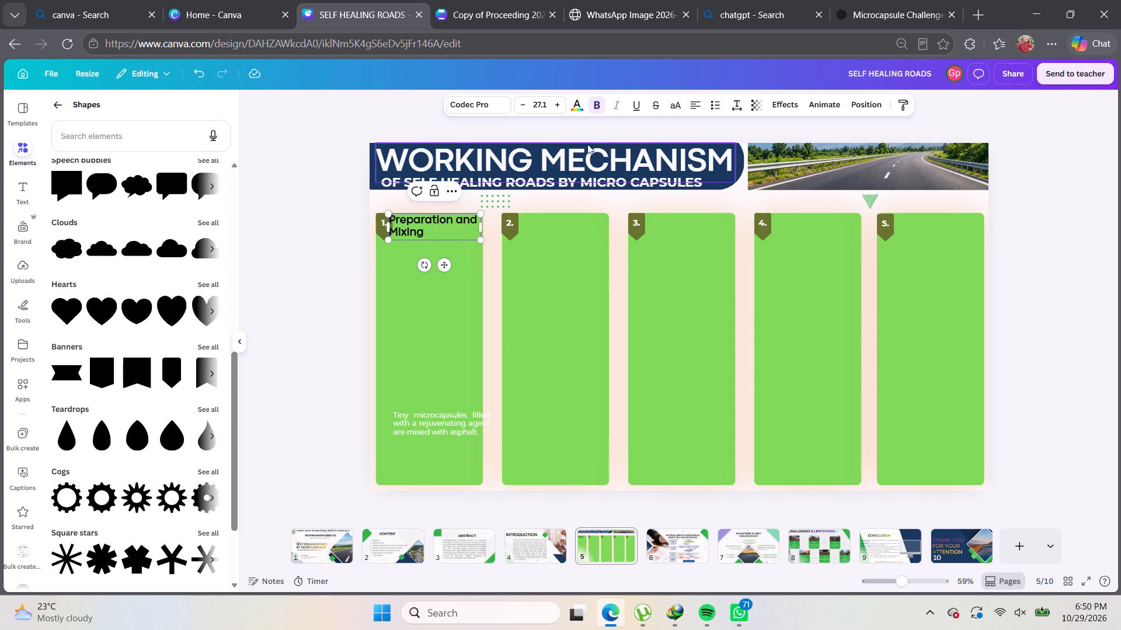
click(698, 102)
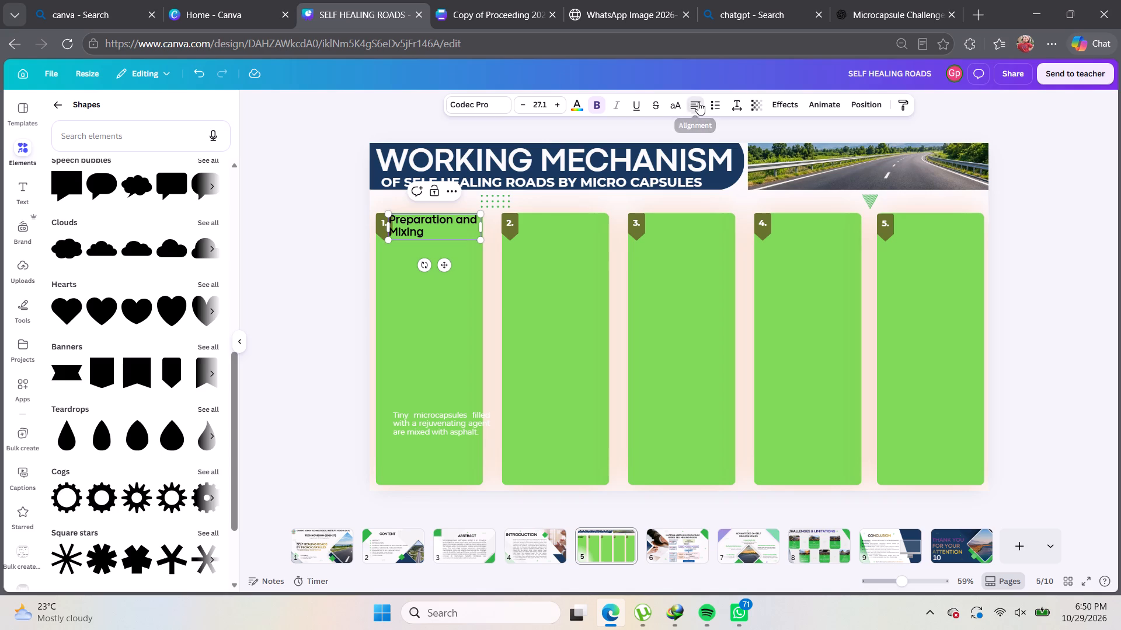
Reduce the "Preparation and Mixing" heading's font size to 26.1 and align its box with the first column's right edge.
double_click(482, 226)
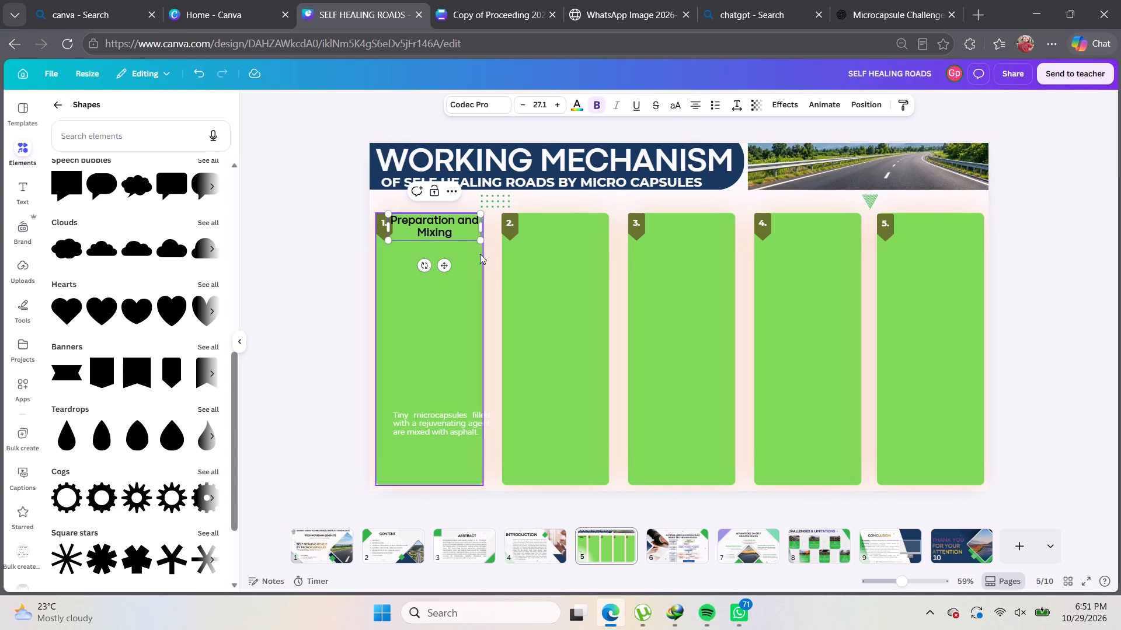
click(488, 269)
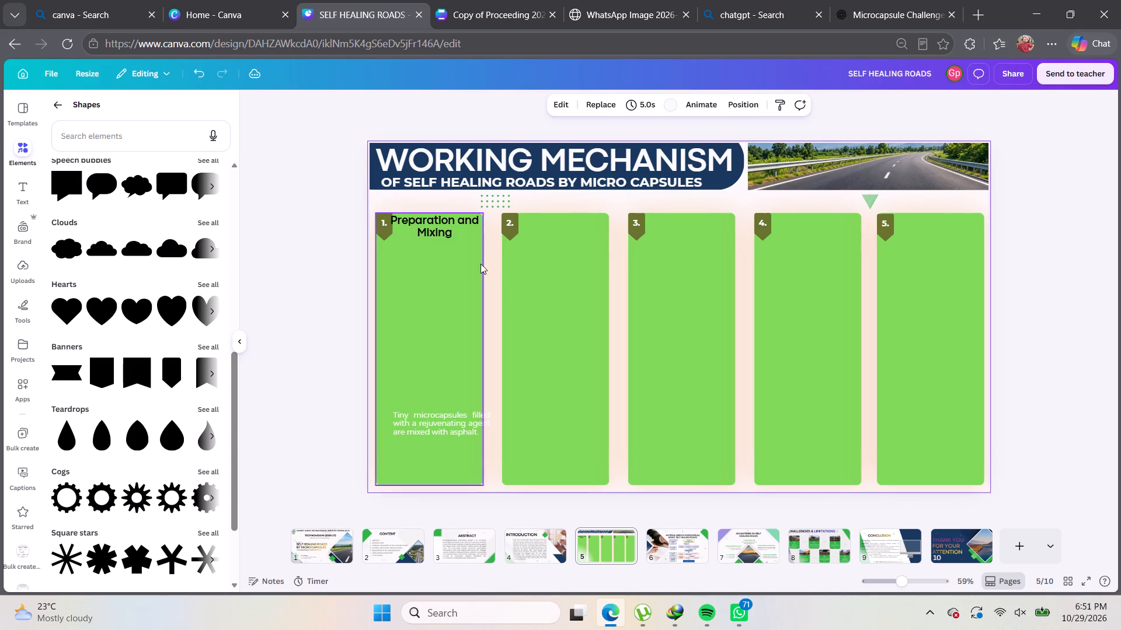
click(445, 226)
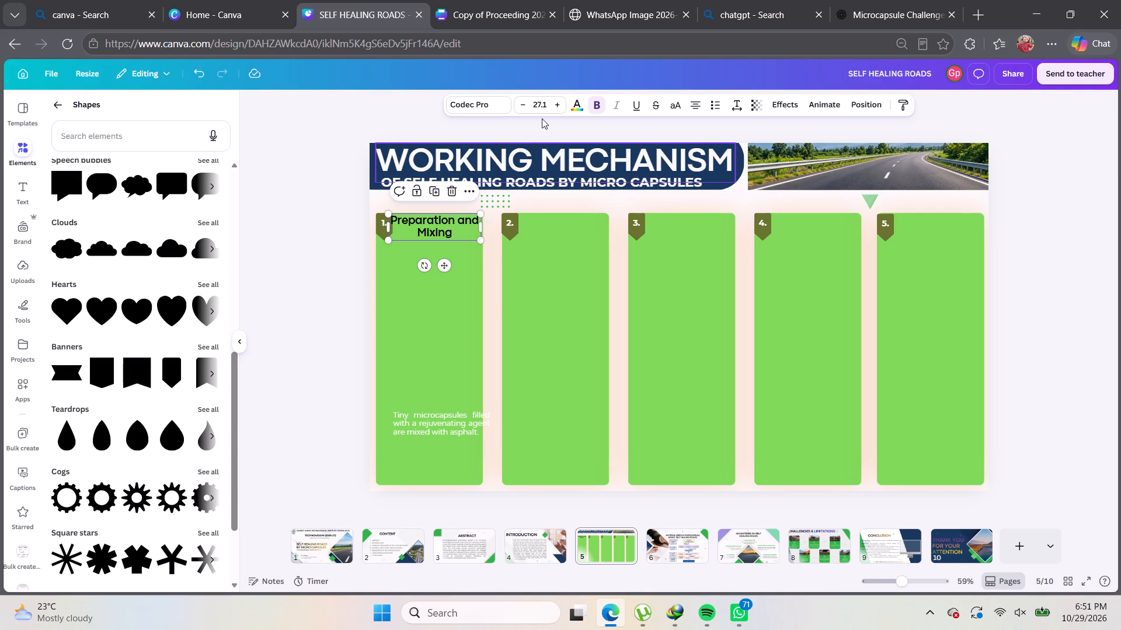
click(525, 107)
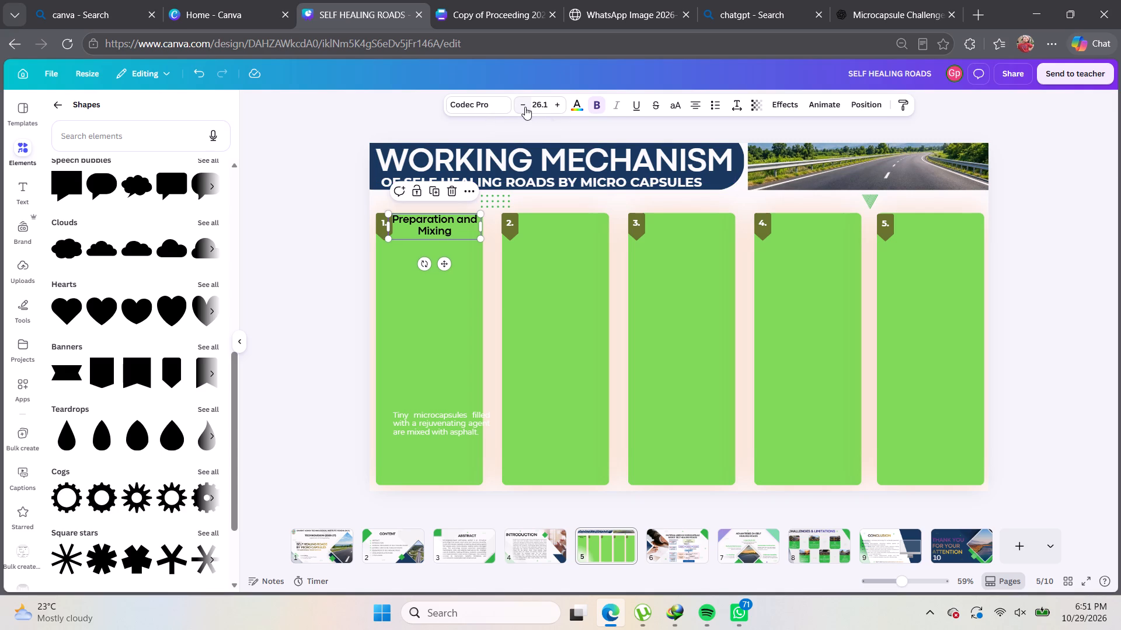
click(348, 228)
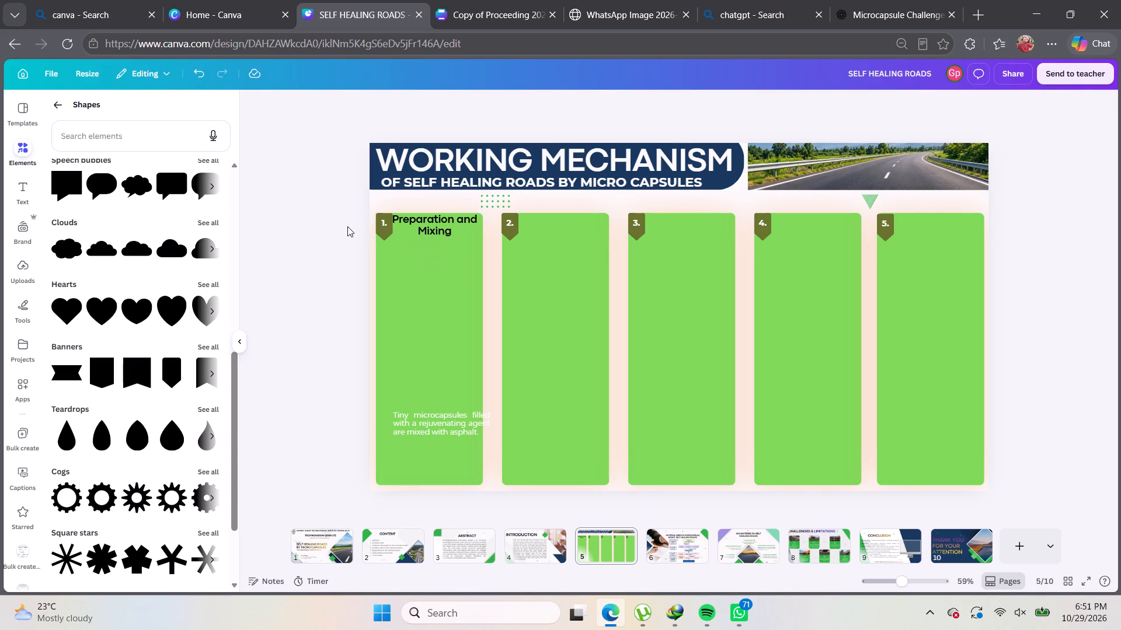
click(418, 222)
click(454, 225)
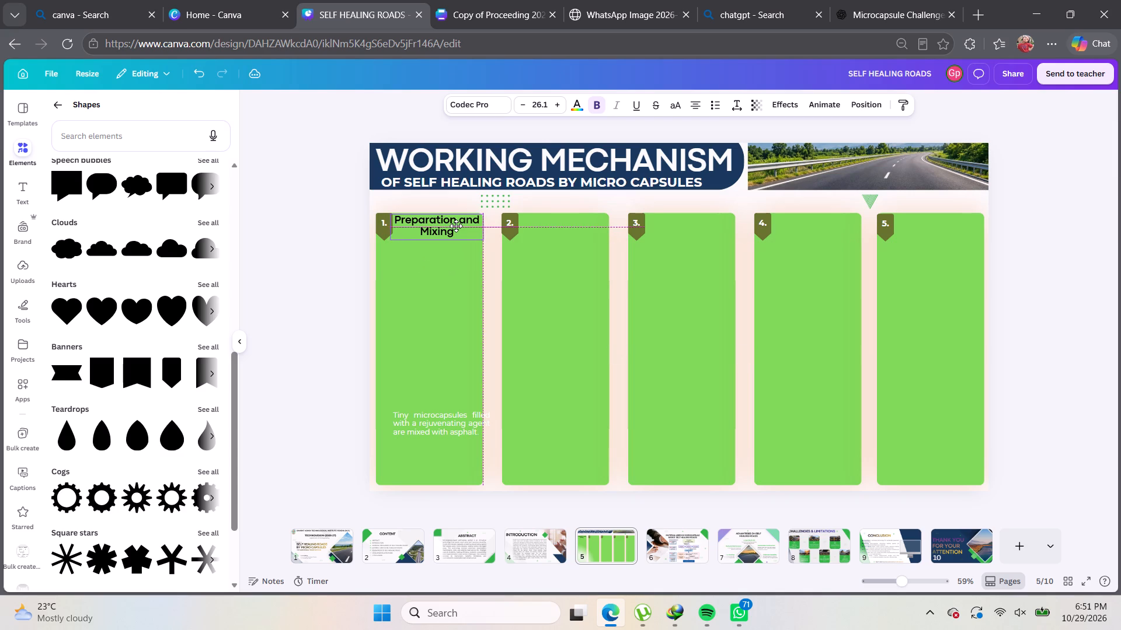
click(330, 205)
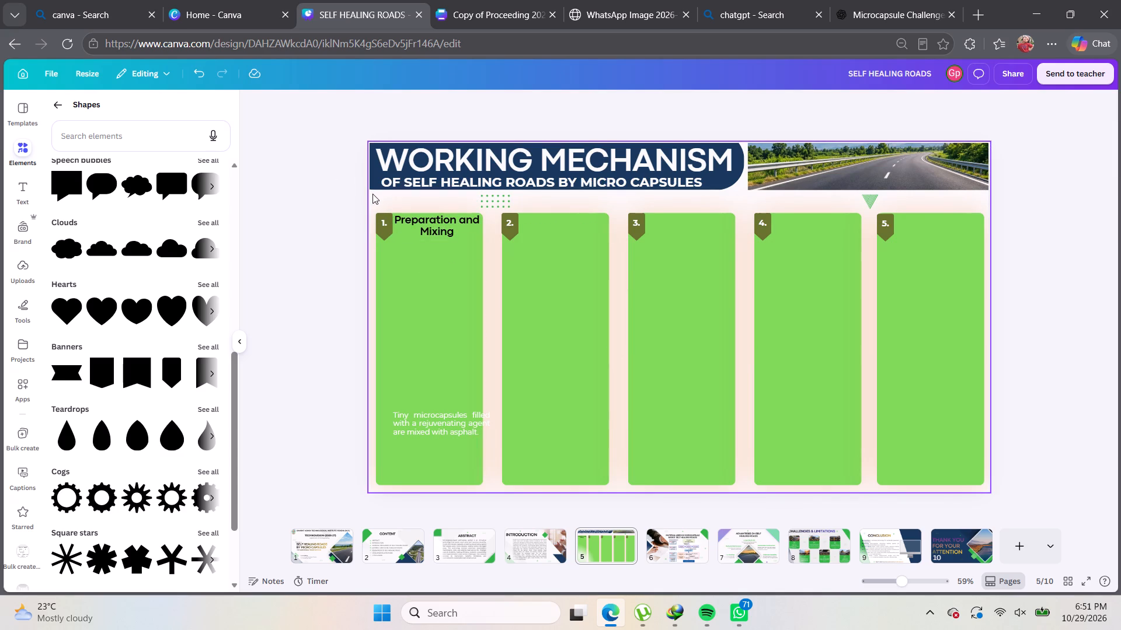
Try the Background, Glow and Drop effects on the "Preparation and Mixing" heading and settle on the Echo text effect.
click(416, 227)
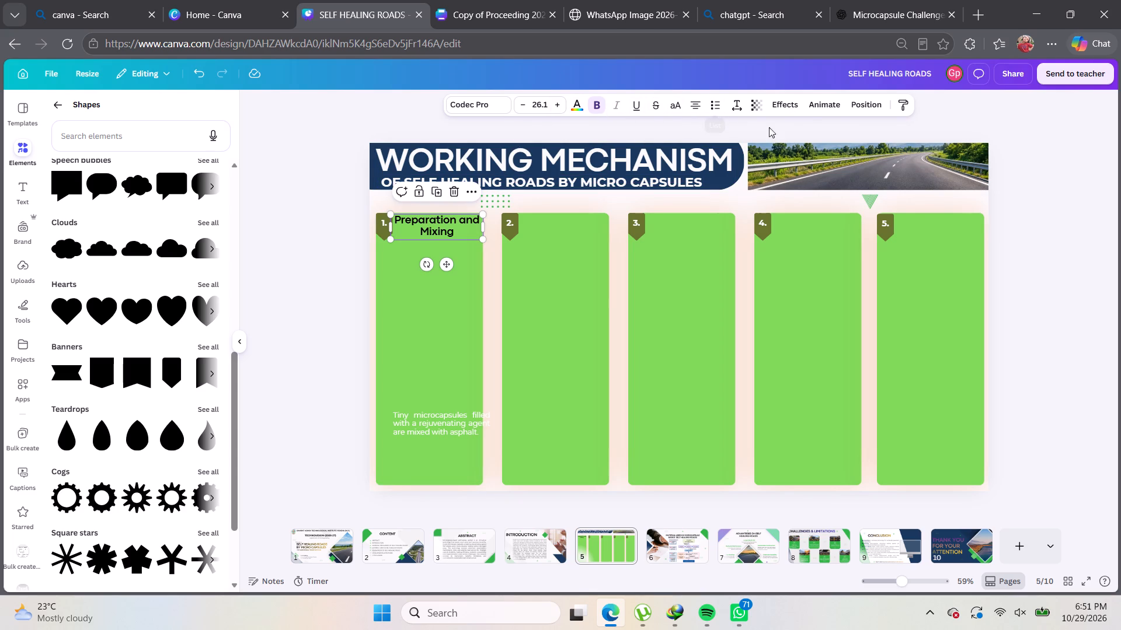
click(788, 104)
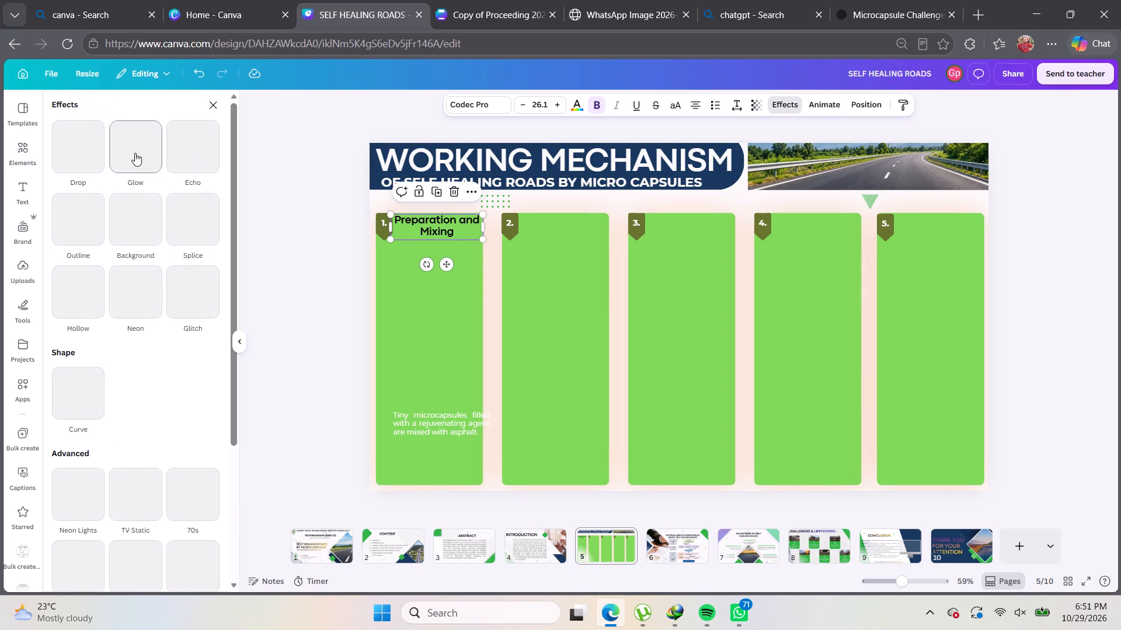
click(131, 224)
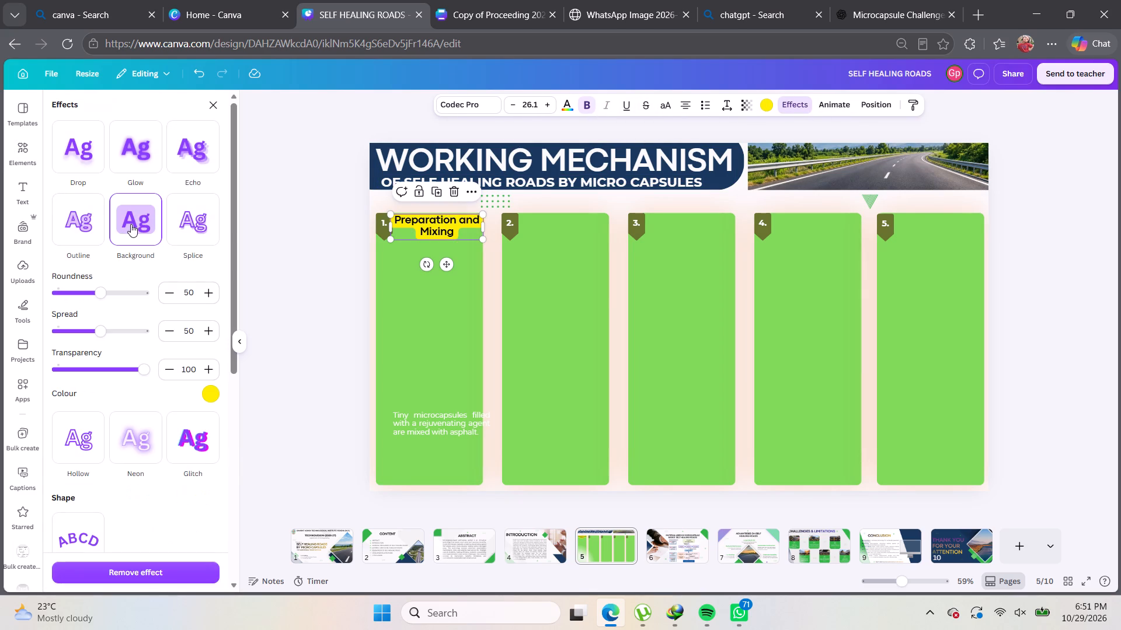
click(151, 159)
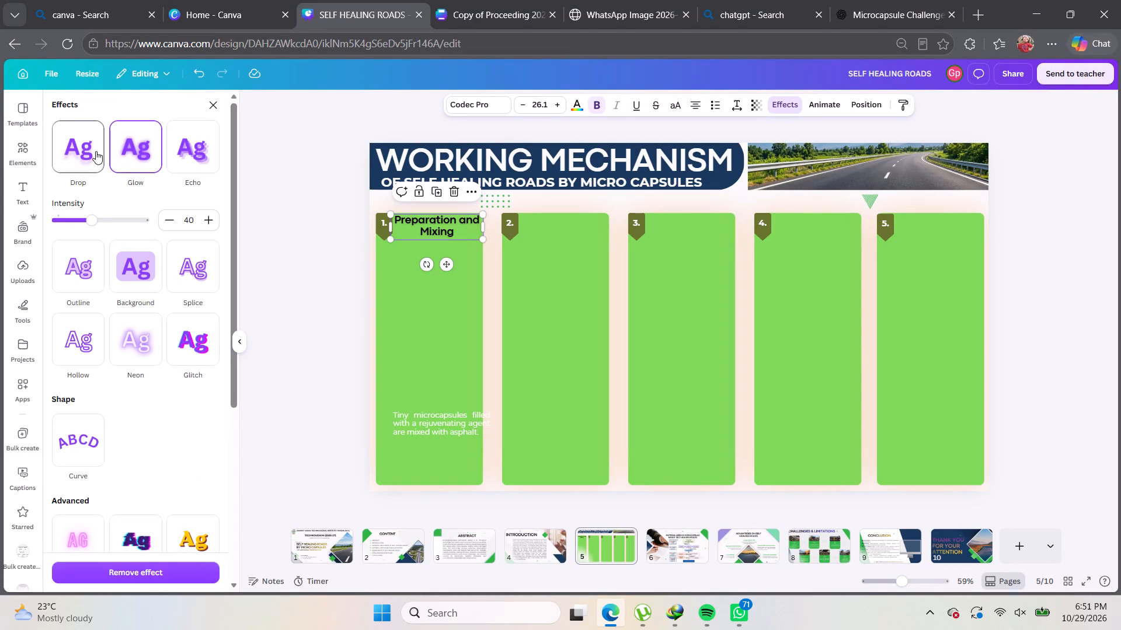
click(96, 151)
click(183, 147)
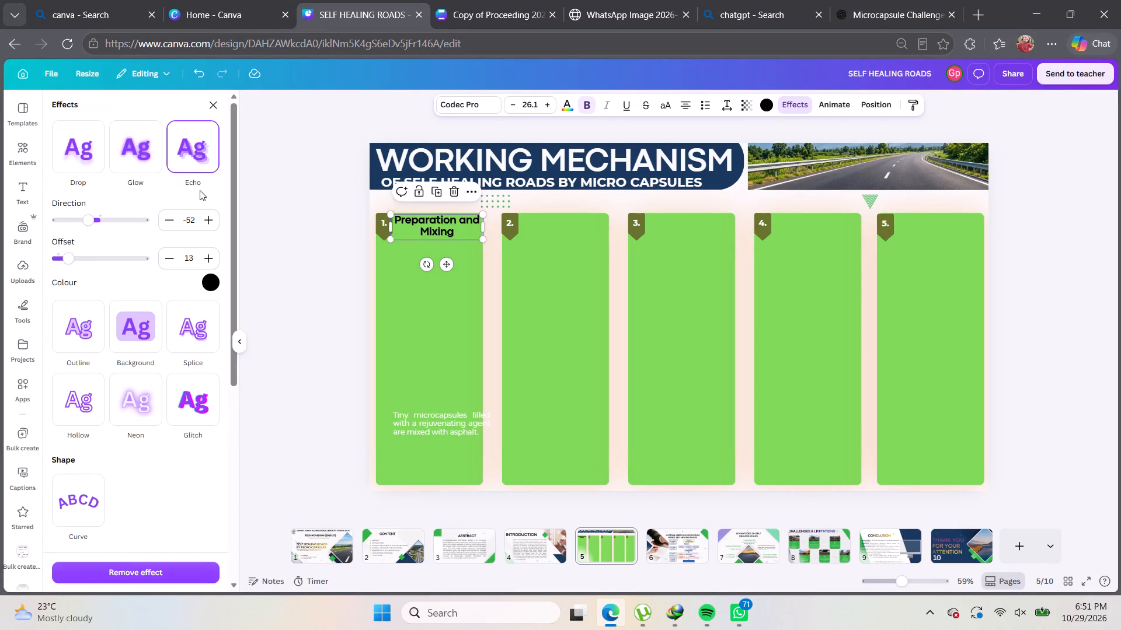
click(352, 237)
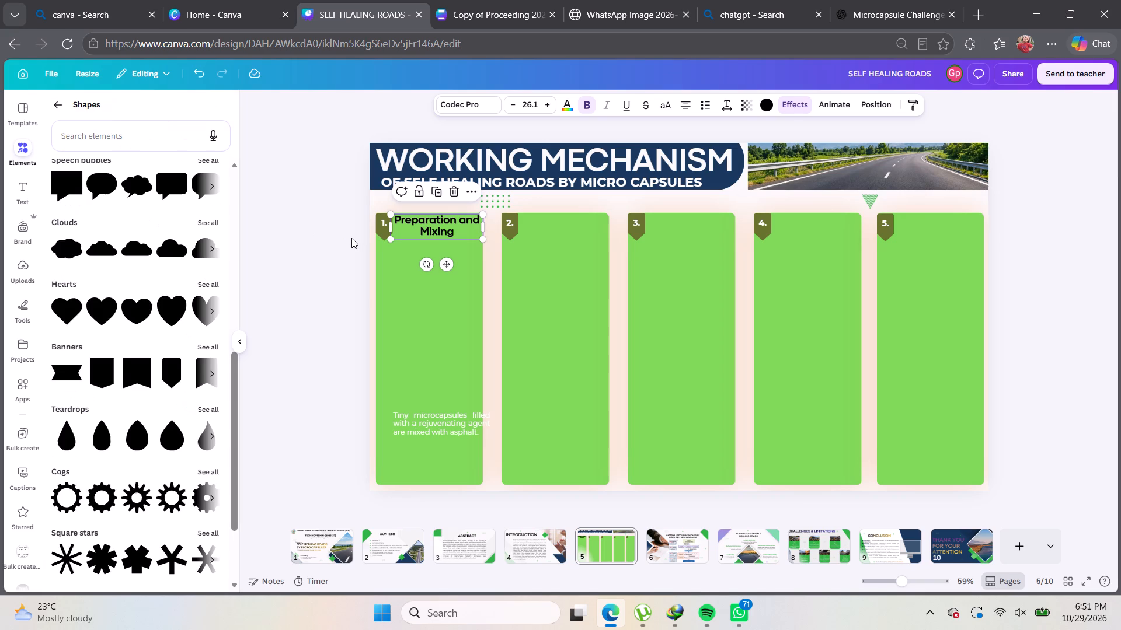
click(352, 249)
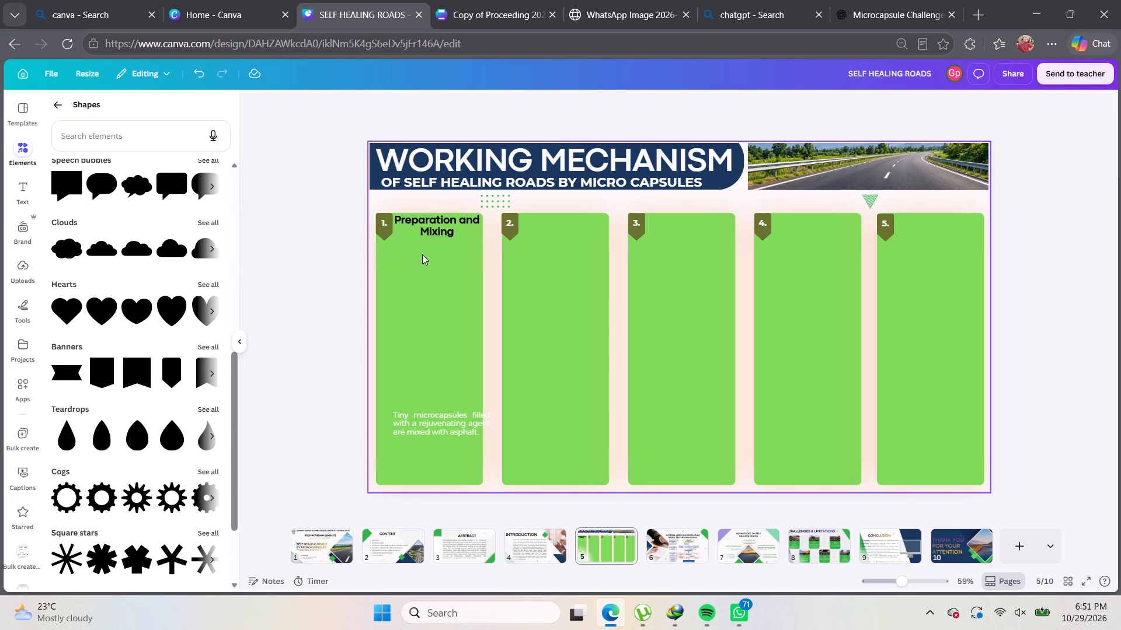
Make four copies of the "Preparation and Mixing" heading and place one in each of the second to fifth columns.
click(425, 235)
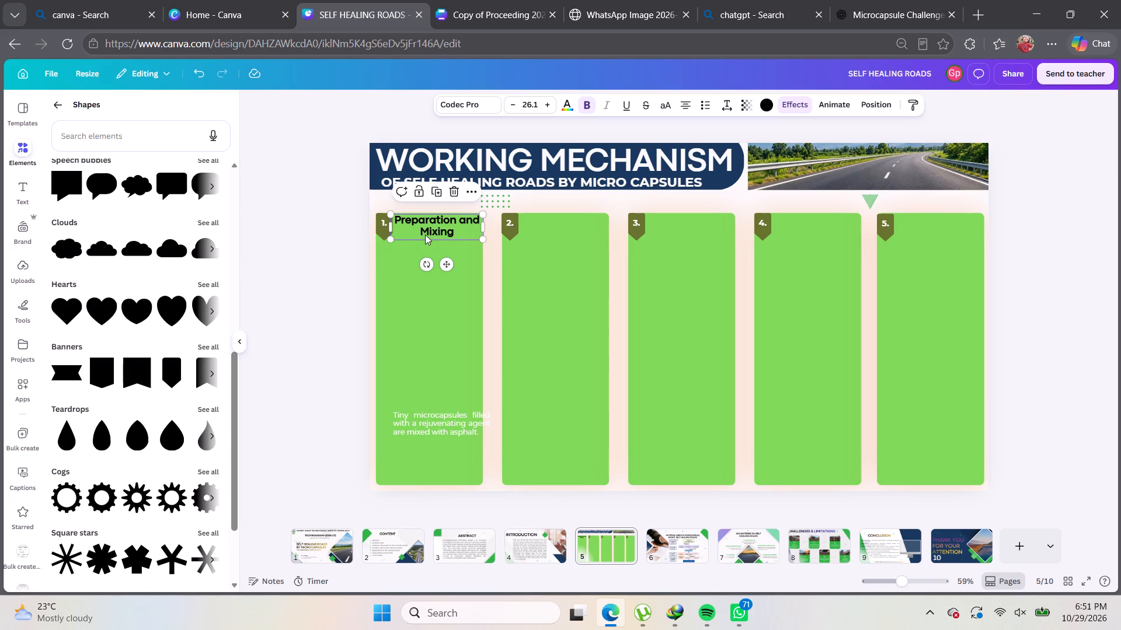
key(ctrl+c)
key(ctrl+v)
key(ctrl+v)
key(ctrl+v)
key(ctrl+v)
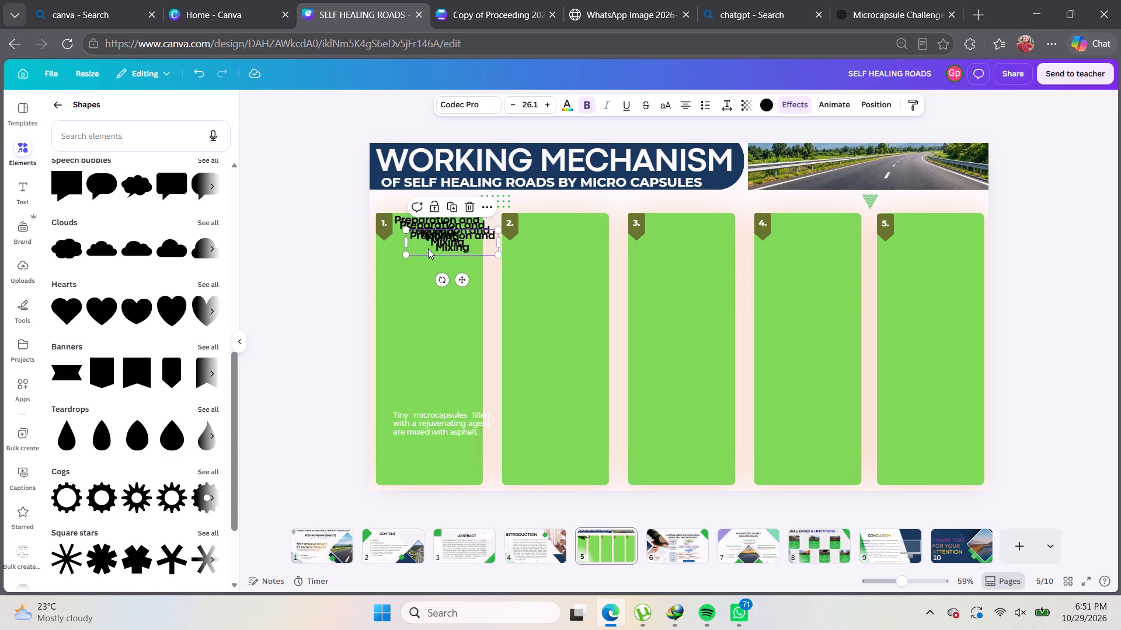
drag(461, 249, 495, 249)
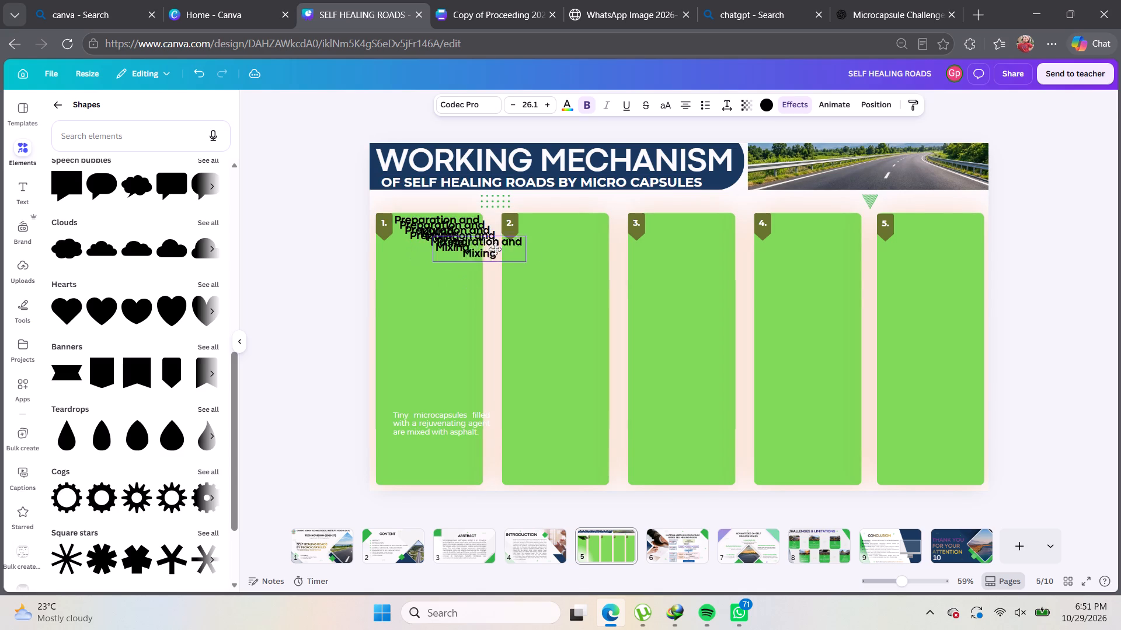
drag(495, 249, 562, 232)
drag(458, 245, 728, 243)
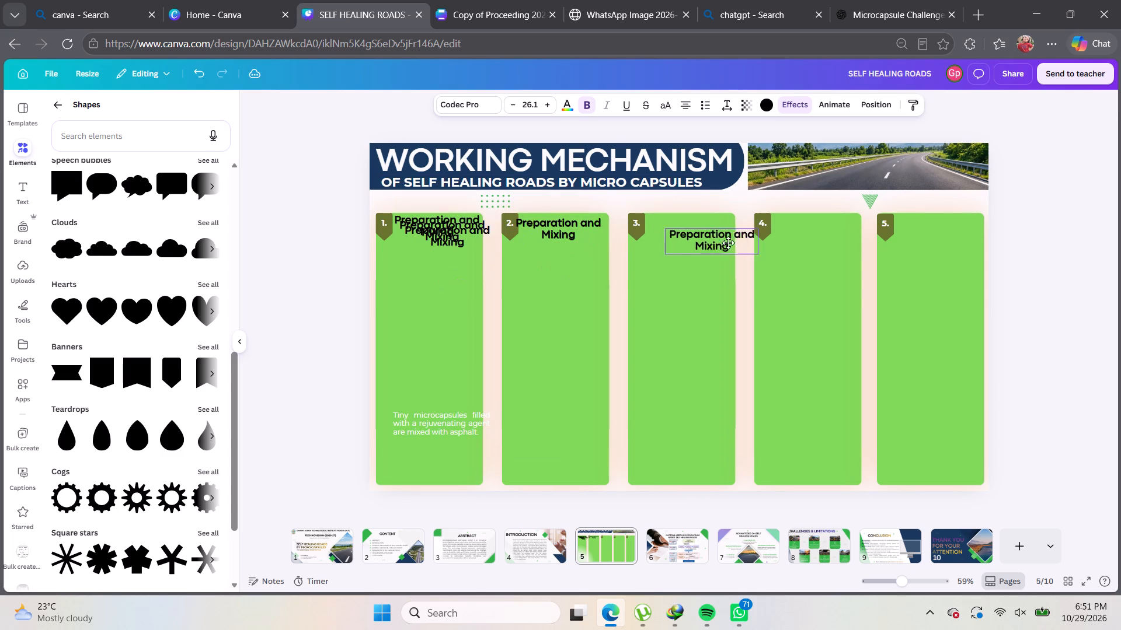
drag(728, 243, 696, 242)
drag(408, 234, 732, 243)
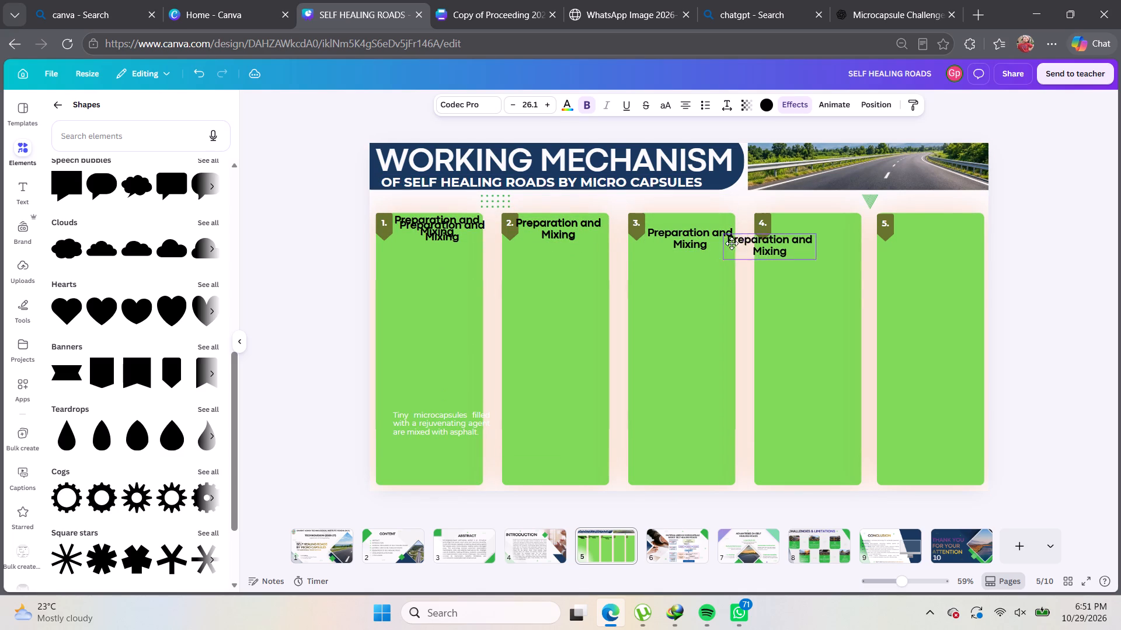
drag(732, 243, 752, 243)
drag(434, 238, 886, 306)
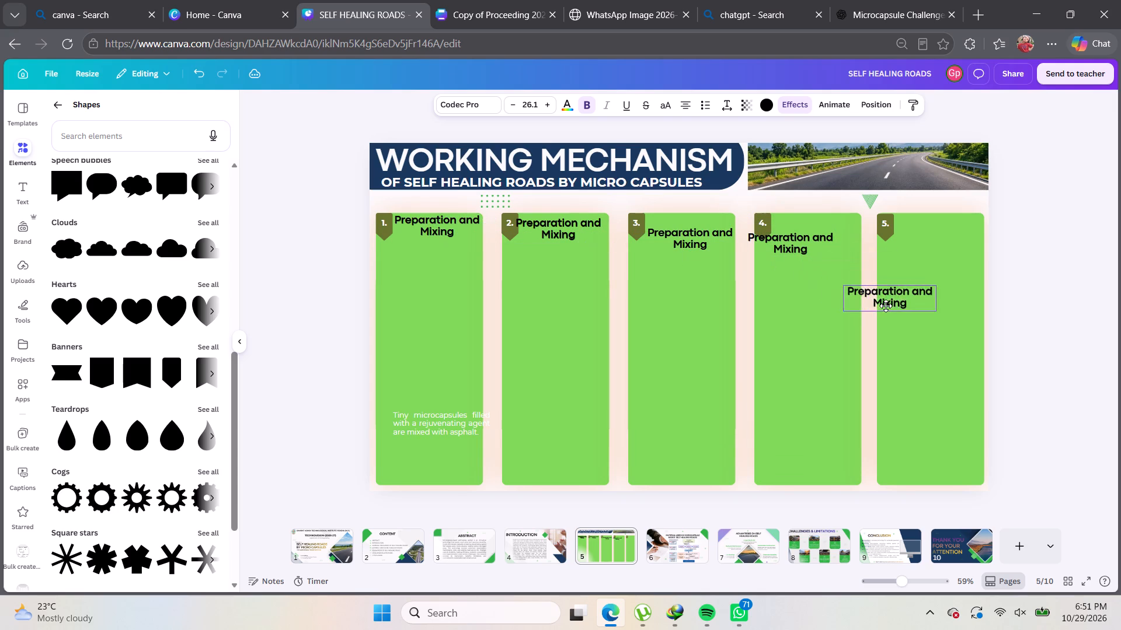
drag(886, 306, 907, 312)
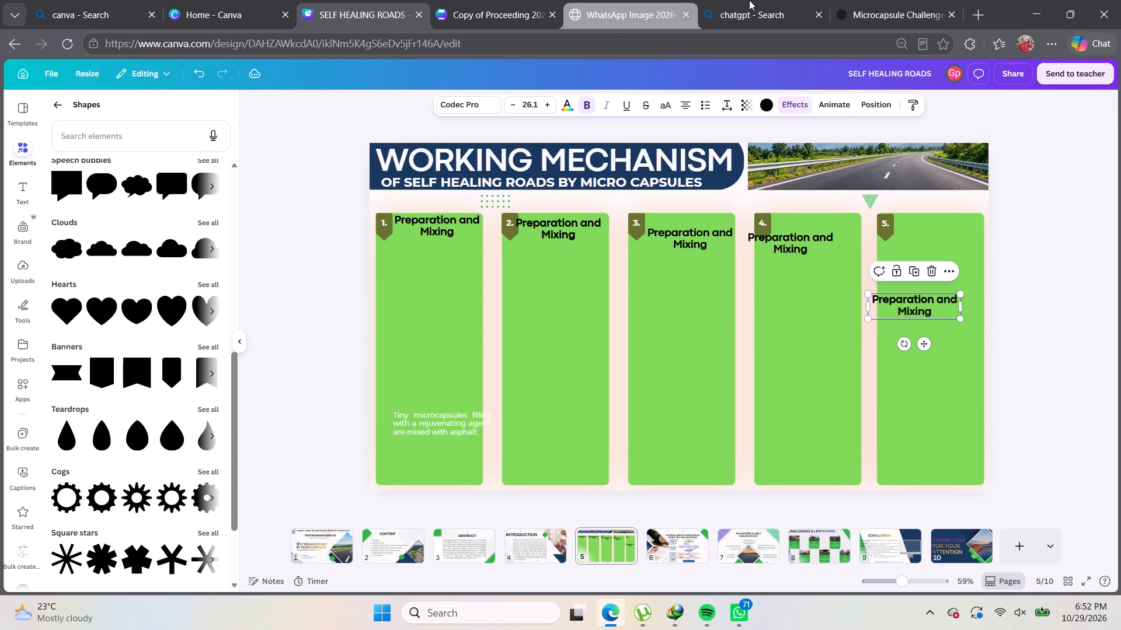
Check the stage titles in the ChatGPT image and replace the second column's heading text with "Crack Formation".
click(880, 12)
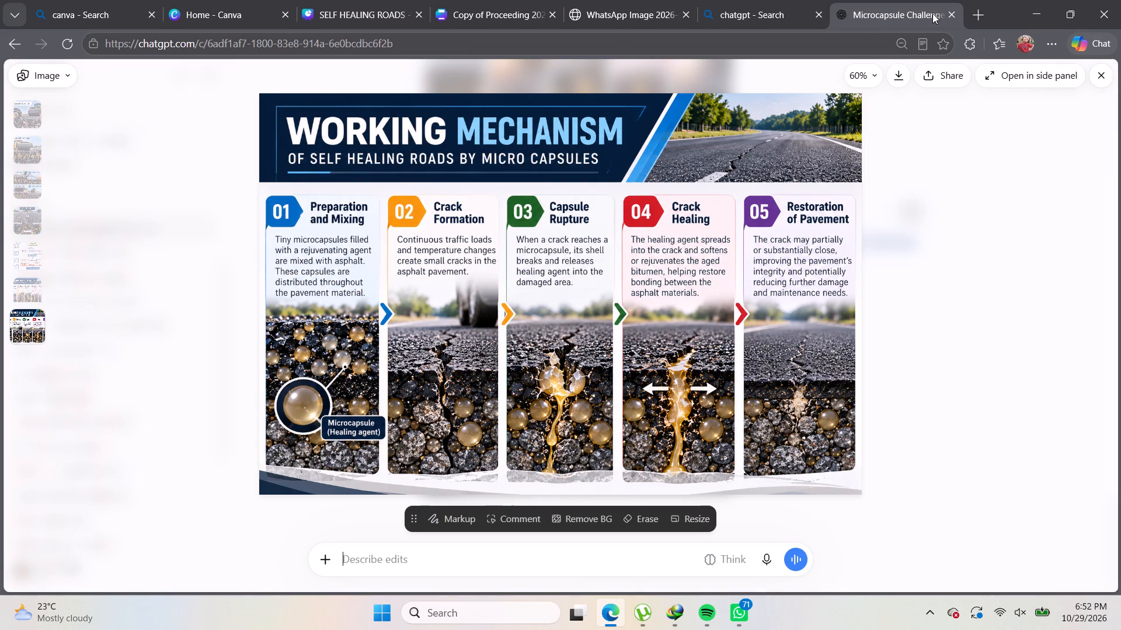
click(395, 20)
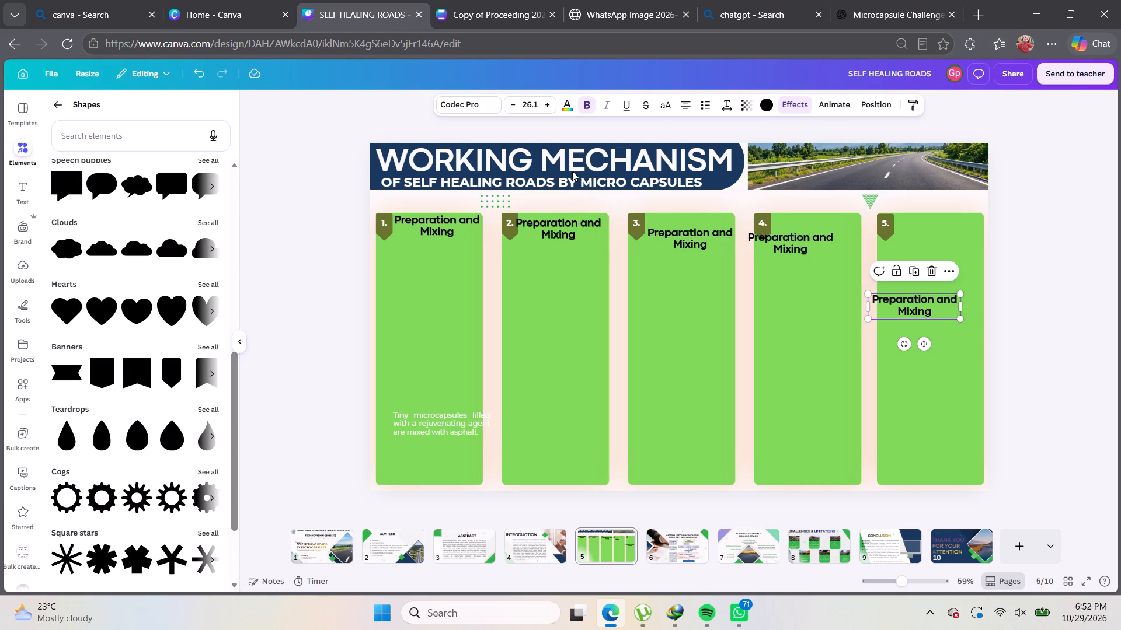
double_click(557, 219)
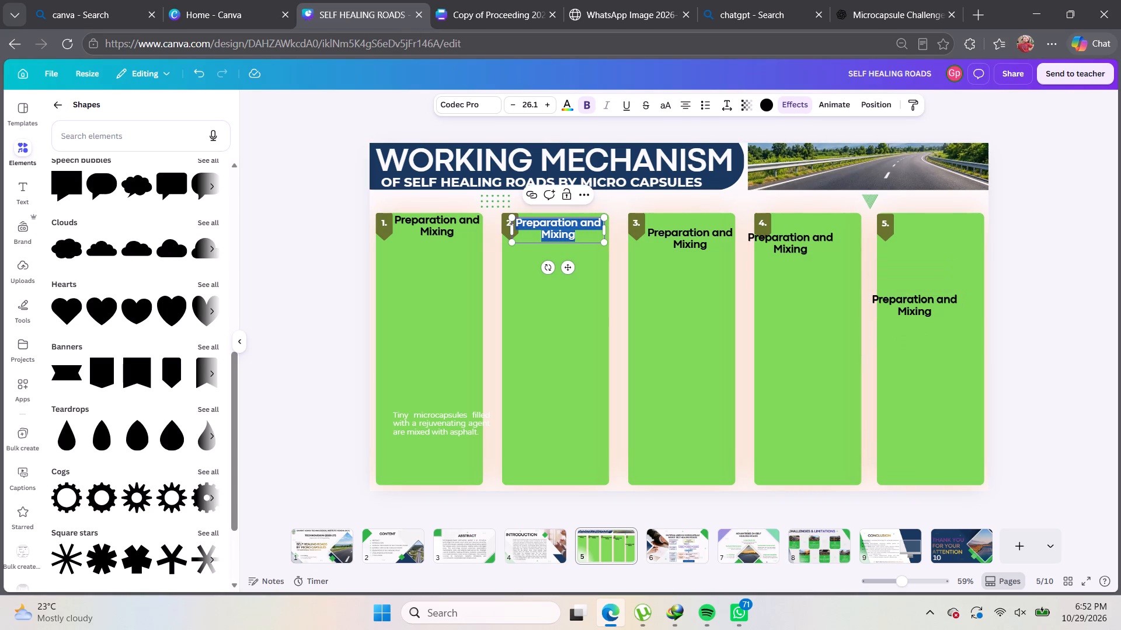
key(BackSpace)
key(c)
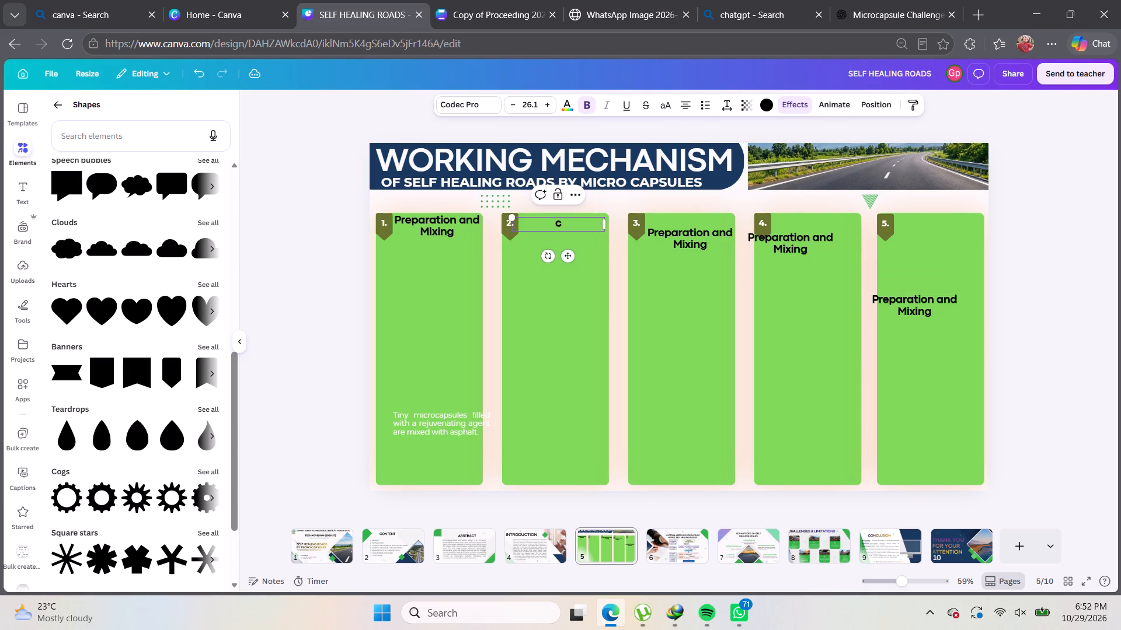
key(BackSpace)
text(Crack)
key(space)
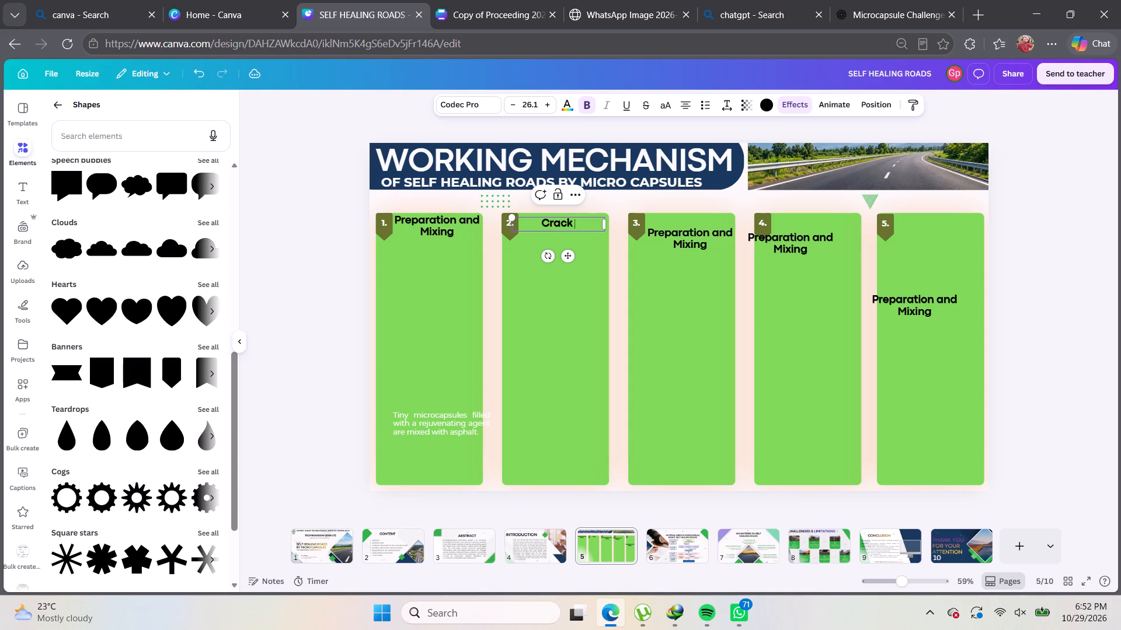
key(shift+f)
text(ormation)
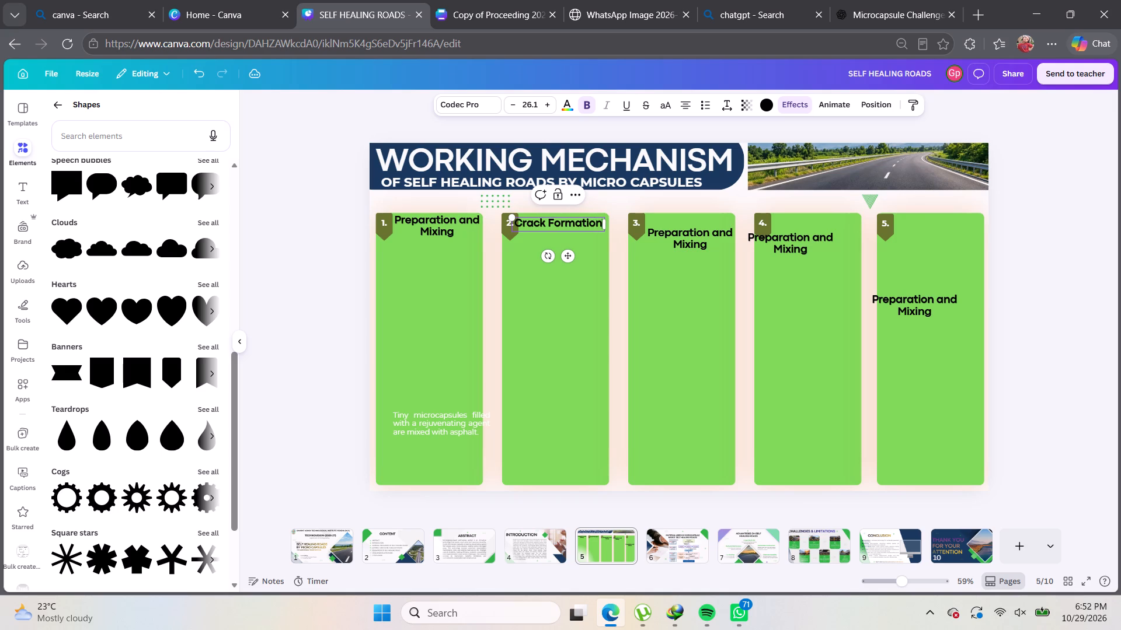
click(547, 283)
Enlarge the "Crack Formation" heading to font size 32.1 and fit it beside the number badge at the second column's top edge.
drag(559, 220, 569, 219)
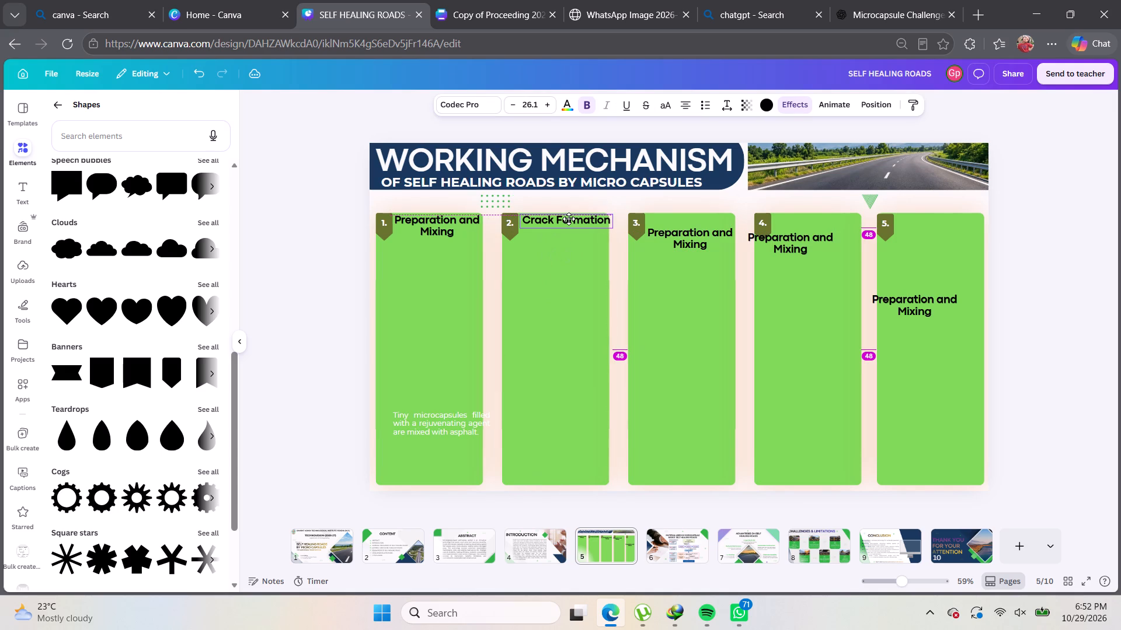
drag(569, 219, 565, 222)
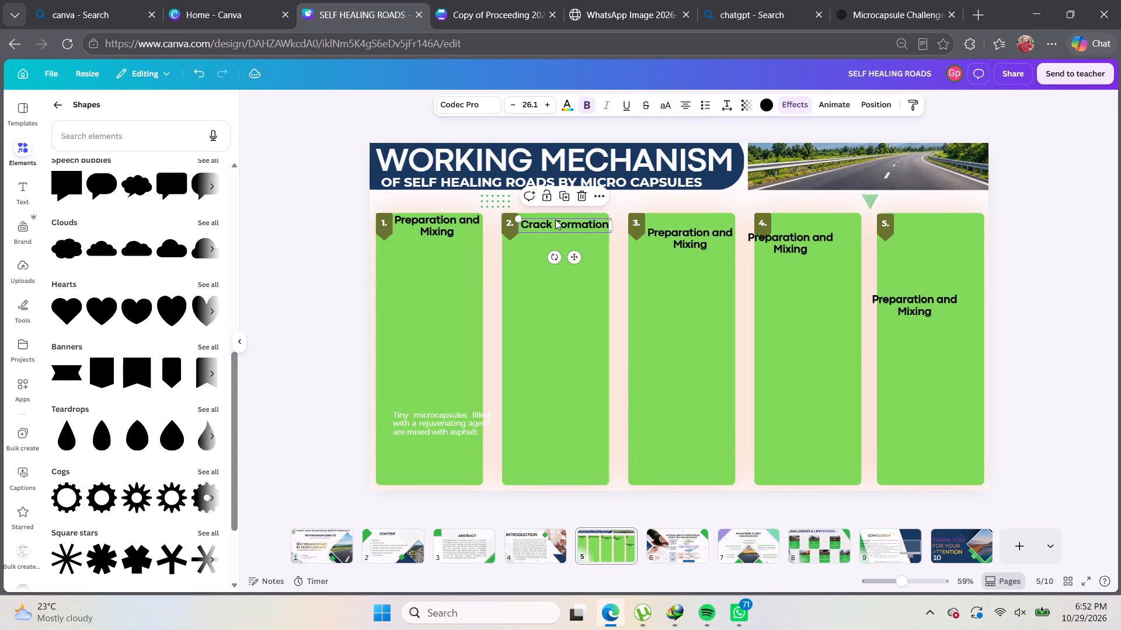
double_click(548, 102)
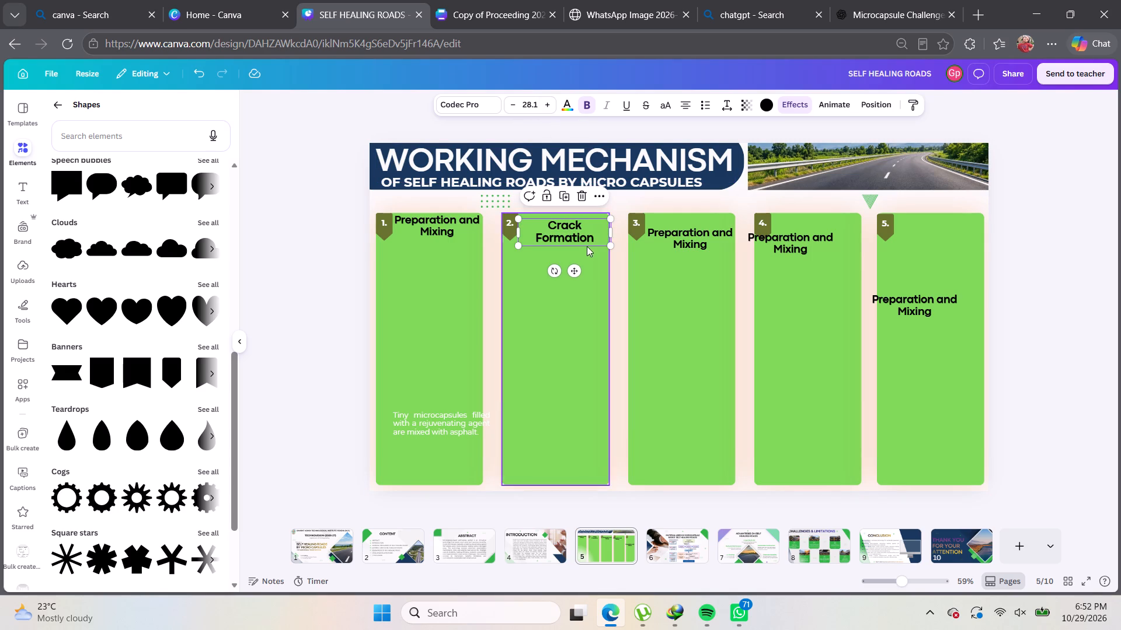
triple_click(549, 103)
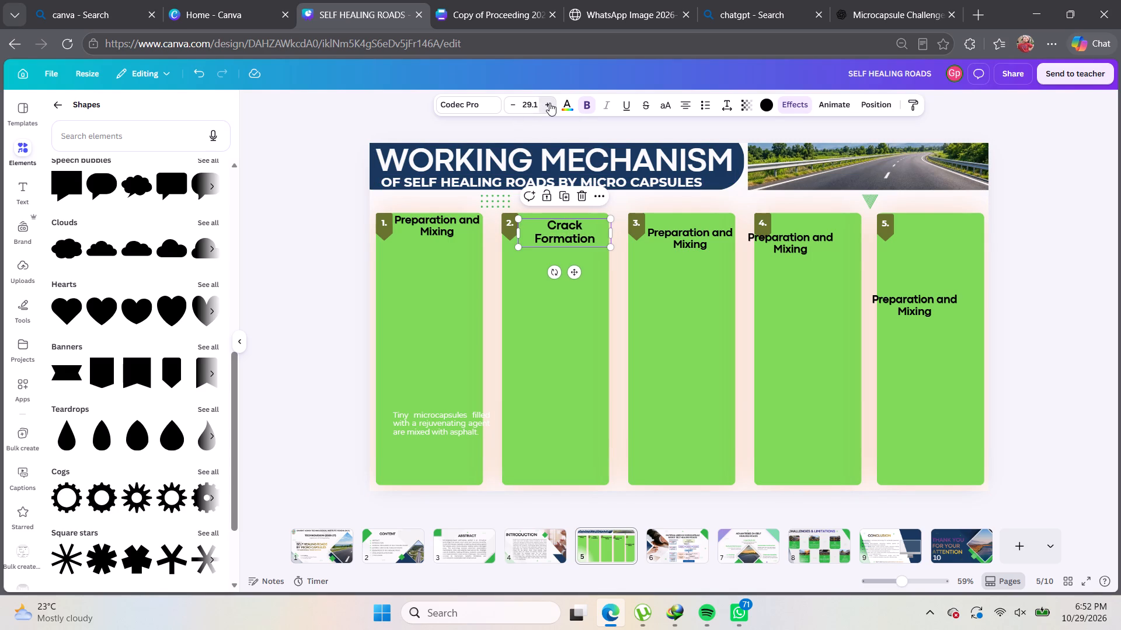
click(549, 103)
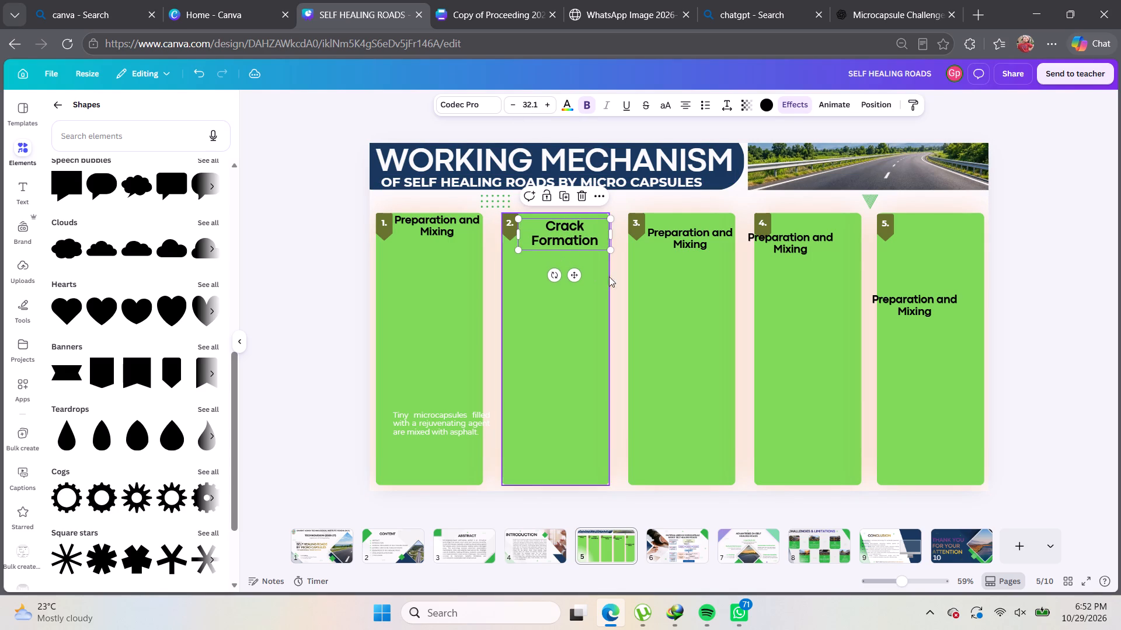
click(622, 275)
drag(582, 240, 577, 236)
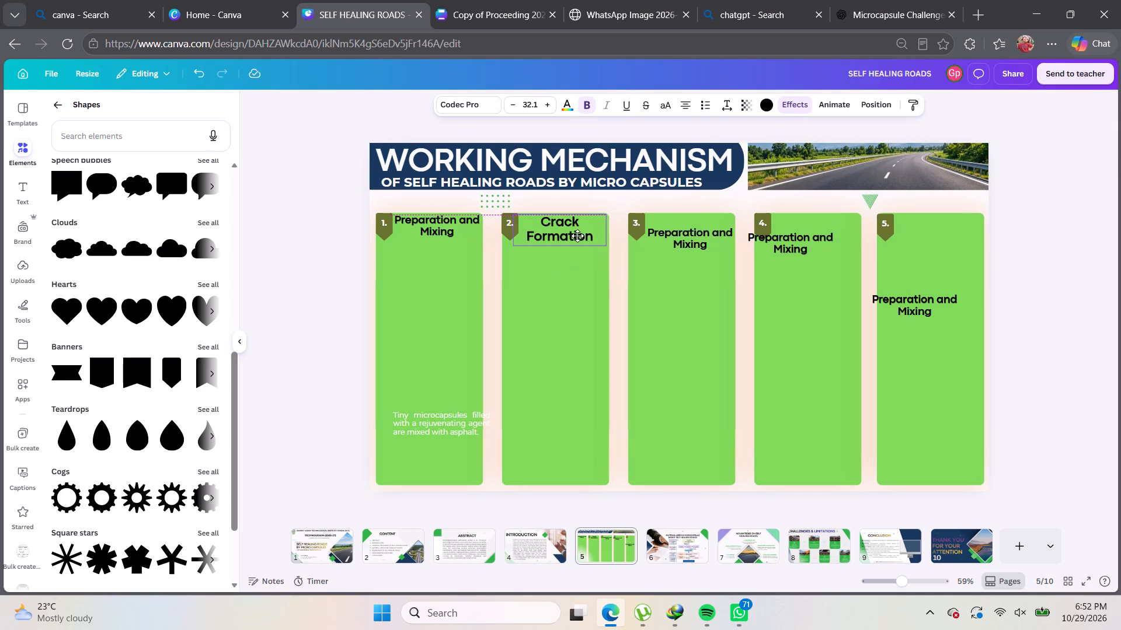
drag(577, 236, 580, 235)
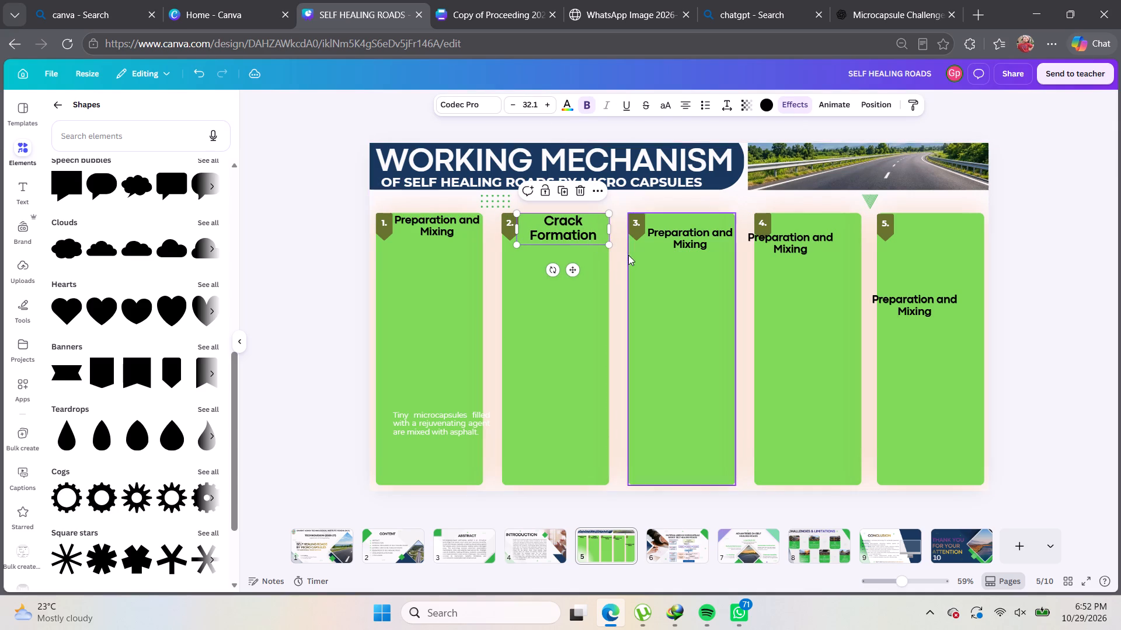
click(618, 258)
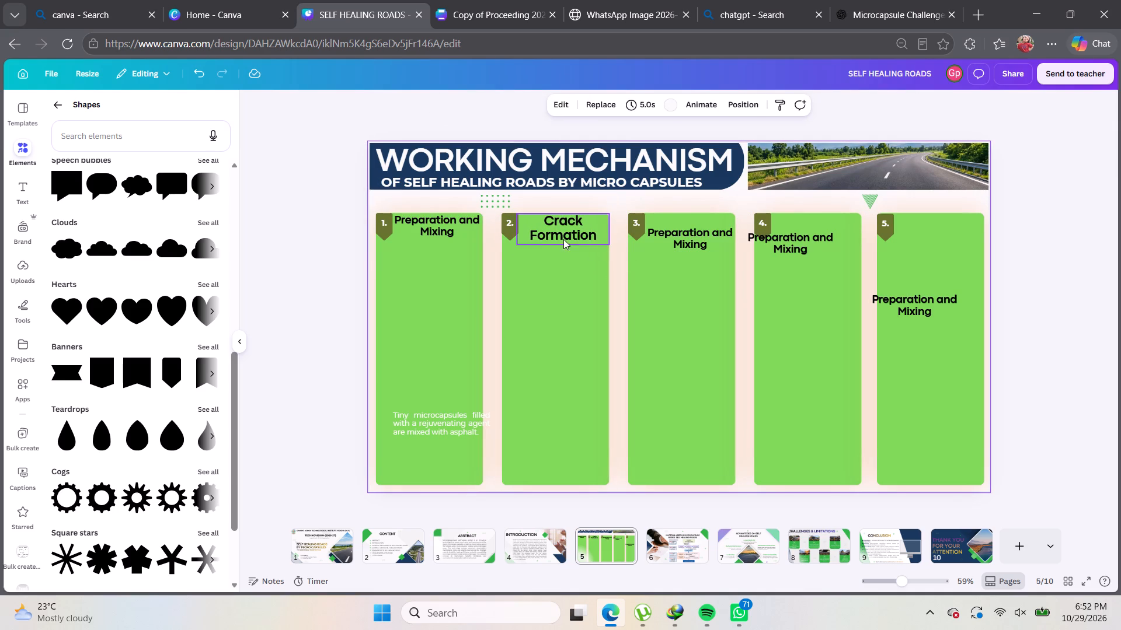
Narrow the "Preparation and Mixing" heading box so the text wraps before "and", and enlarge its font size to 30.1.
click(434, 229)
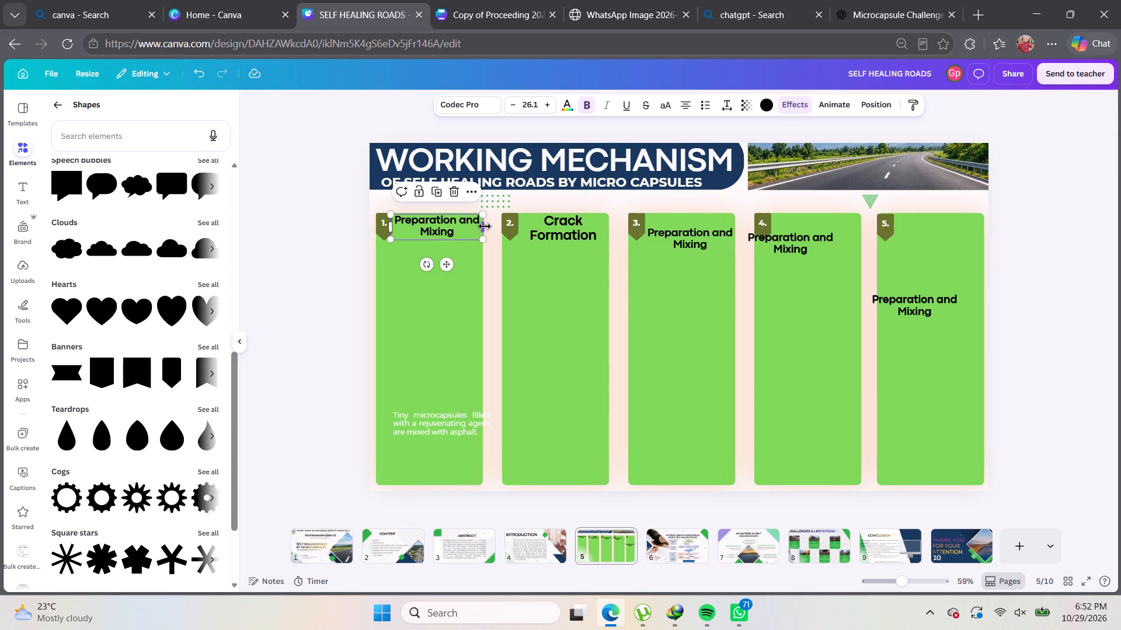
drag(485, 226, 474, 226)
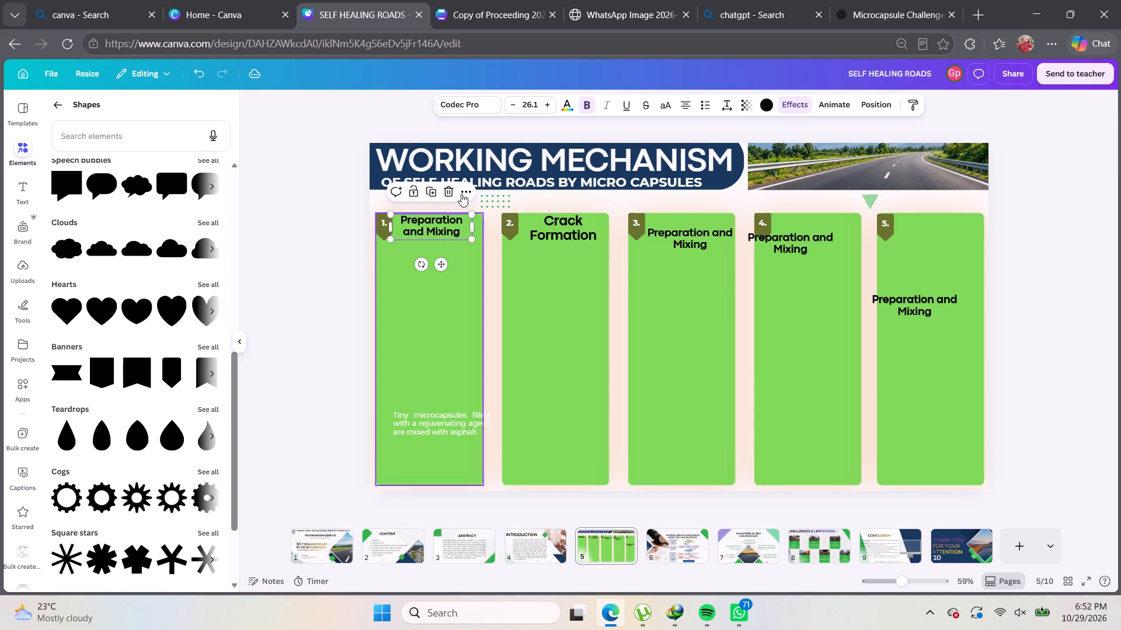
double_click(548, 107)
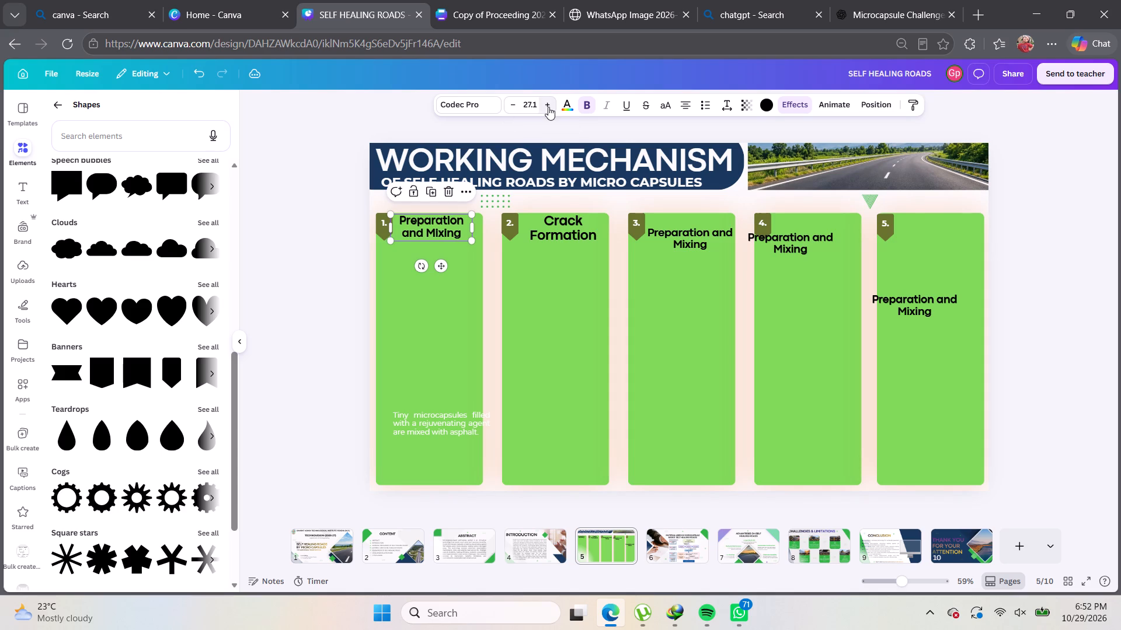
double_click(548, 107)
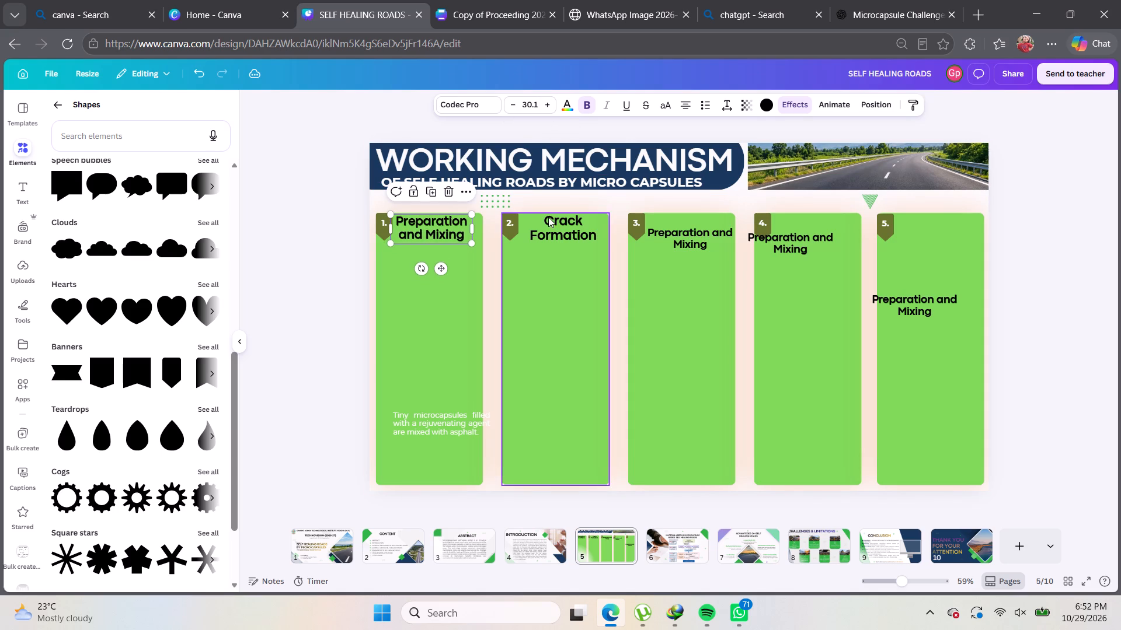
Reduce the "Crack Formation" heading's font size to 30.1 to match the first column's heading.
click(555, 222)
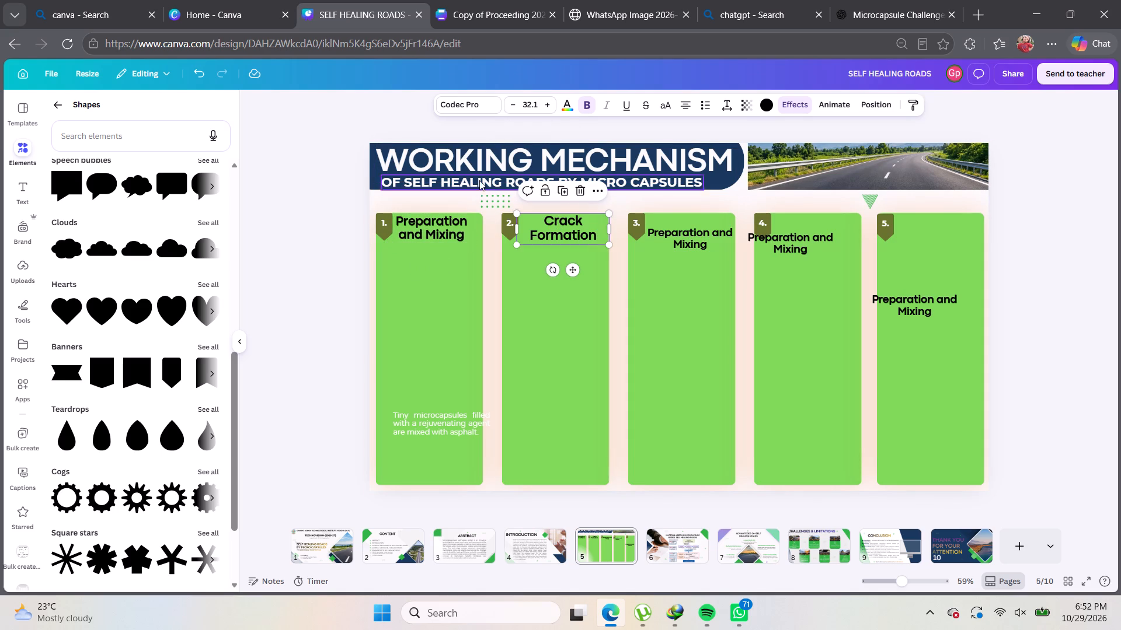
click(447, 221)
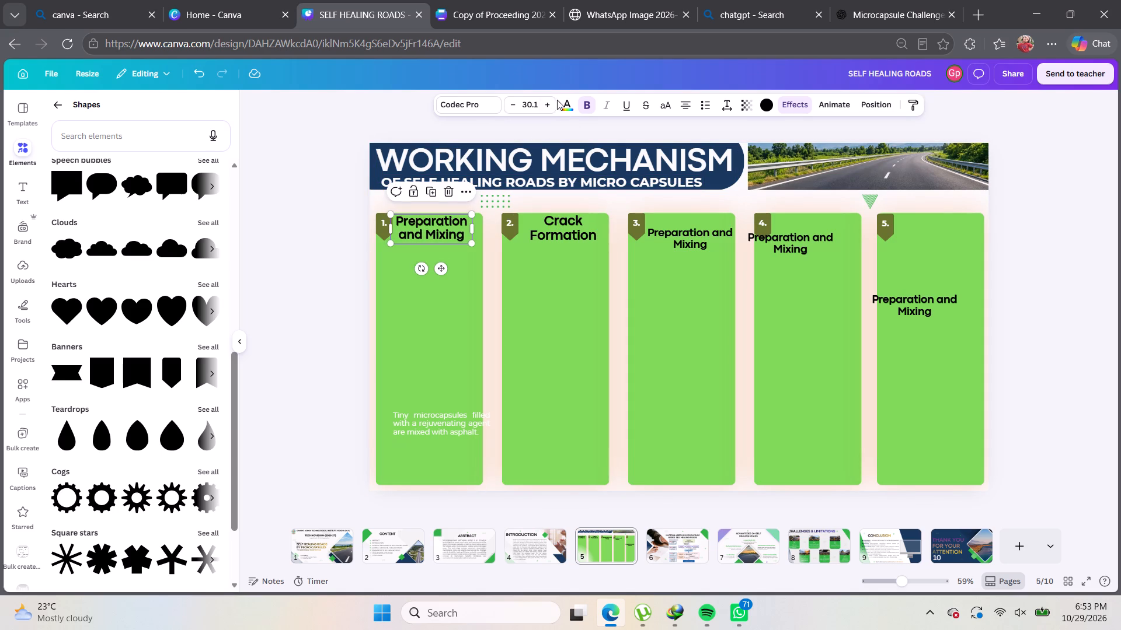
click(560, 235)
double_click(513, 106)
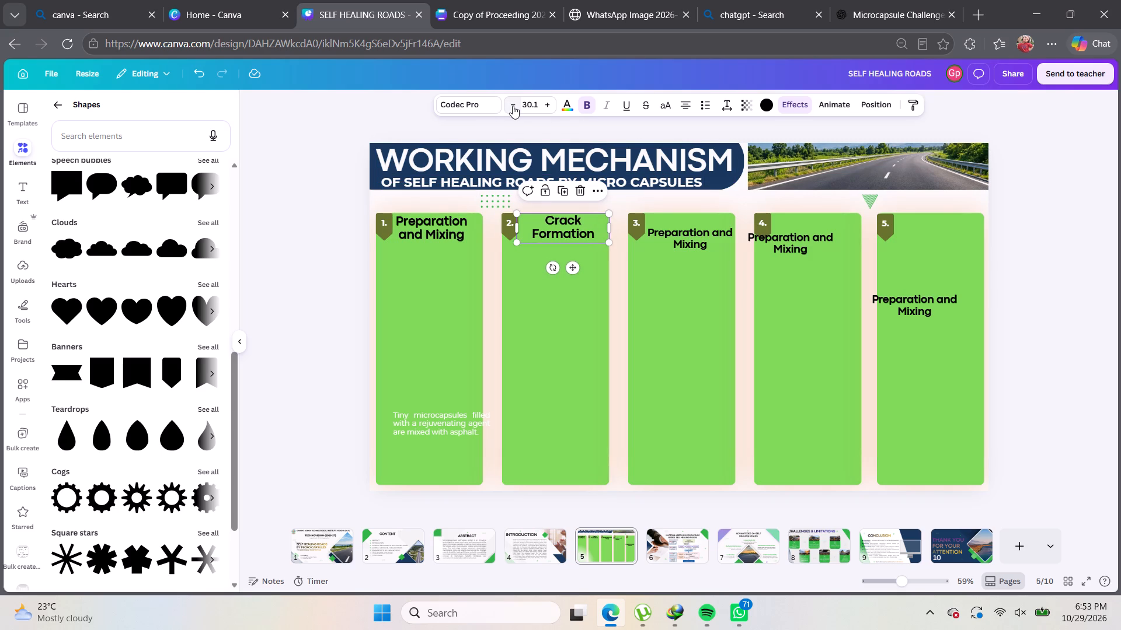
click(420, 228)
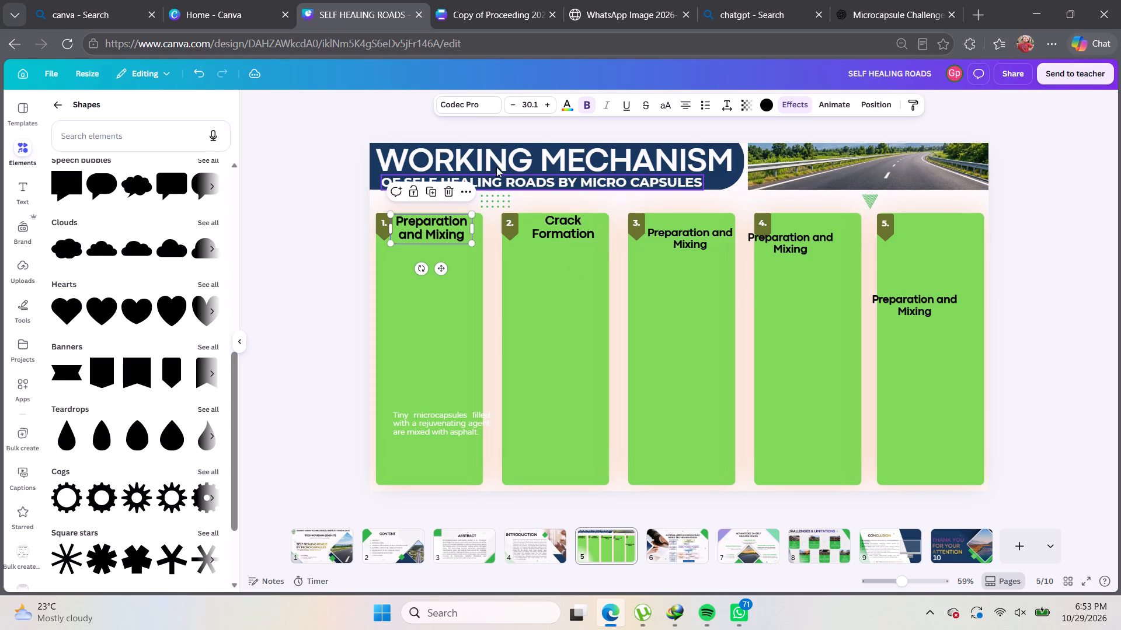
click(561, 226)
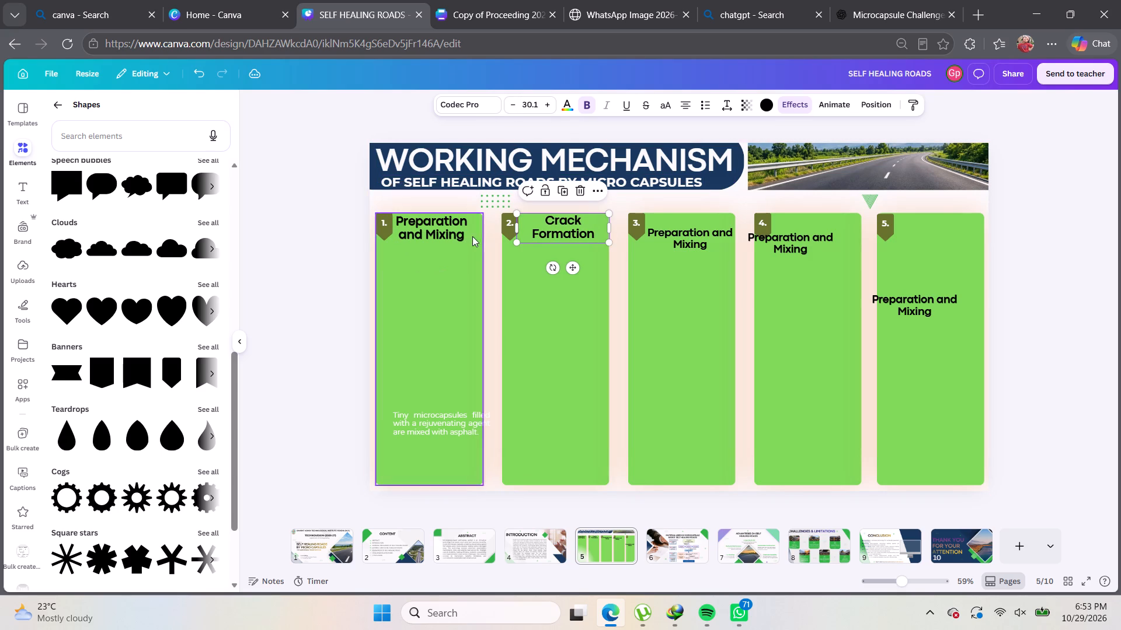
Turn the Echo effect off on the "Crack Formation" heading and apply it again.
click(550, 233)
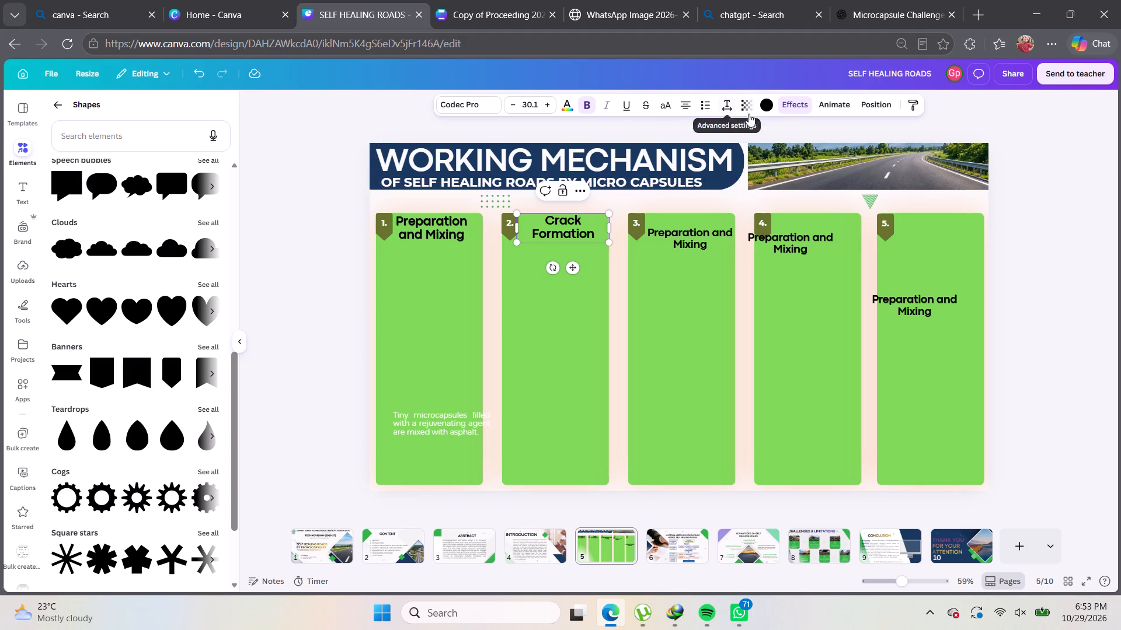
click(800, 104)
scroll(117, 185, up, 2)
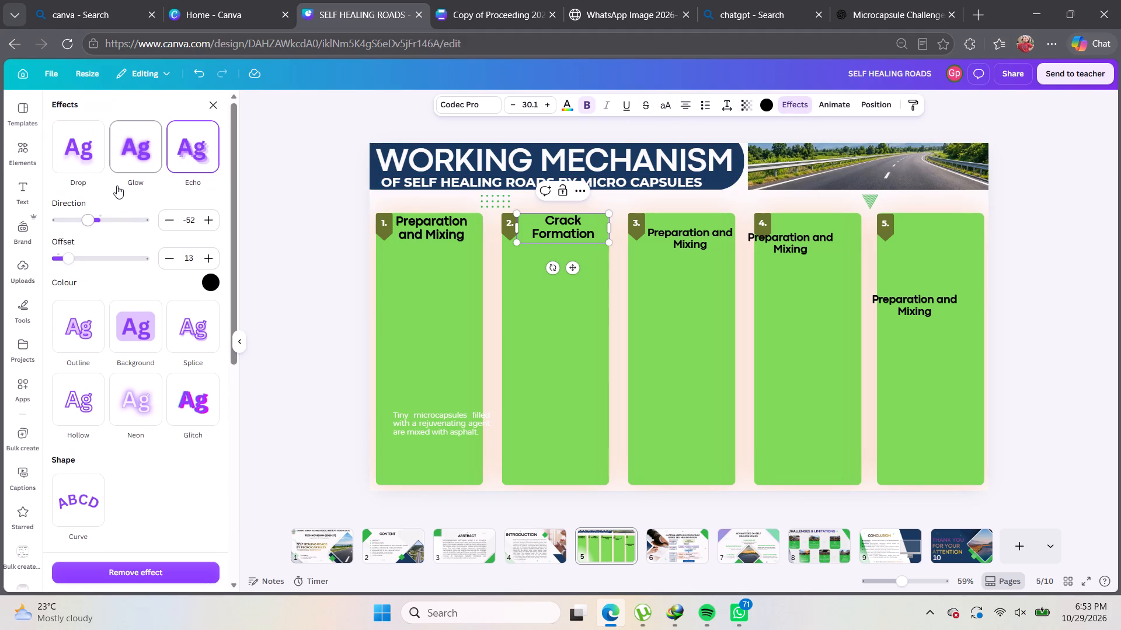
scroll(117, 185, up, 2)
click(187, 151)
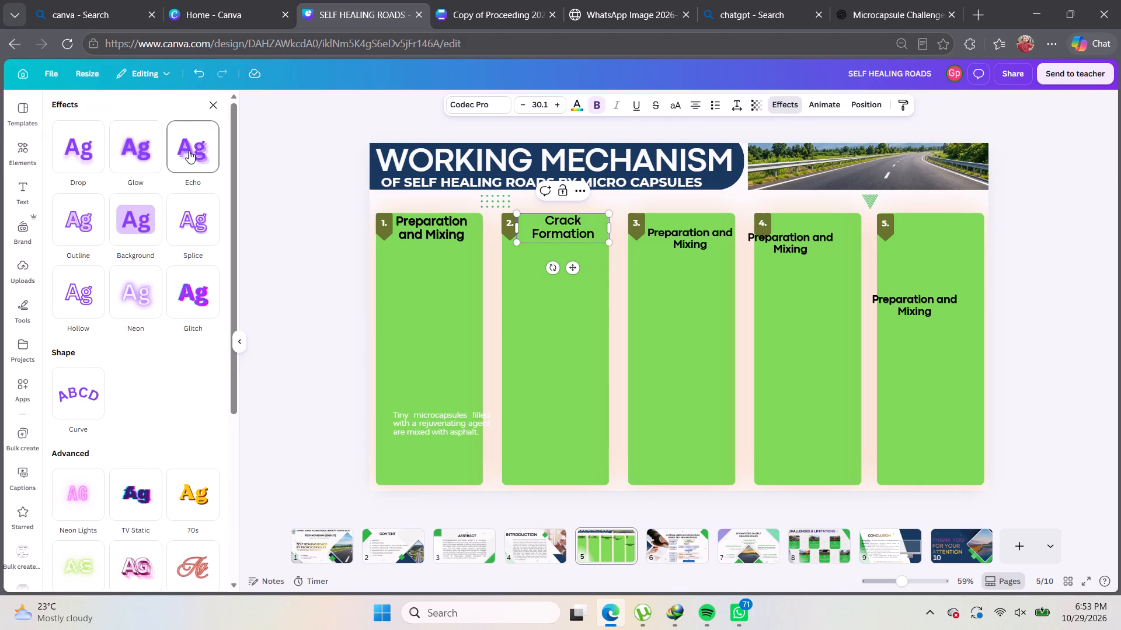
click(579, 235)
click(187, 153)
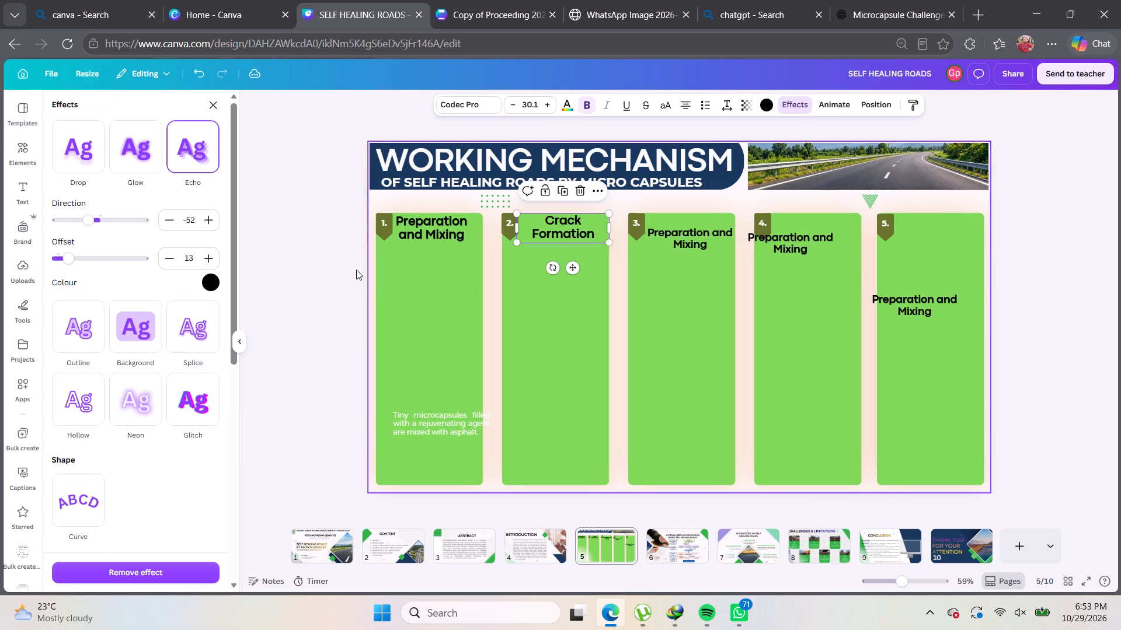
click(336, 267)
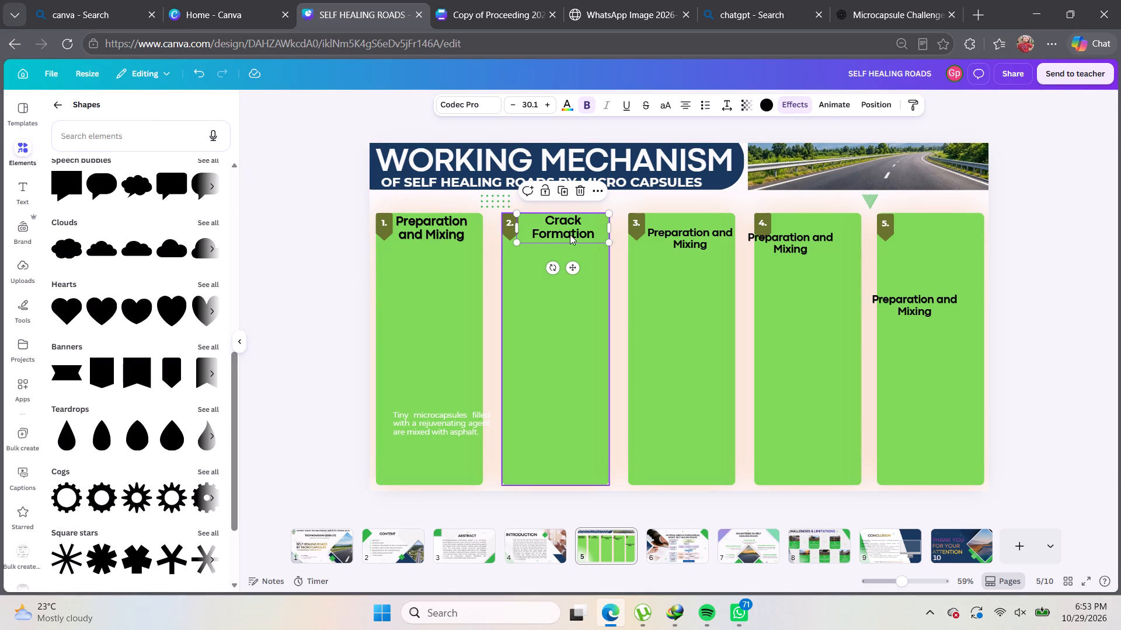
click(696, 236)
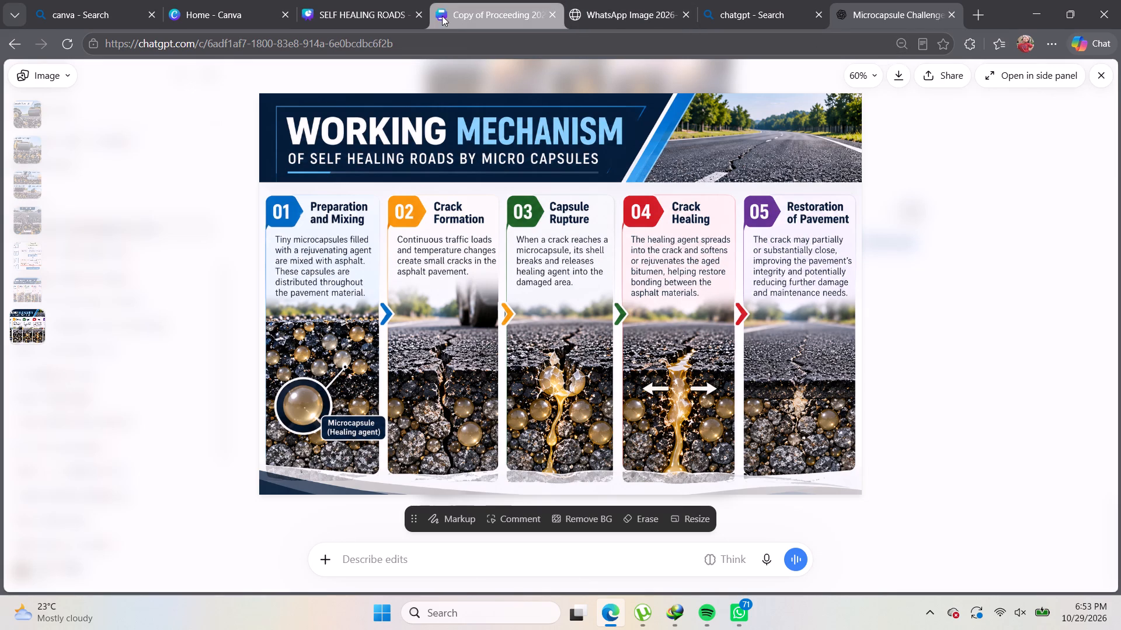
click(394, 12)
click(655, 240)
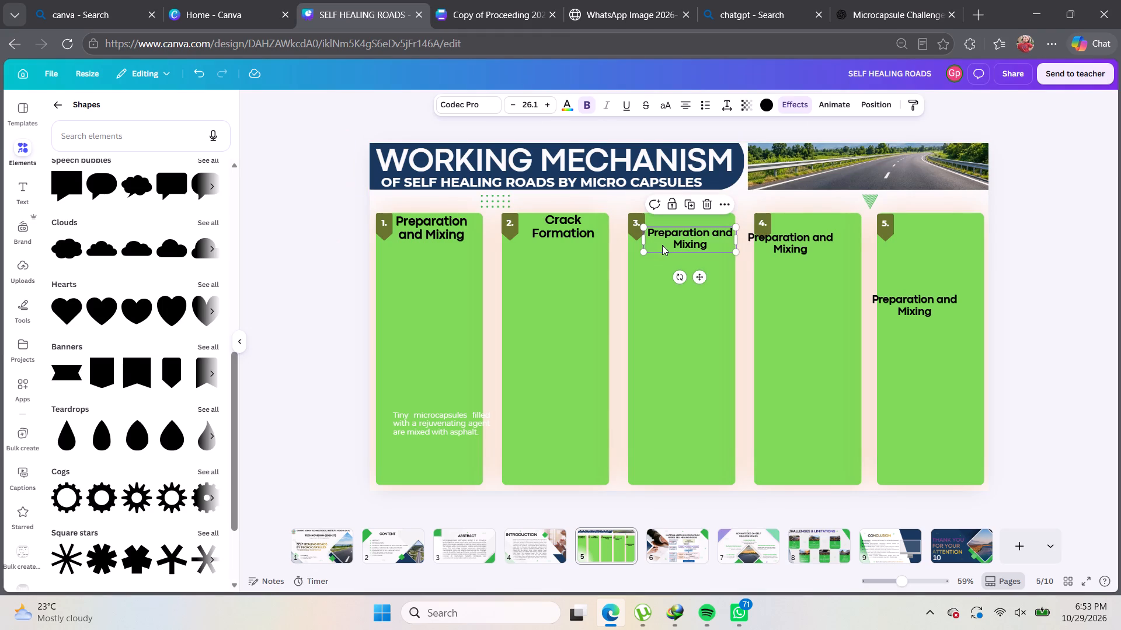
click(709, 247)
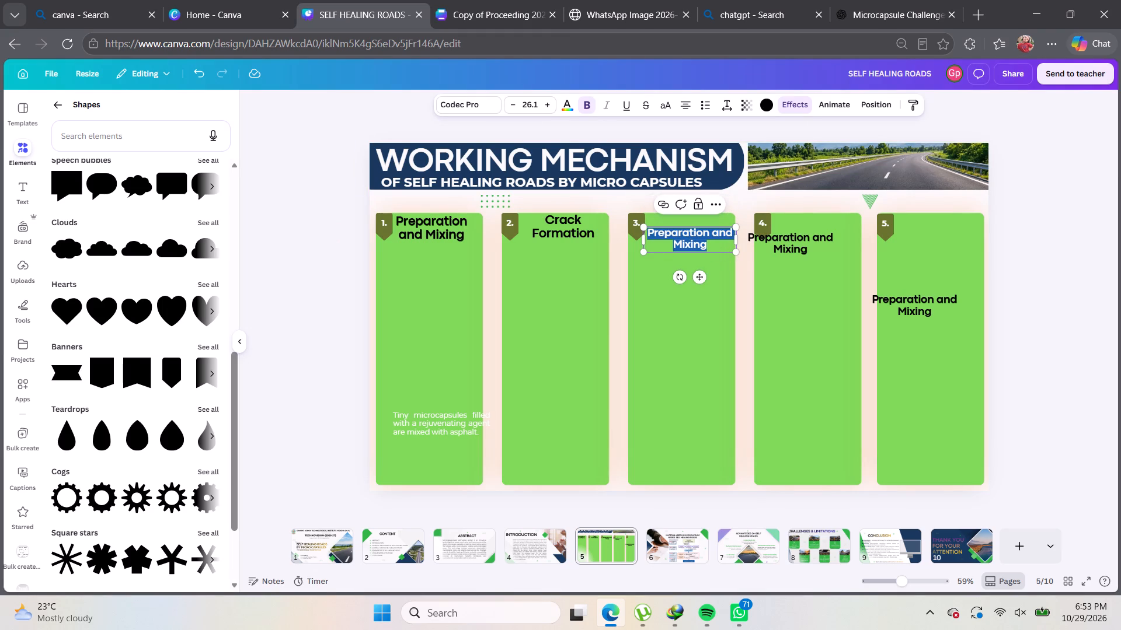
key(BackSpace)
key(c)
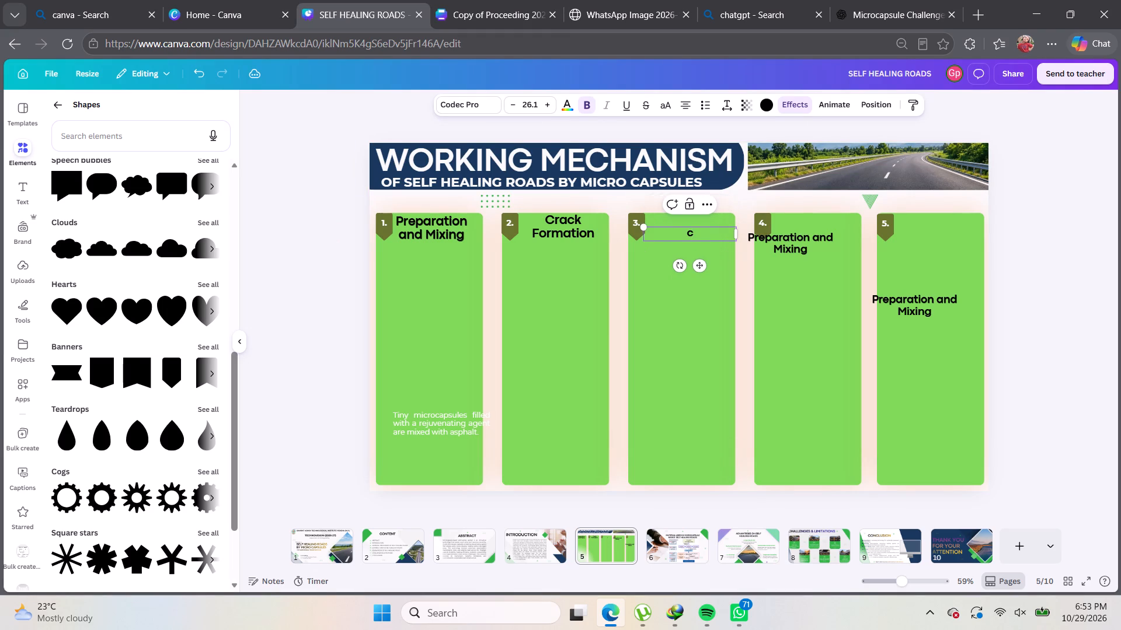
key(BackSpace)
text(Ca)
text(psu)
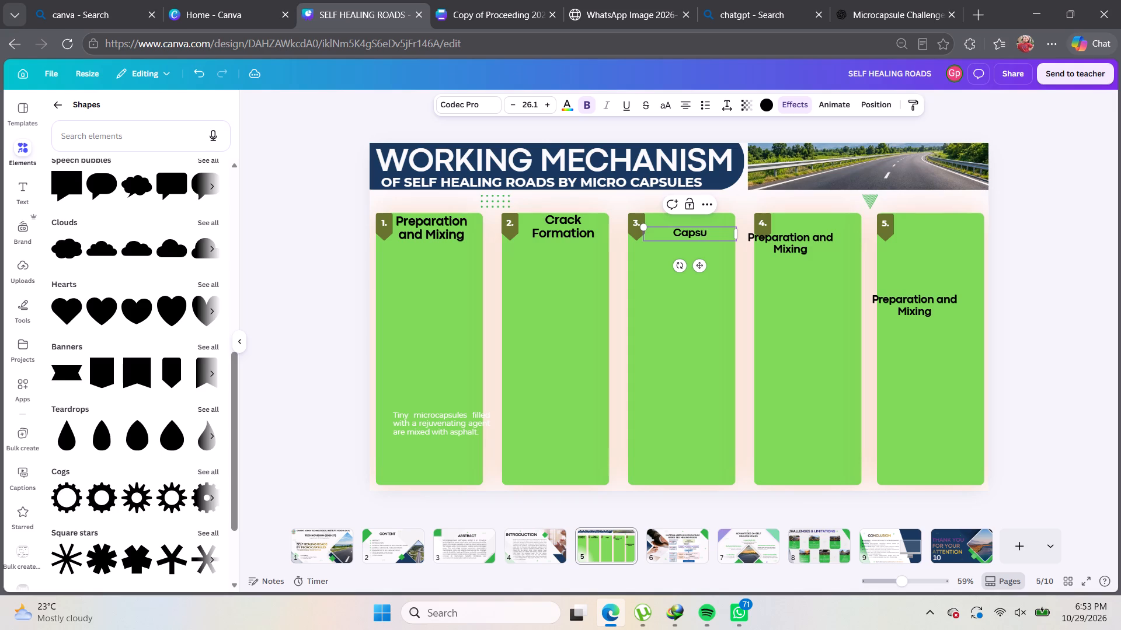
text(le)
key(space)
text(Rupture)
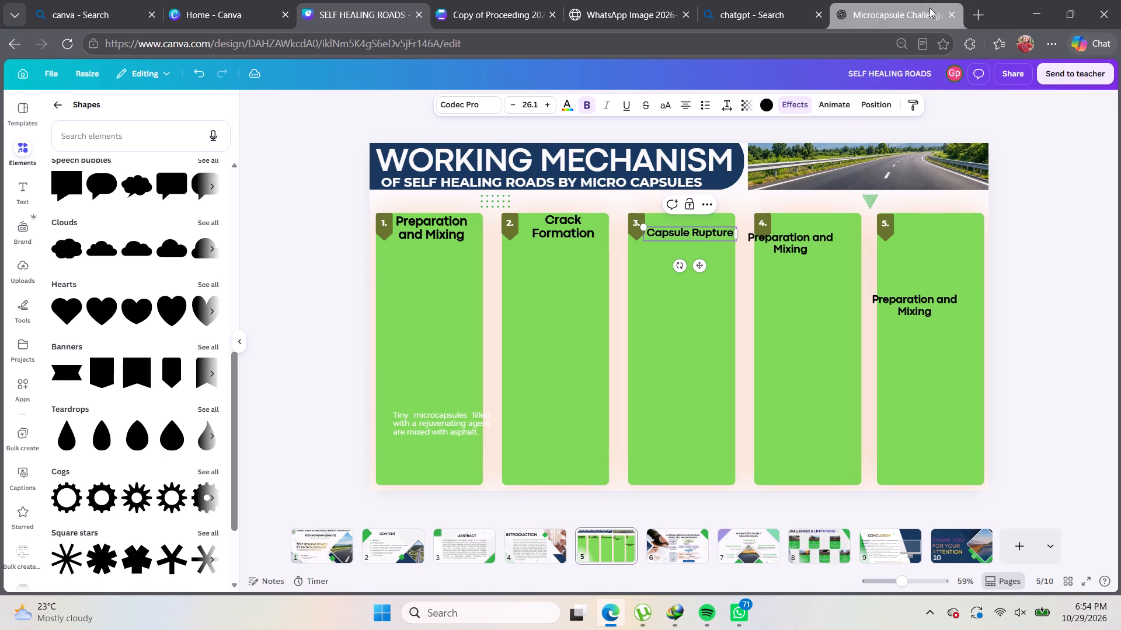
click(903, 1)
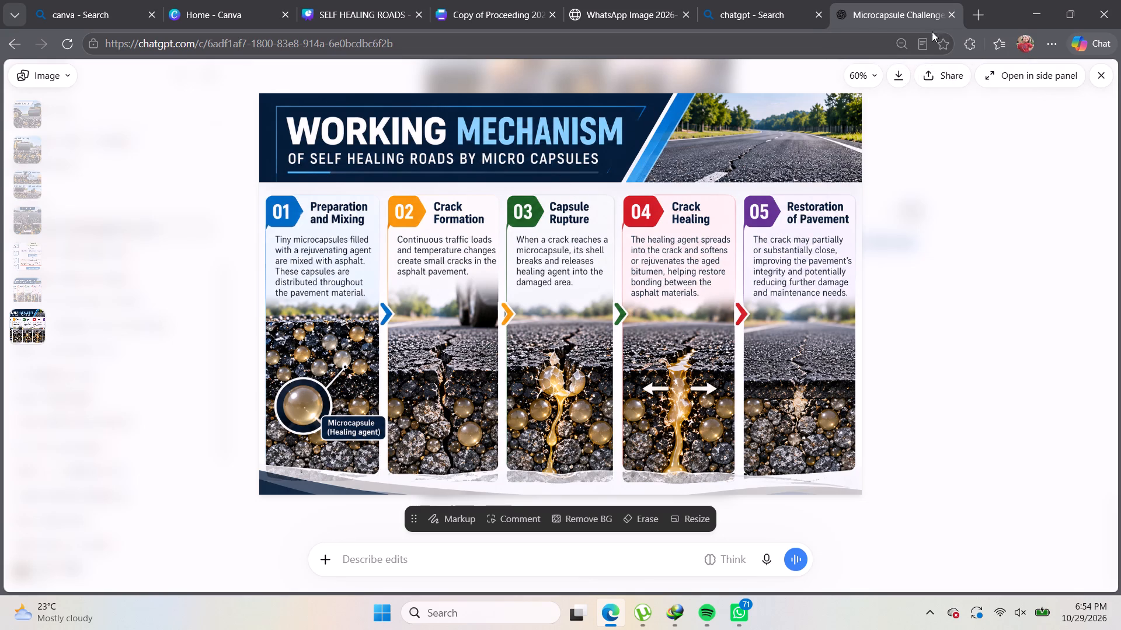
click(394, 26)
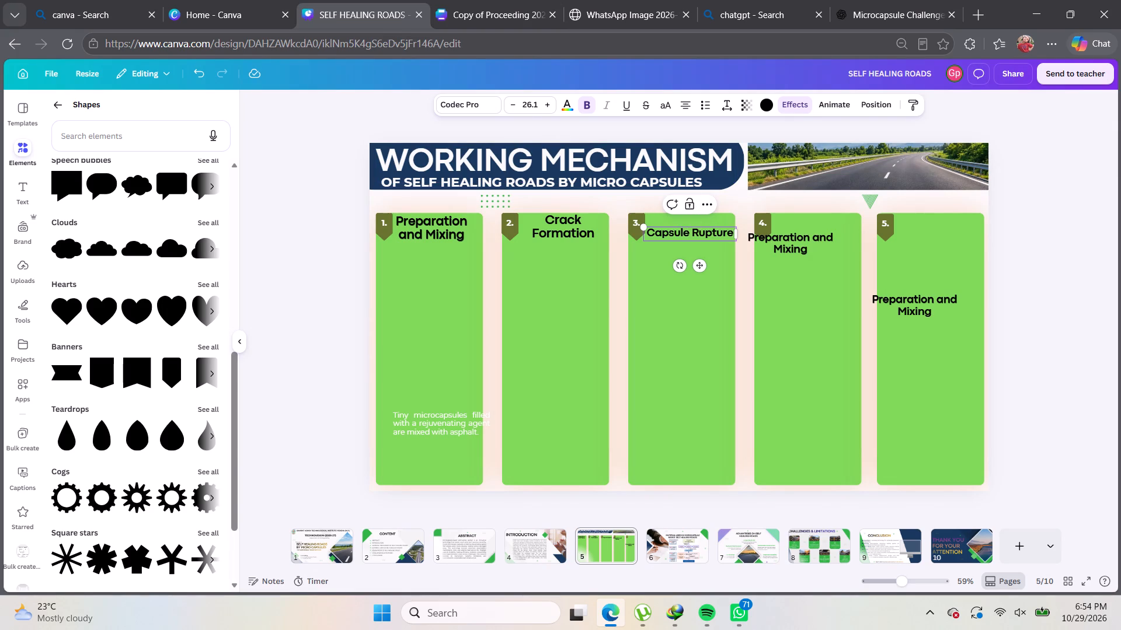
Enlarge the "Capsule Rupture" heading to font size 30.1 and fit it beside the number badge at the third column's top edge.
click(552, 105)
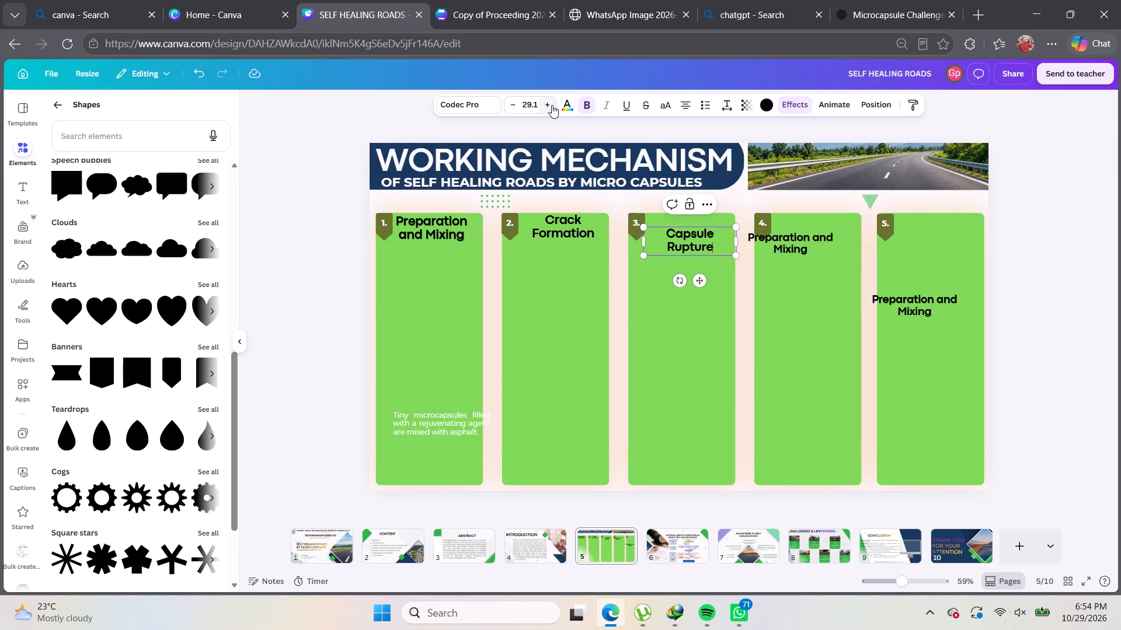
click(552, 105)
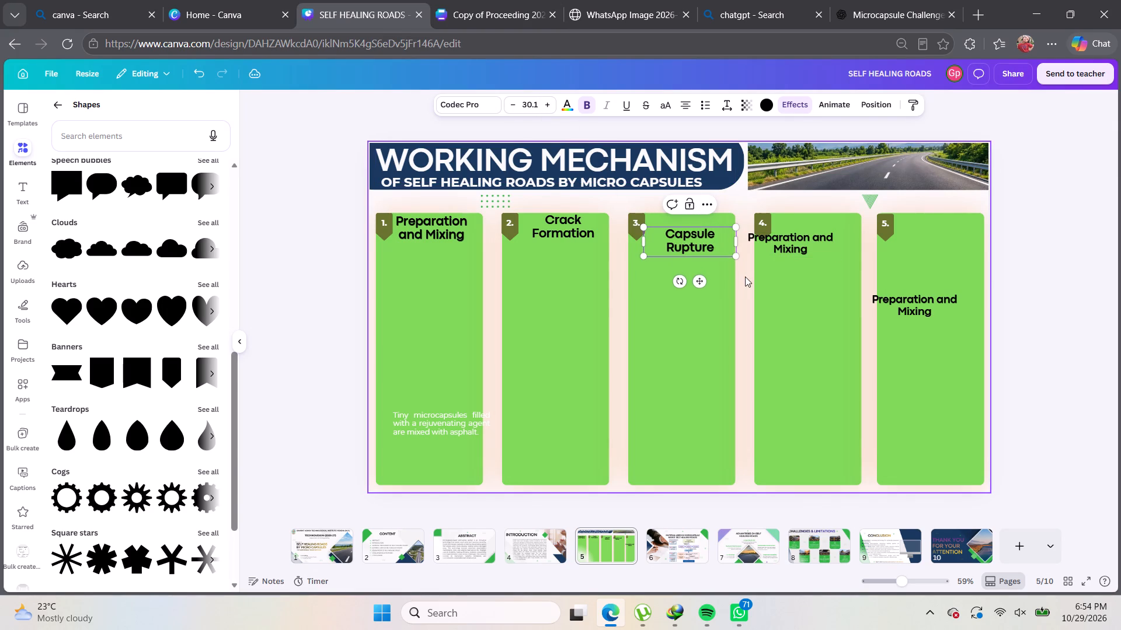
click(745, 276)
drag(695, 249, 688, 235)
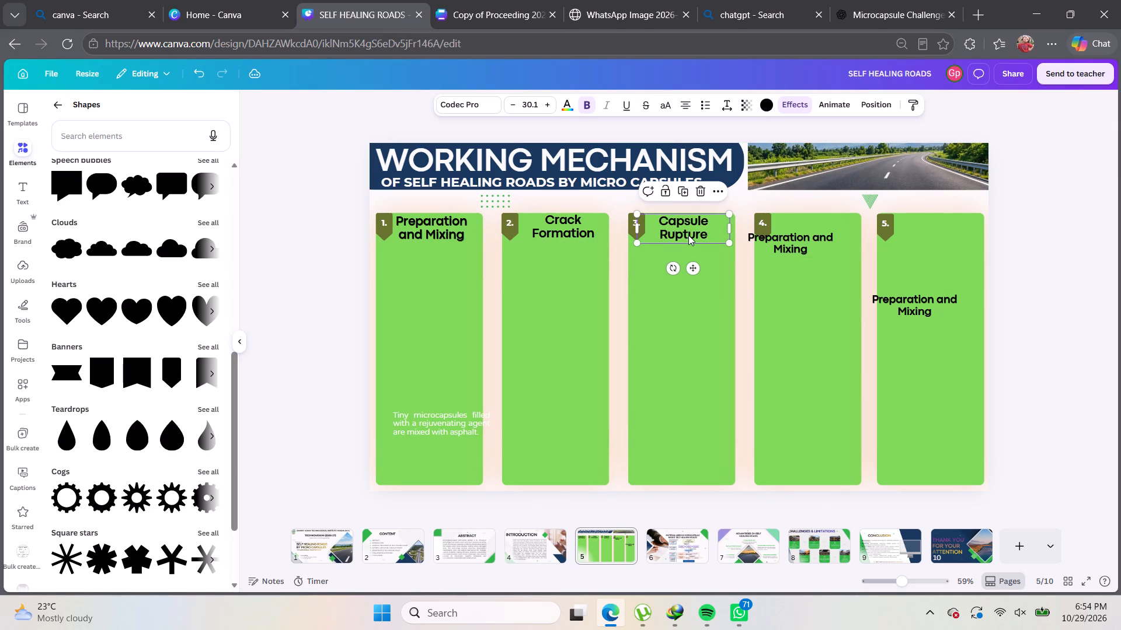
double_click(688, 235)
click(743, 268)
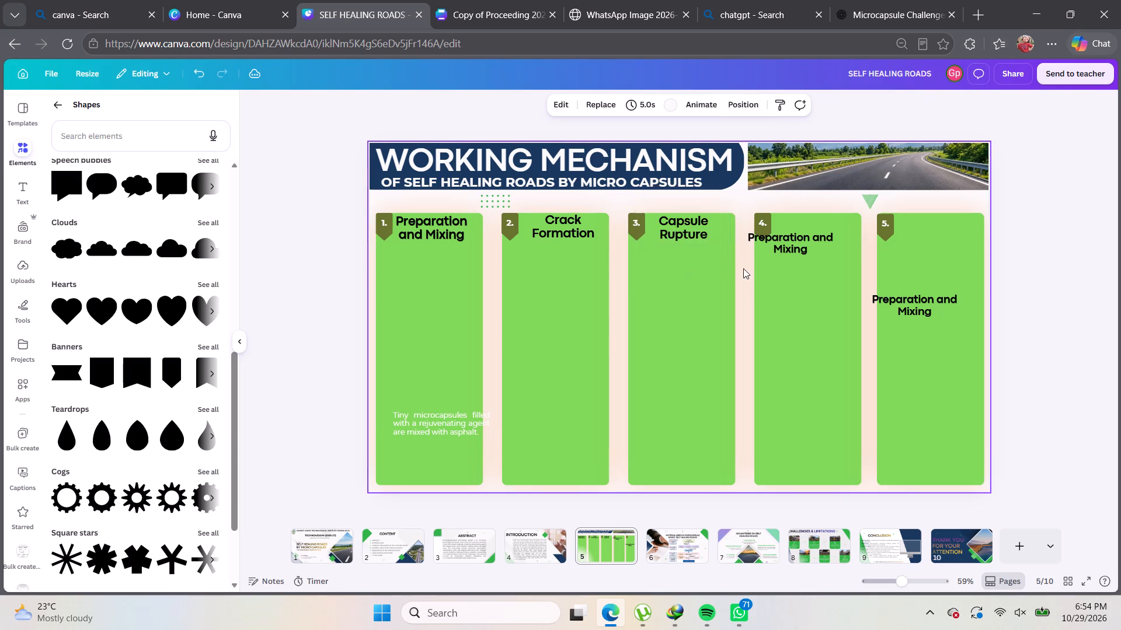
click(687, 227)
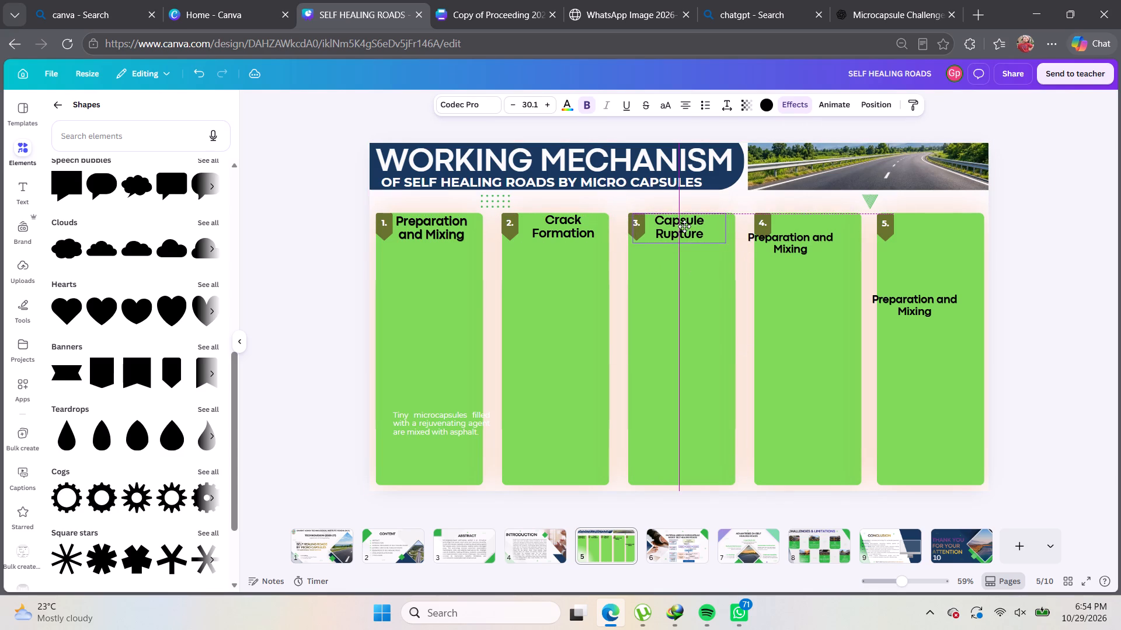
click(759, 196)
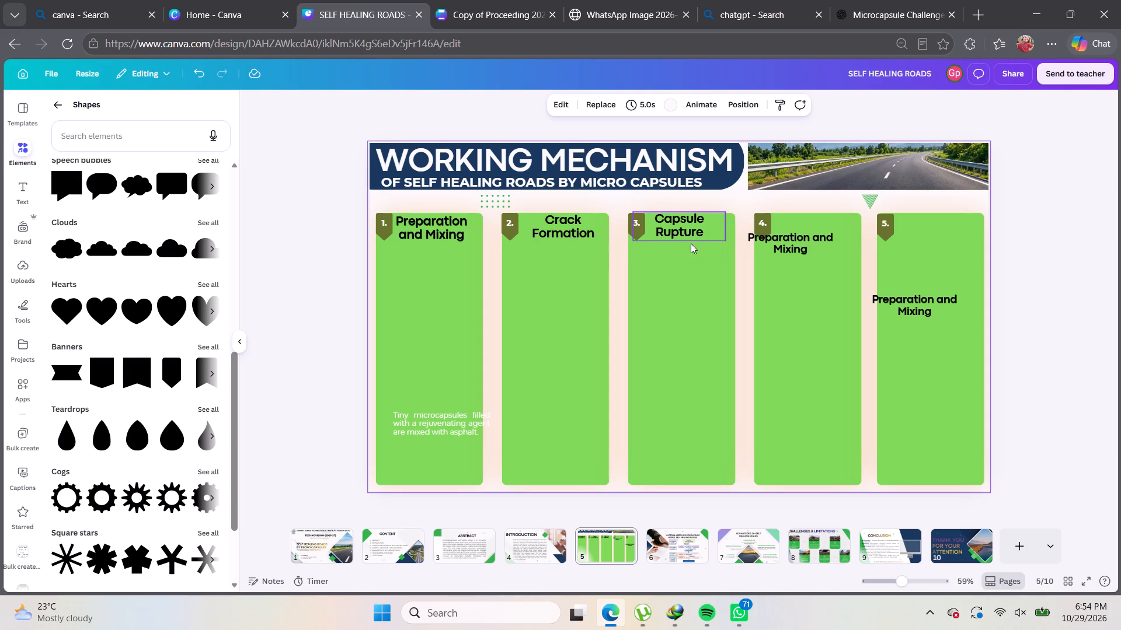
click(684, 229)
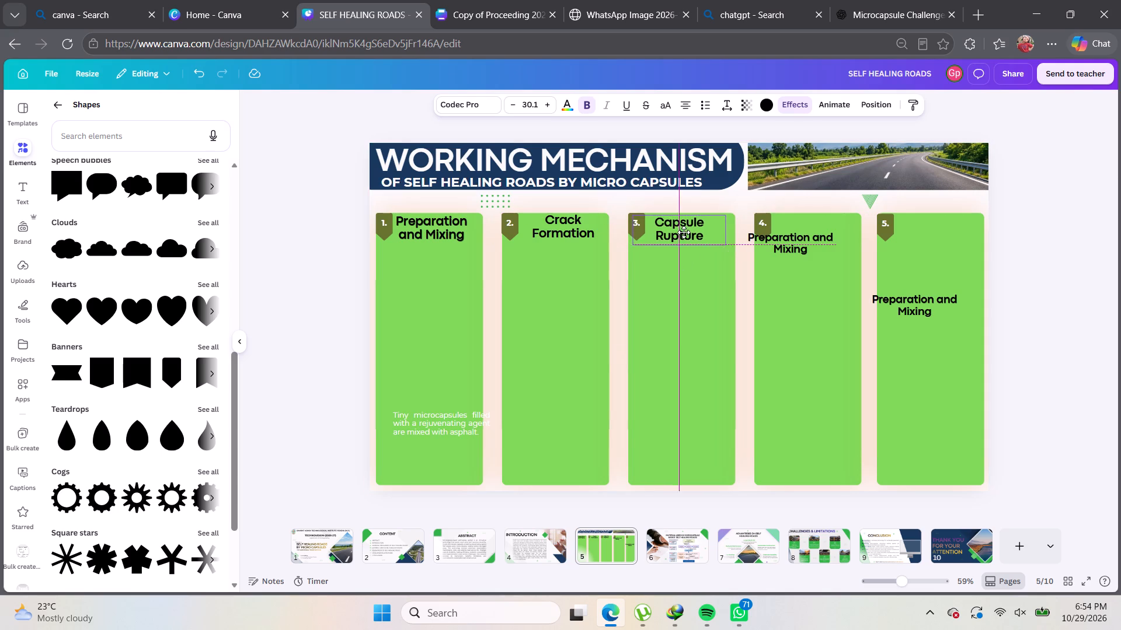
click(687, 232)
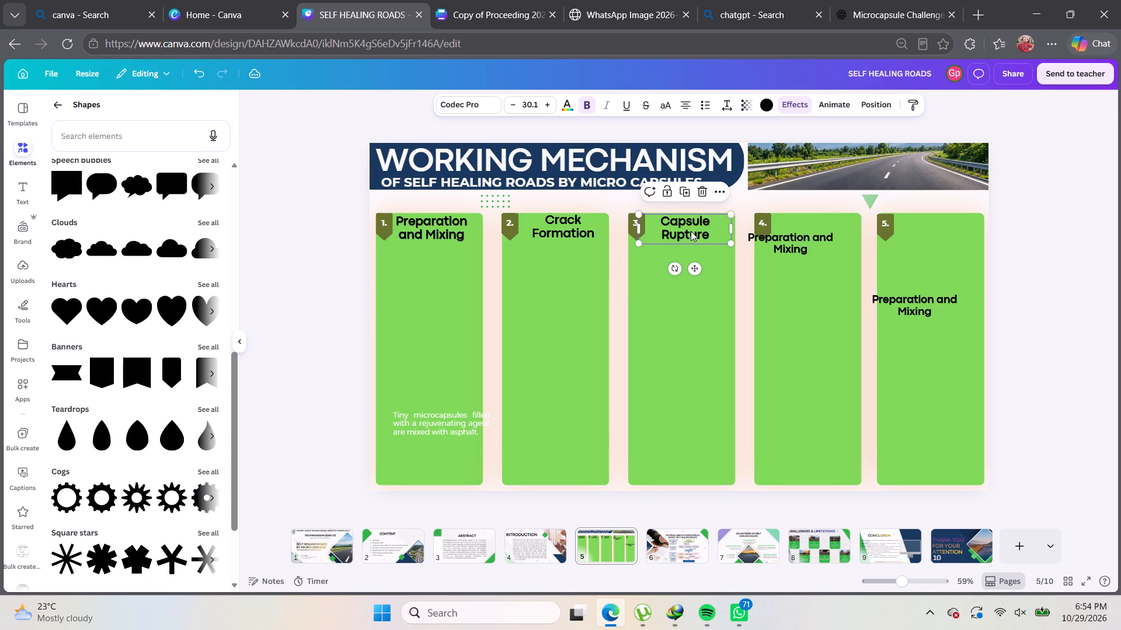
Check the fourth stage title in the ChatGPT image and replace the fourth column's heading text with "Crack Healing".
click(796, 244)
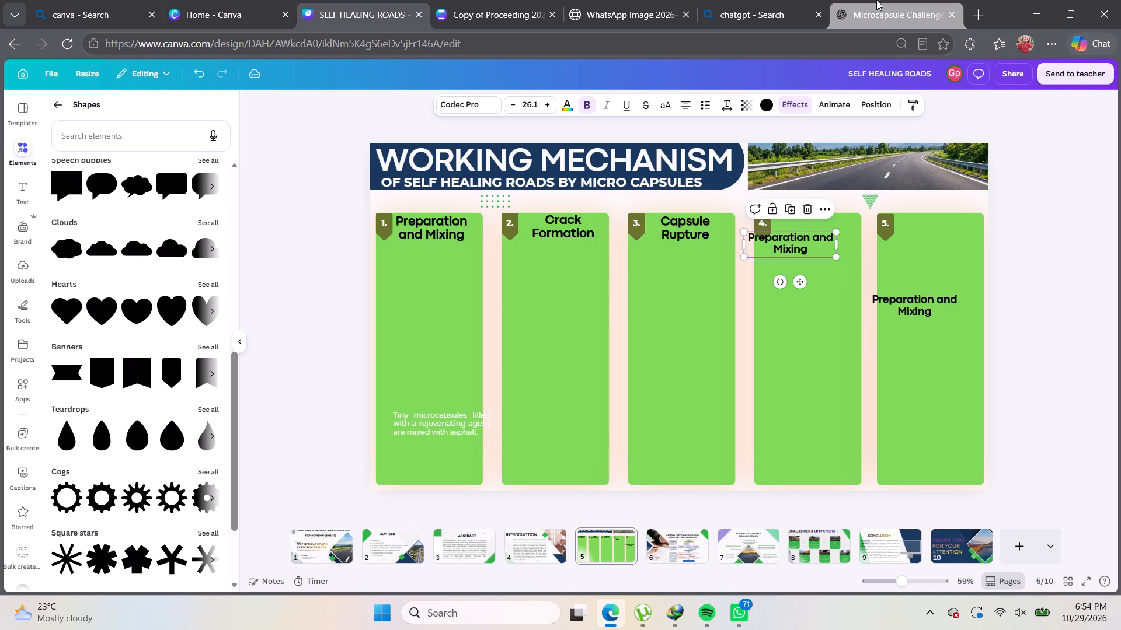
click(879, 10)
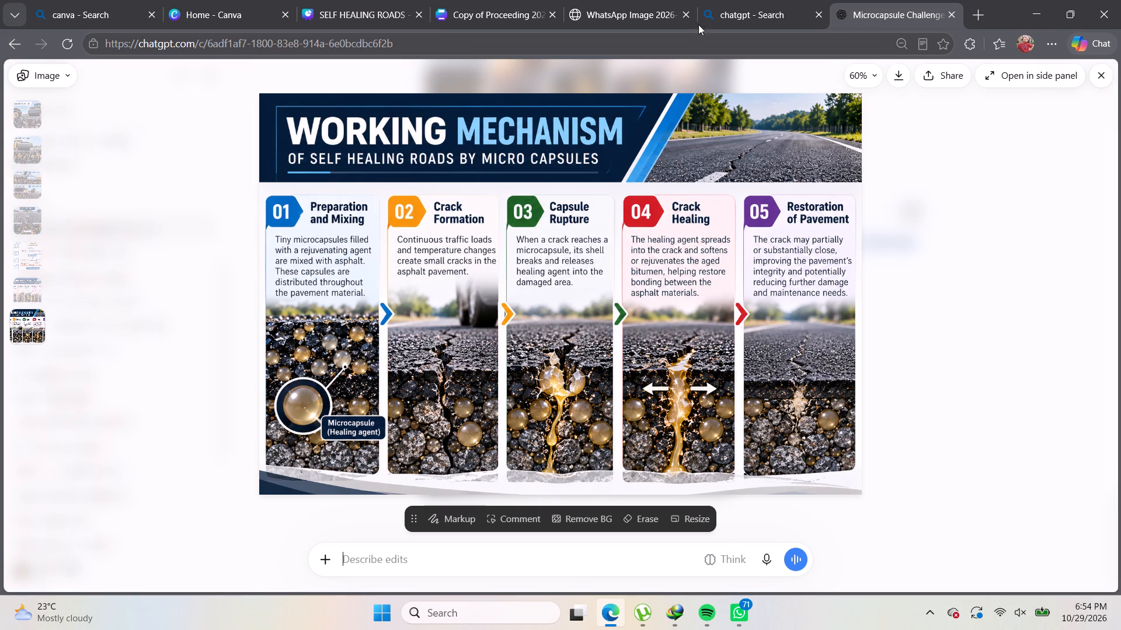
click(405, 22)
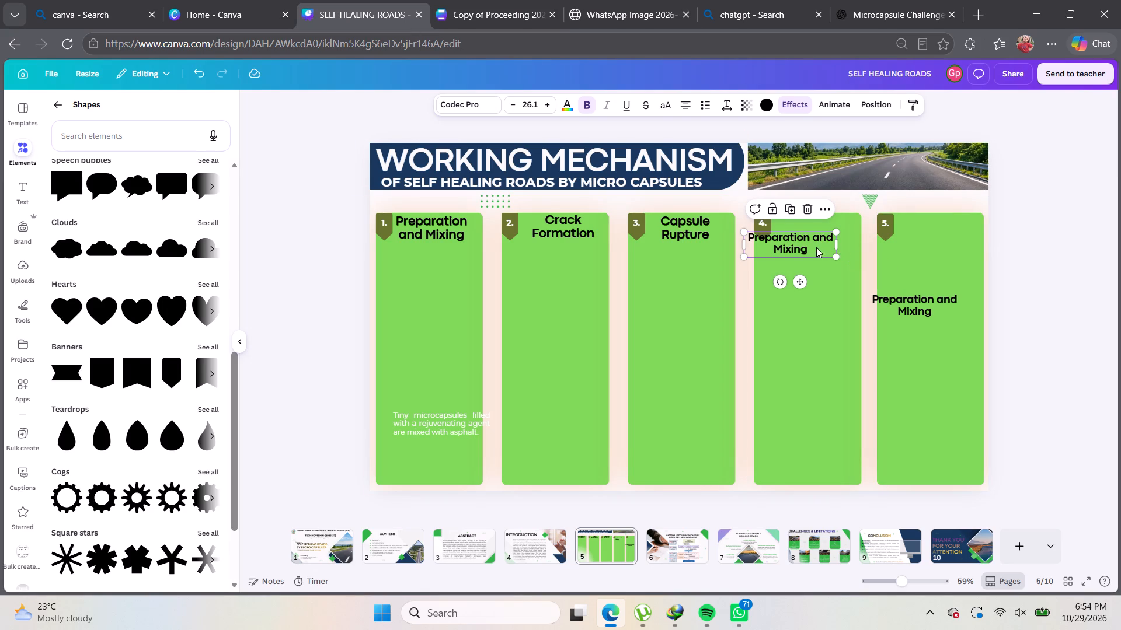
click(802, 247)
key(BackSpace)
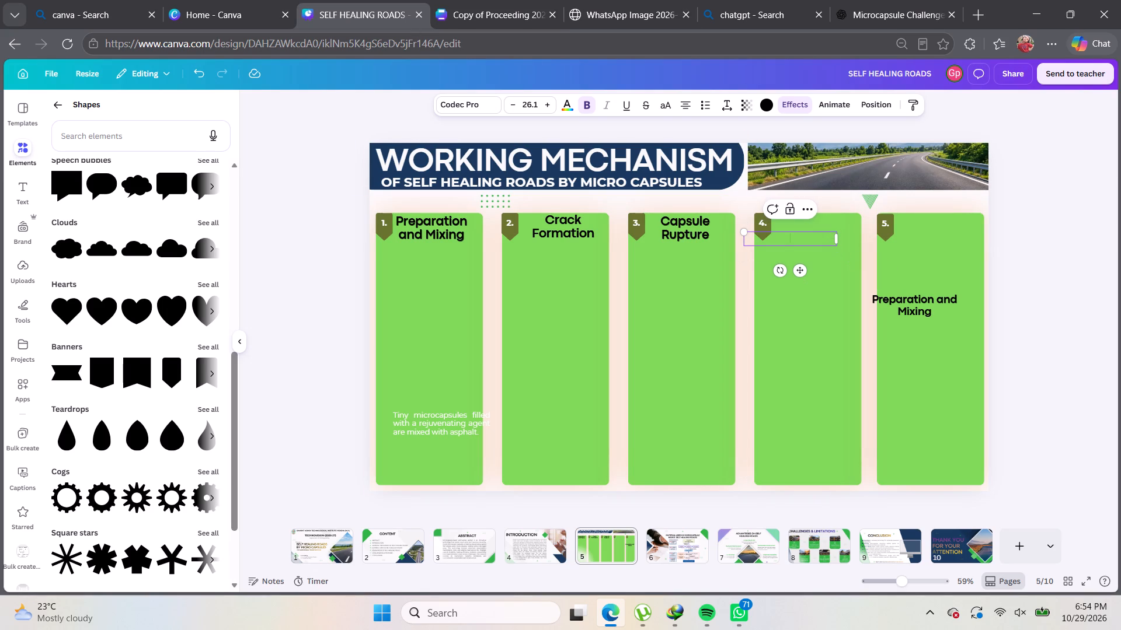
text(Cracj)
key(BackSpace)
key(k)
key(space)
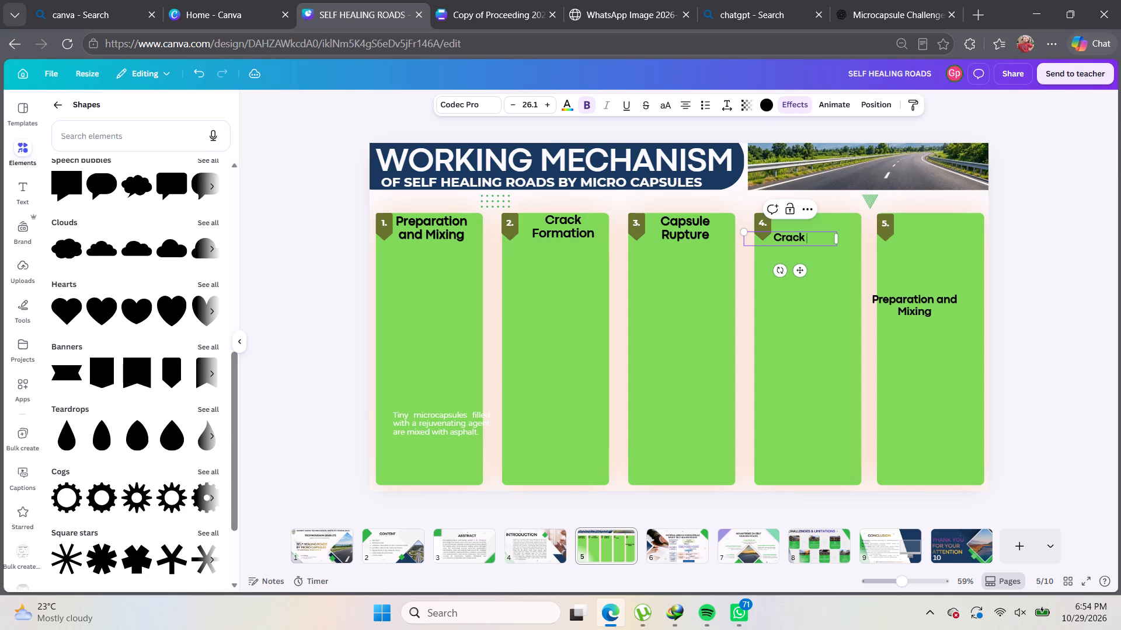
key(shift+h)
text(ealing)
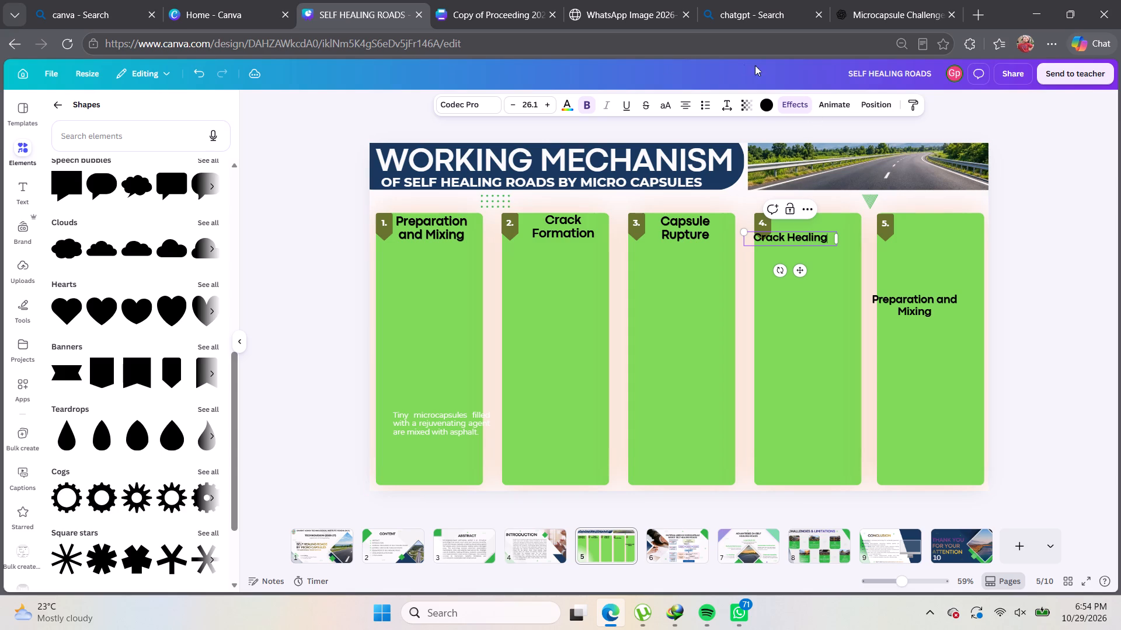
Enlarge the "Crack Healing" heading to font size 30.1.
click(548, 104)
triple_click(548, 104)
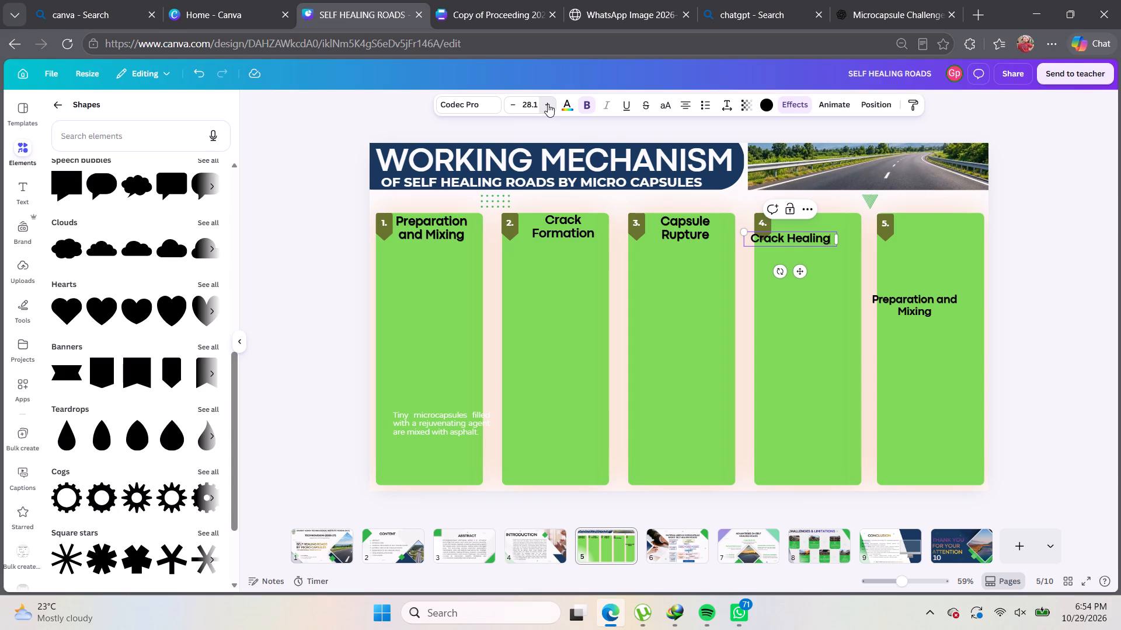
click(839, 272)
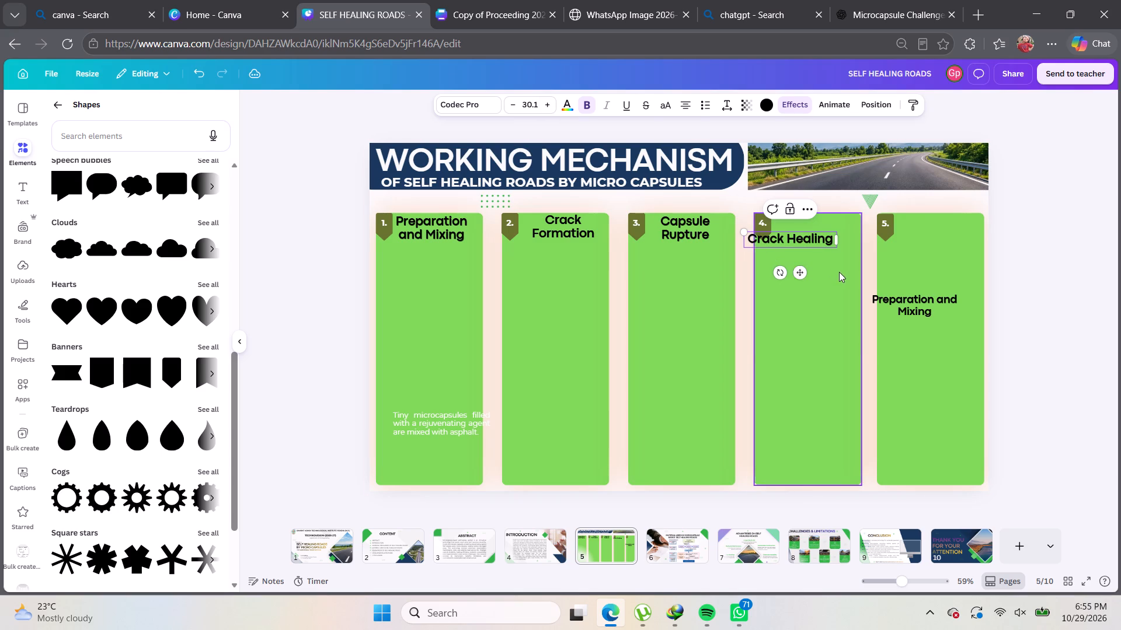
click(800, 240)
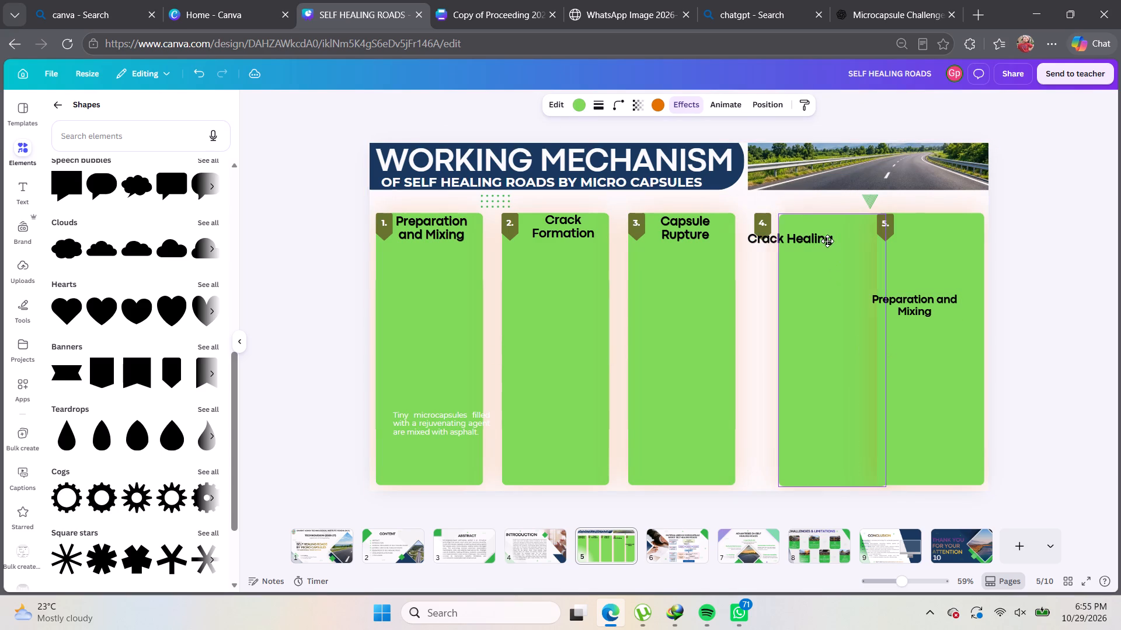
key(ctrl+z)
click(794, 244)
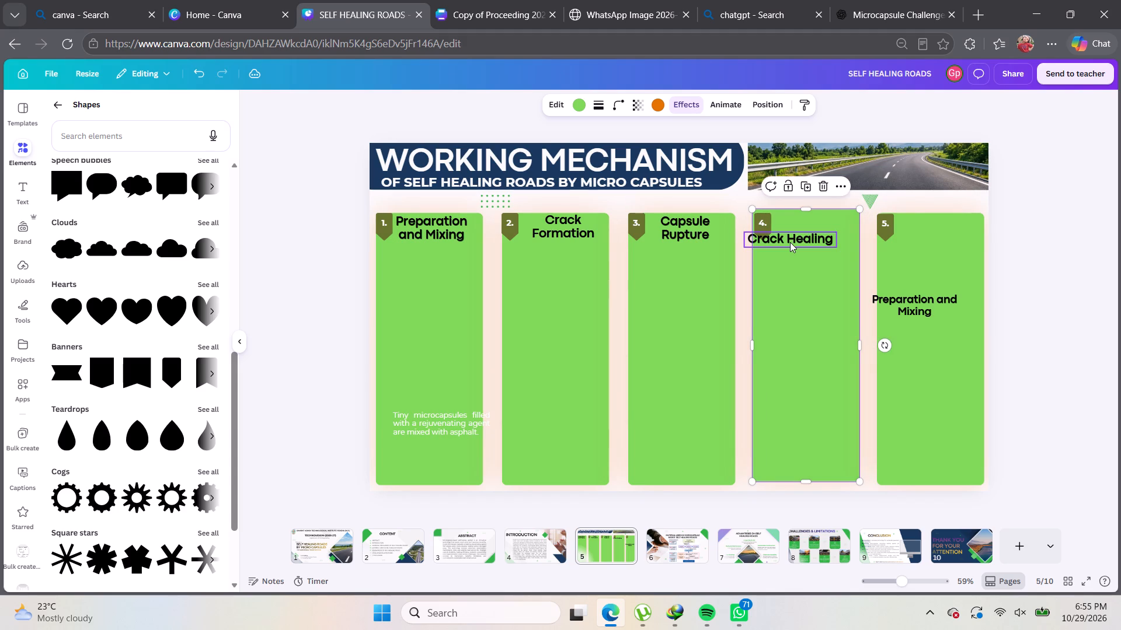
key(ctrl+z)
Move the "Crack Healing" heading beside the number badge at the fourth column's top edge.
click(782, 242)
drag(782, 242, 798, 242)
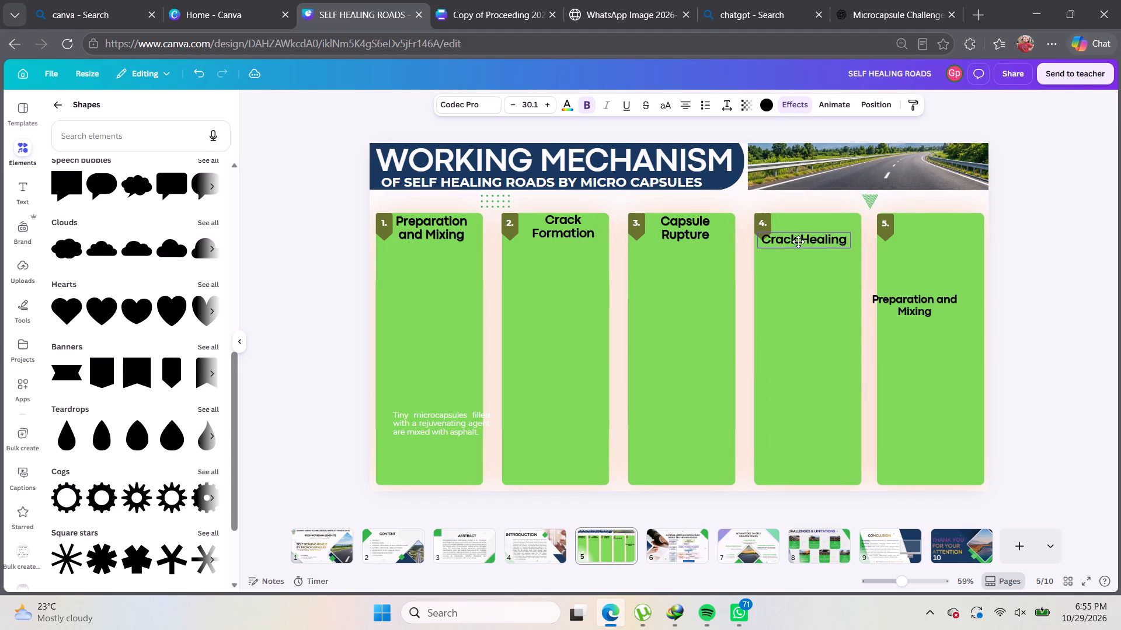
drag(798, 242, 806, 226)
click(751, 209)
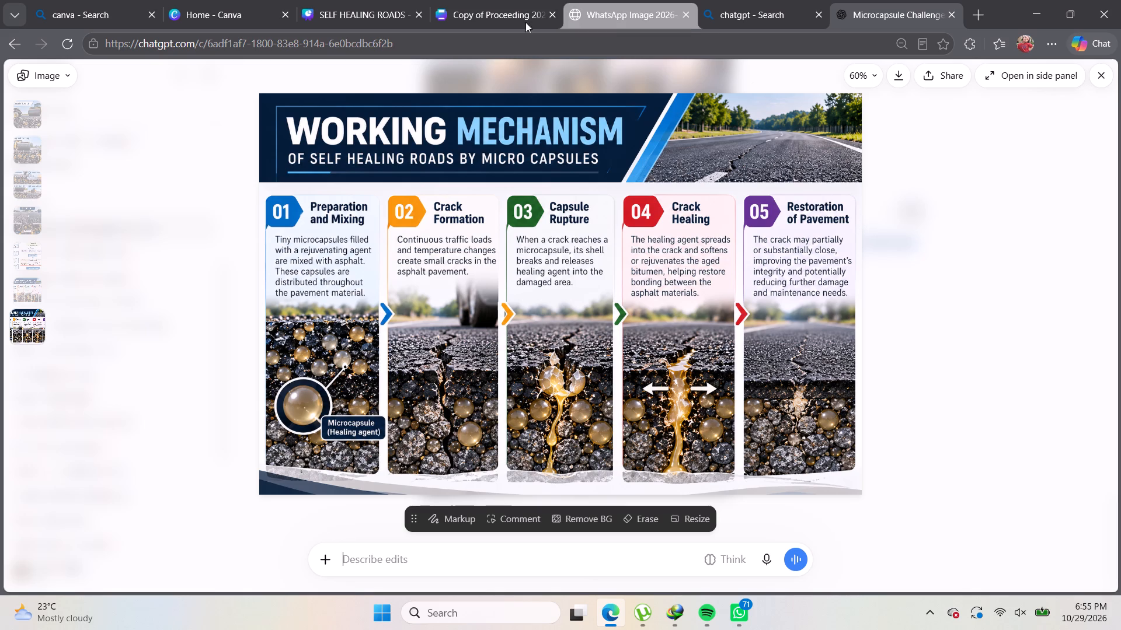
click(380, 22)
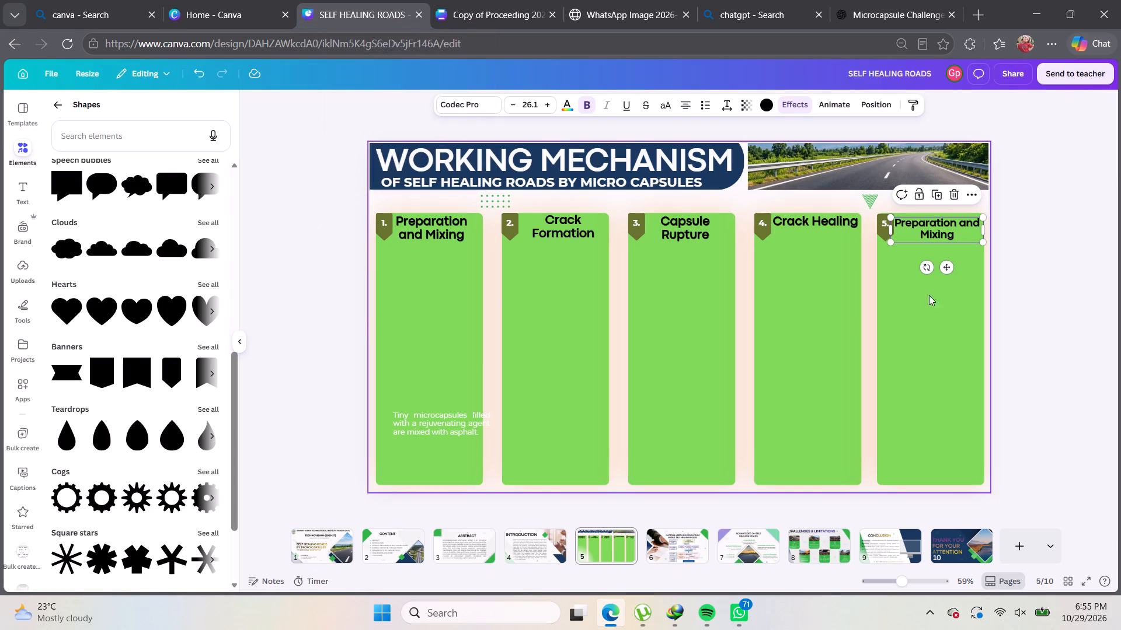
click(964, 234)
key(BackSpace)
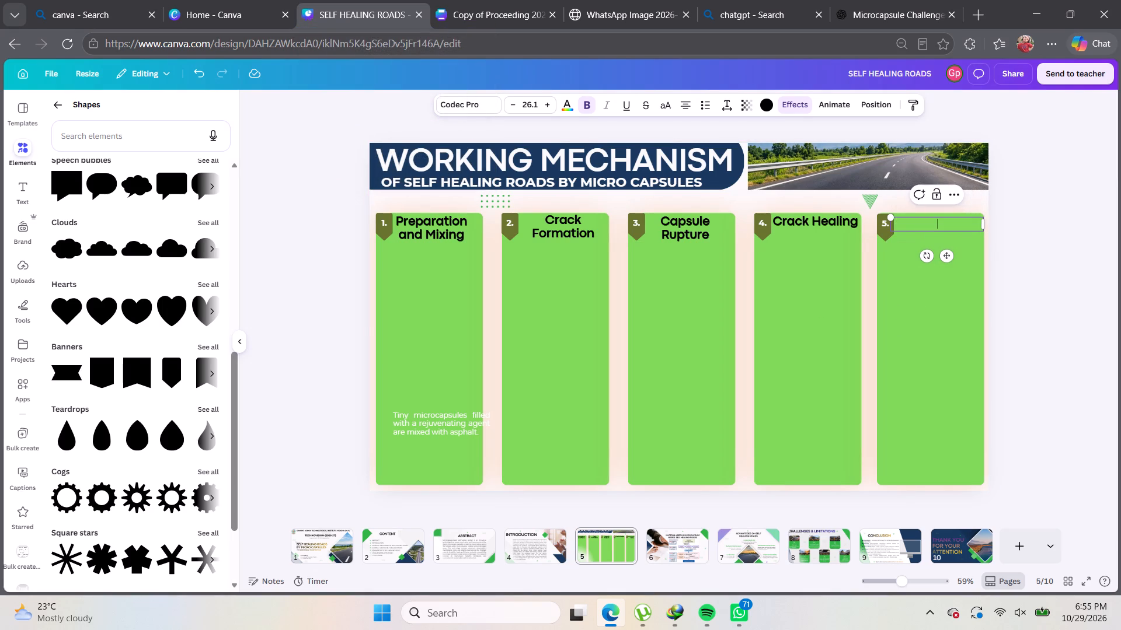
text(REstoration of)
key(space)
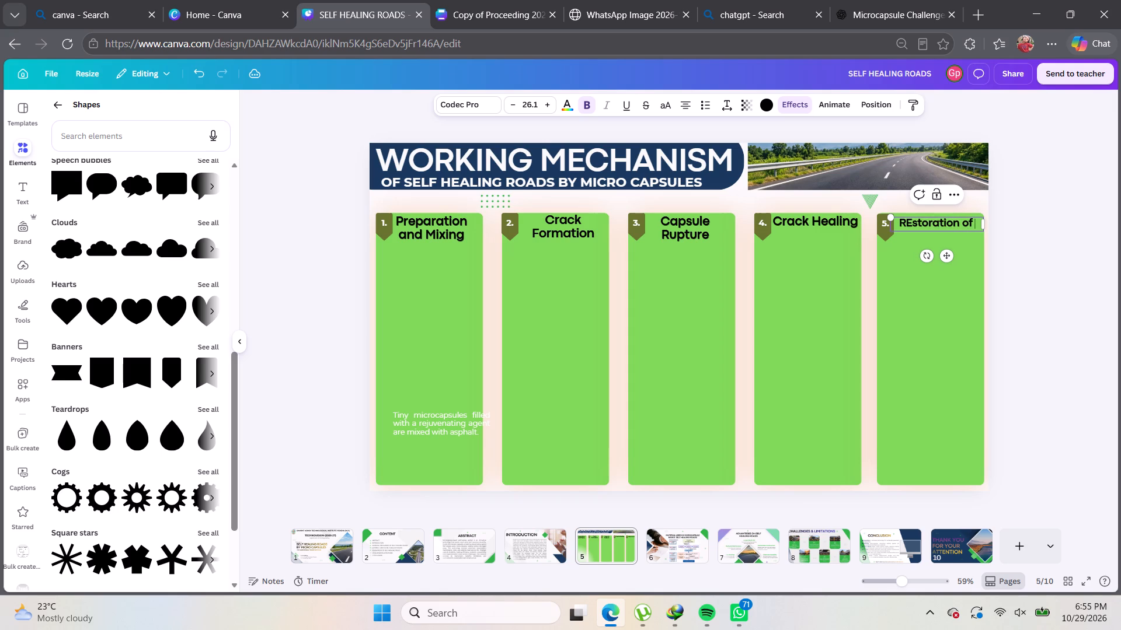
key(shift+p)
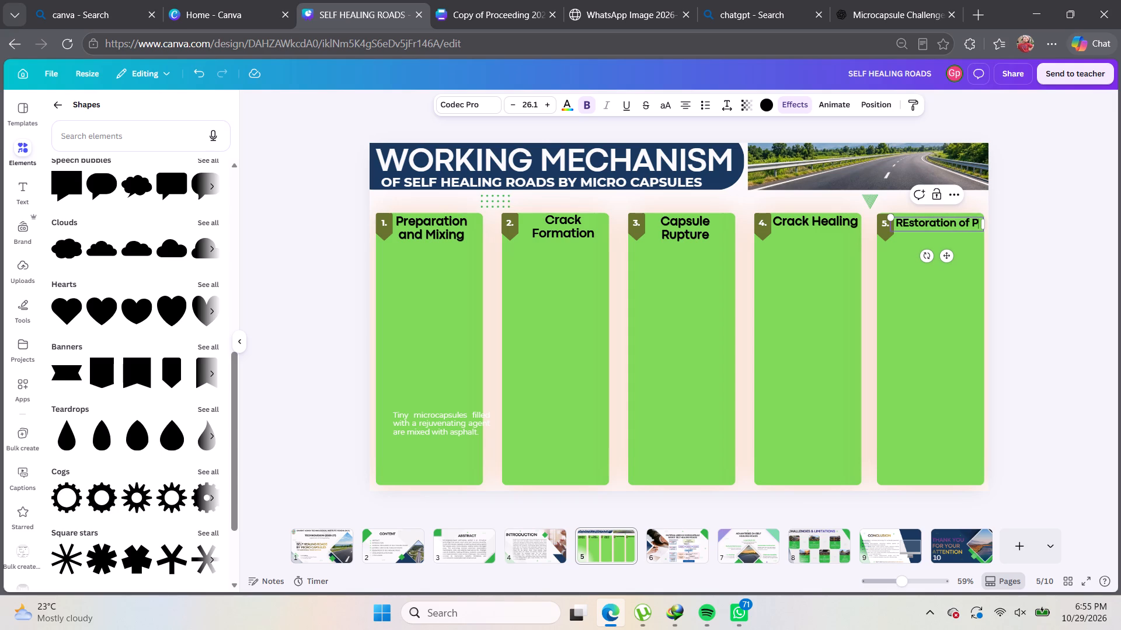
text(avement)
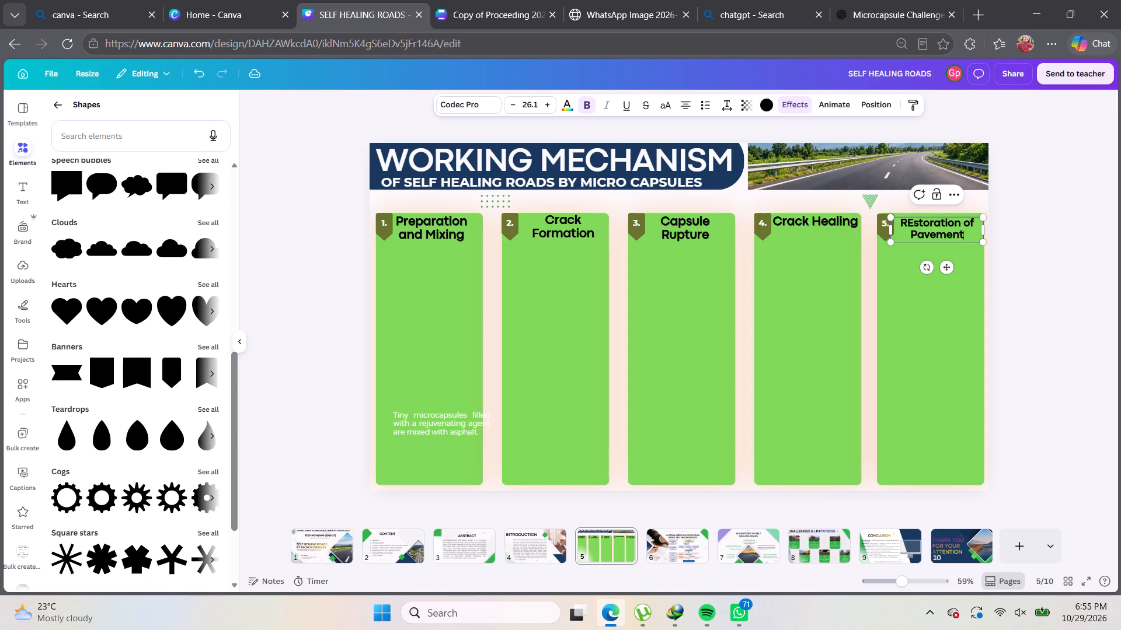
click(918, 225)
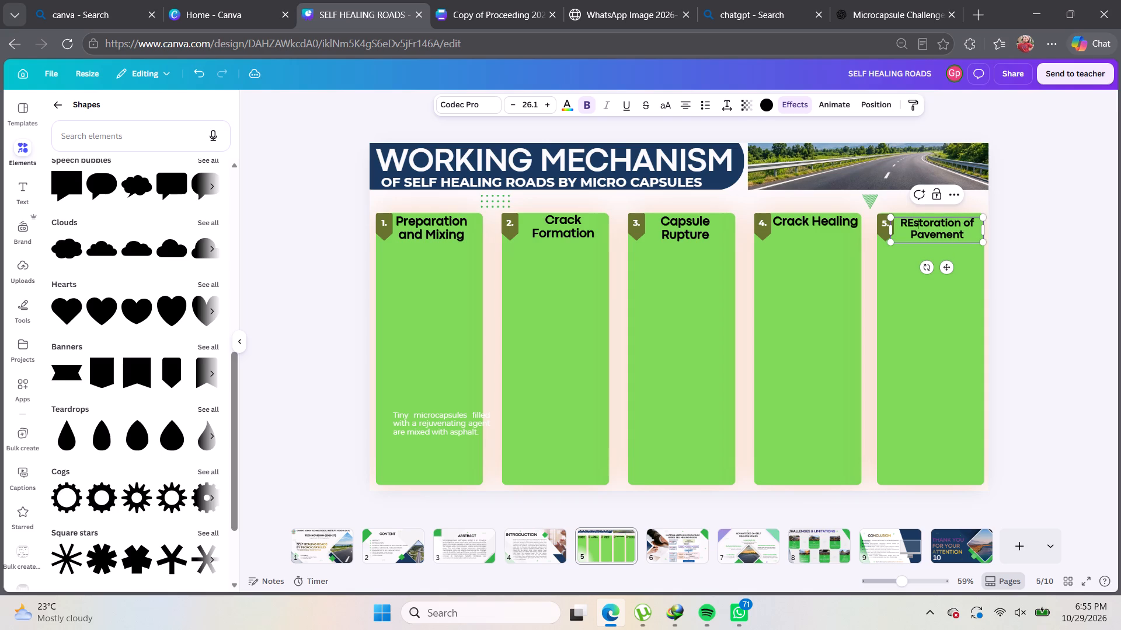
click(914, 225)
key(BackSpace)
key(e)
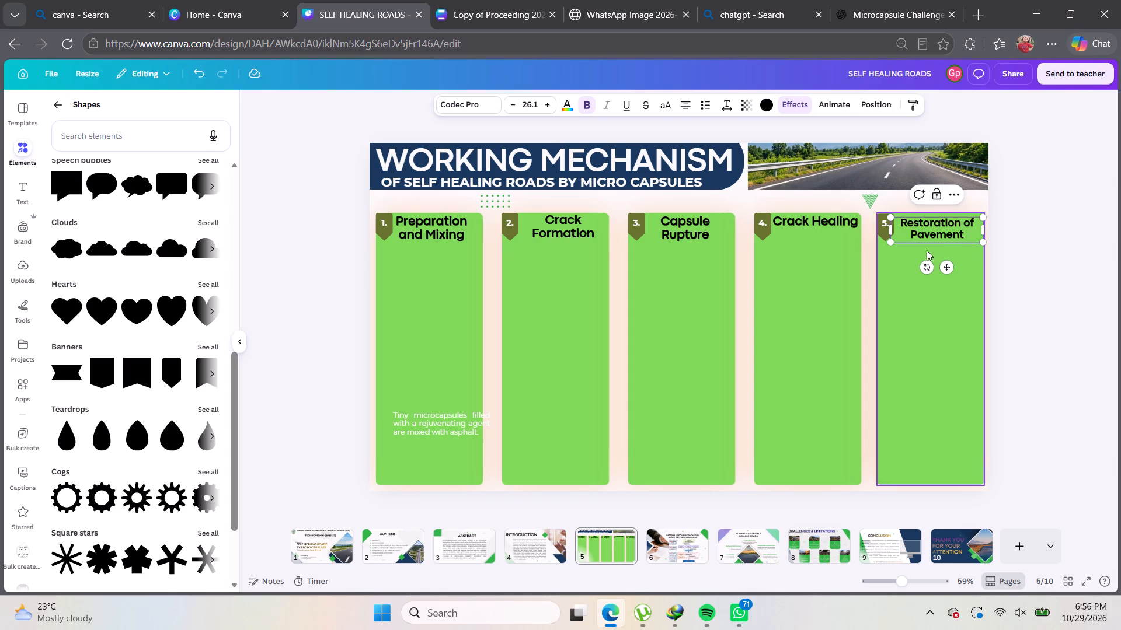
Enlarge the "Restoration of Pavement" heading to font size 30.1 and fit it beside the number badge at the fifth column's top edge.
triple_click(548, 102)
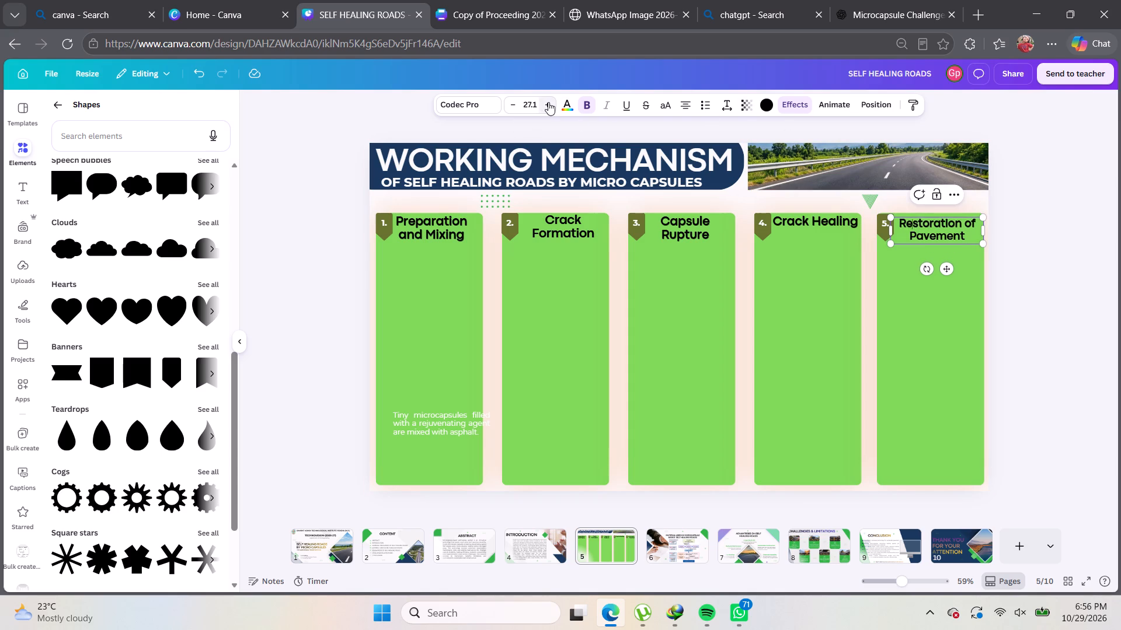
double_click(548, 102)
click(515, 99)
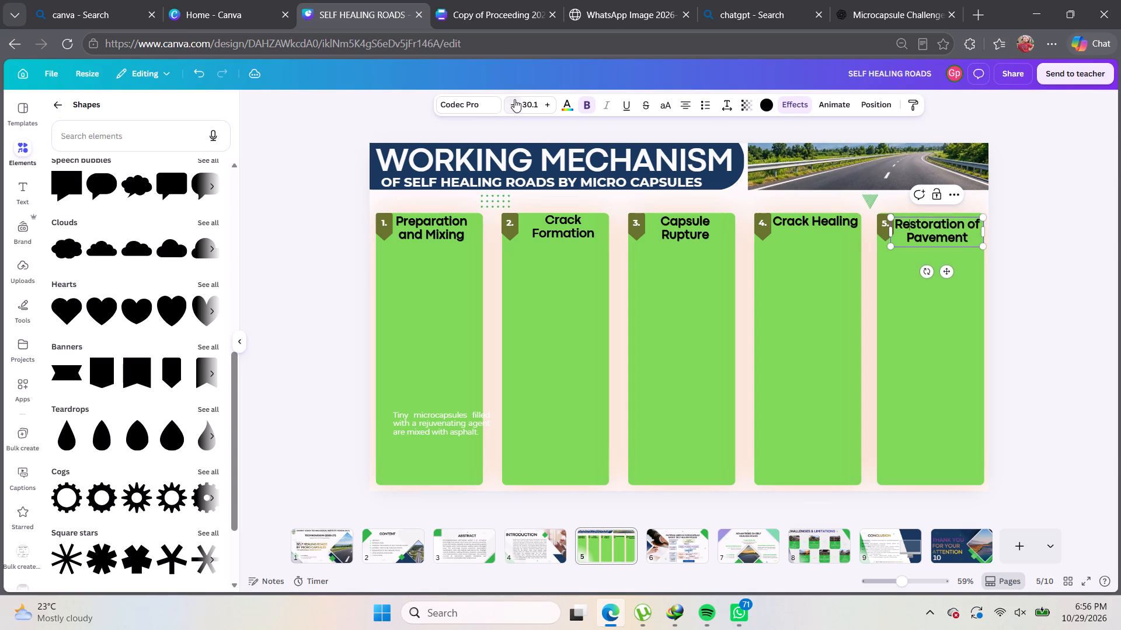
click(1025, 218)
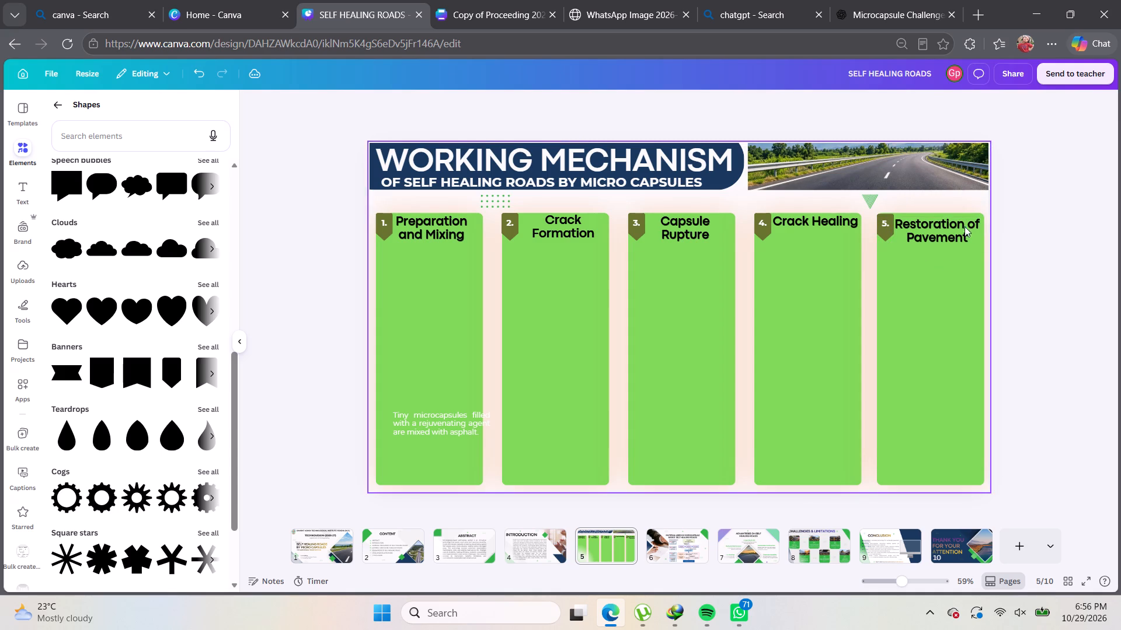
click(959, 229)
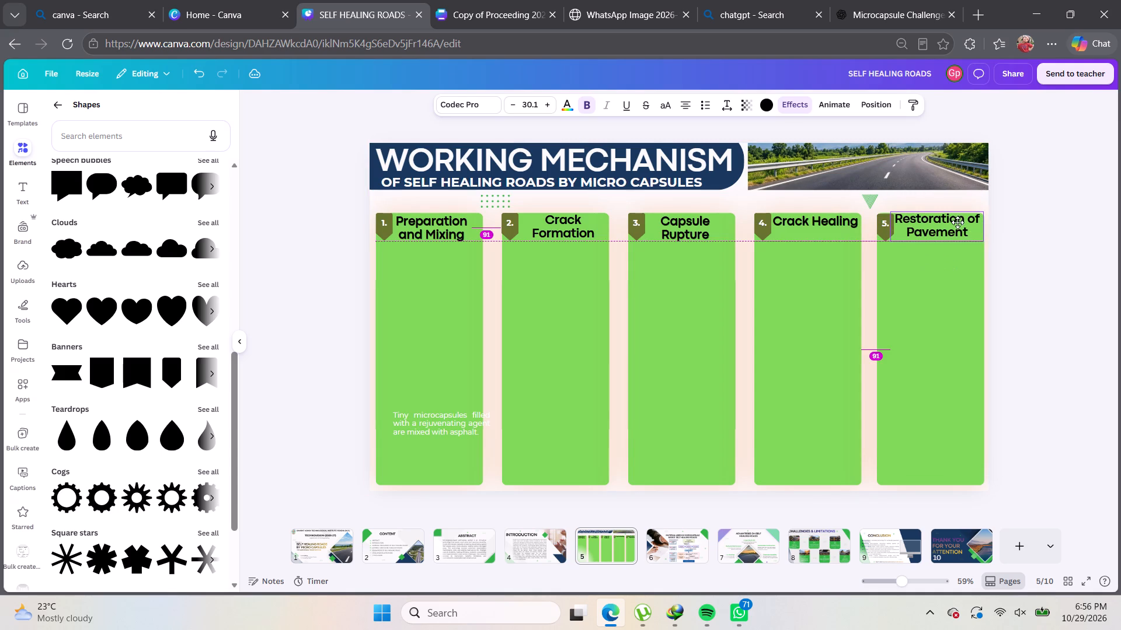
click(956, 226)
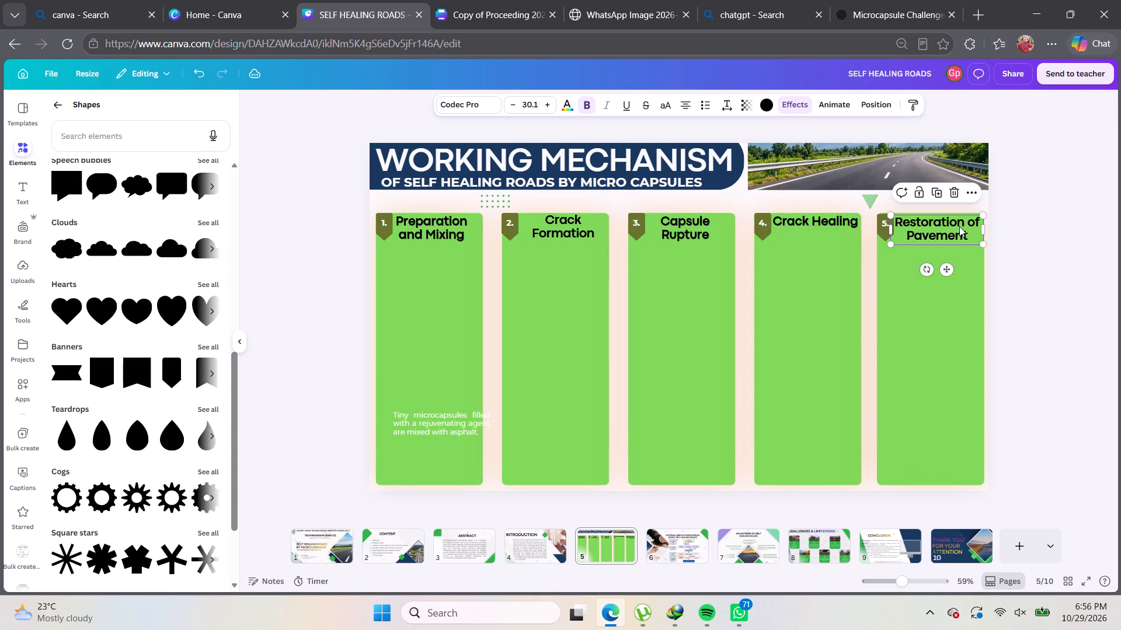
click(959, 226)
click(1014, 226)
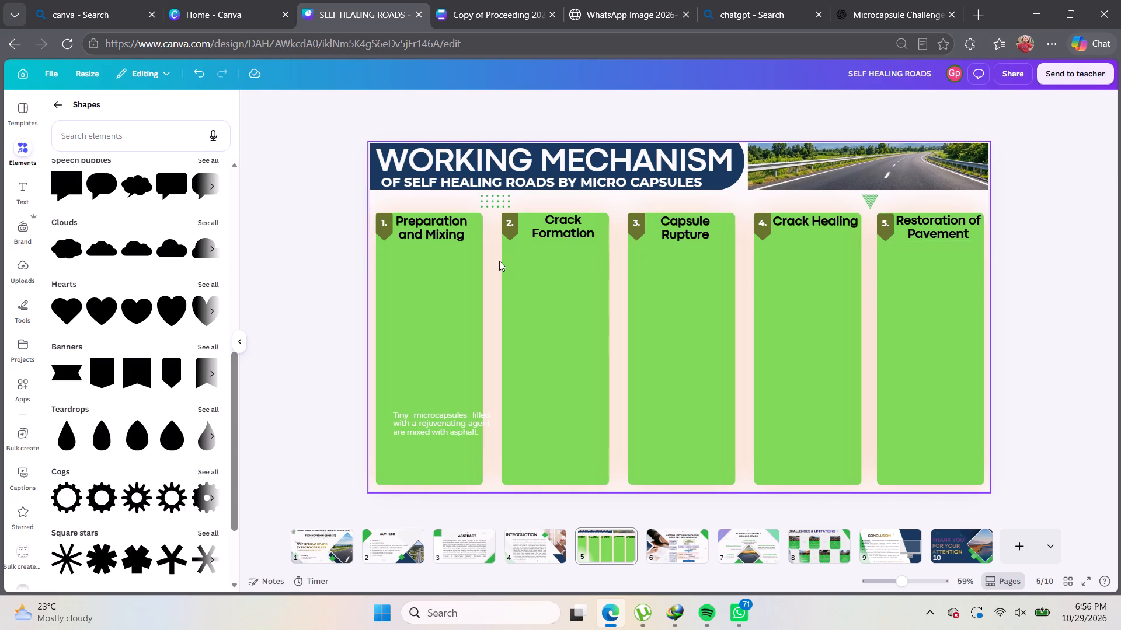
Nudge the "Capsule Rupture" and "Crack Formation" headings slightly to line them up with the neighbouring column headings.
click(691, 236)
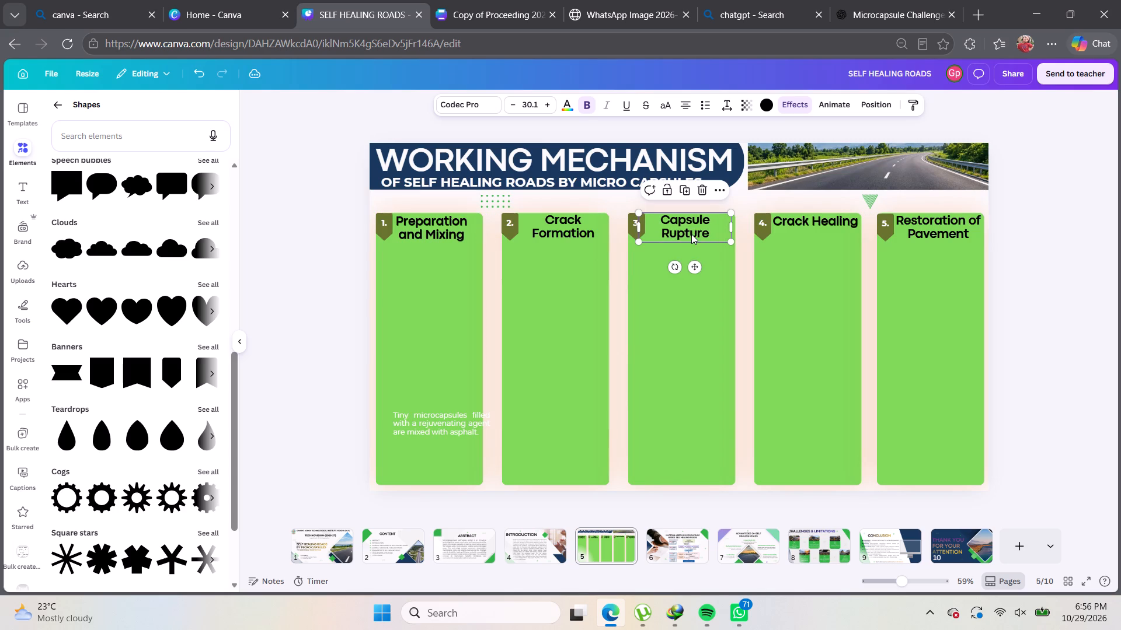
click(558, 227)
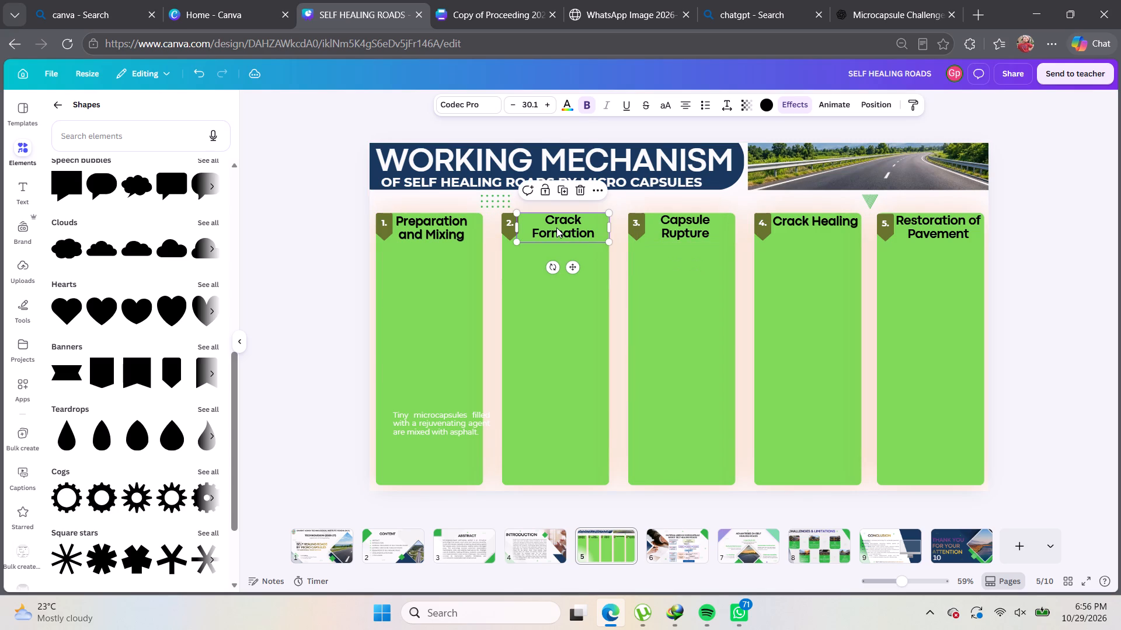
click(556, 228)
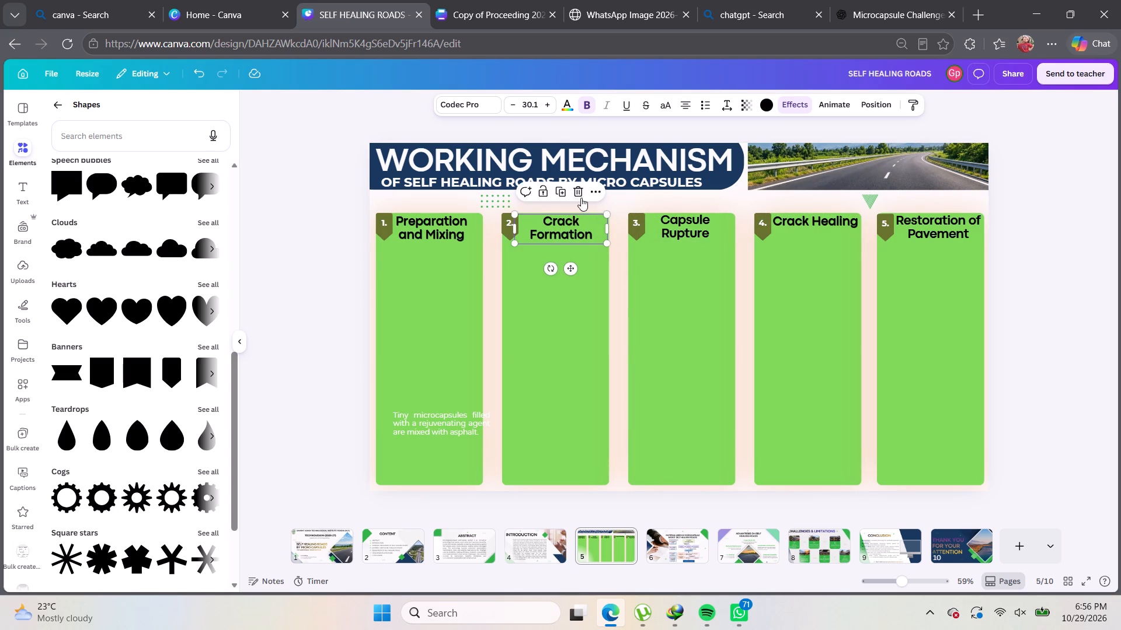
click(626, 205)
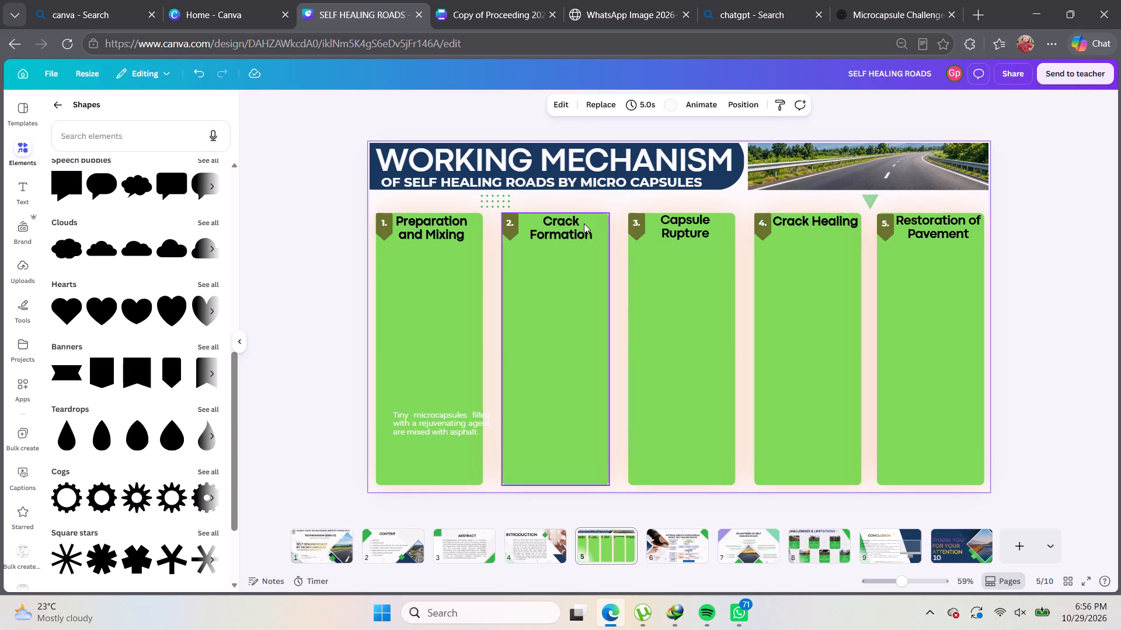
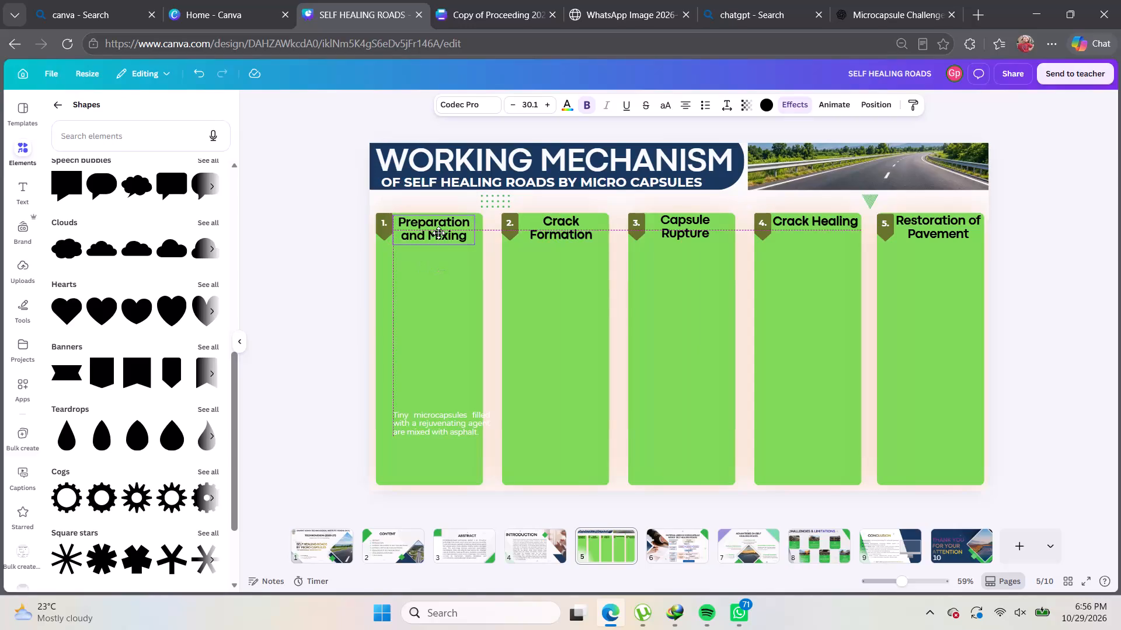
Nudge the "Preparation and Mixing" heading until it lines up with the other column headings beside the first number badge.
click(337, 232)
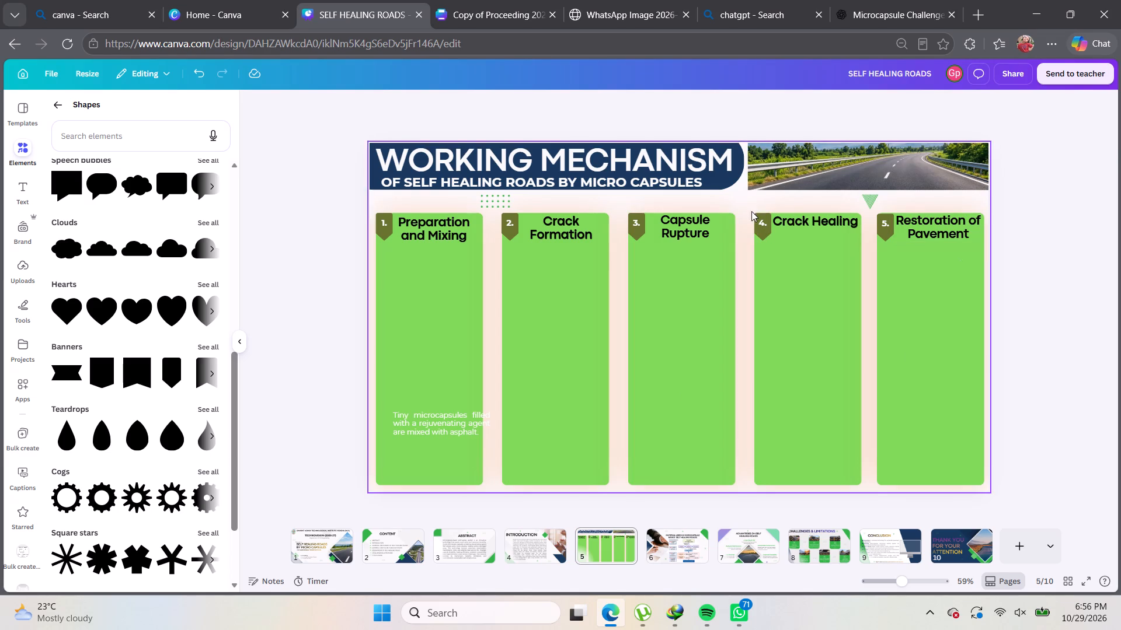
click(440, 230)
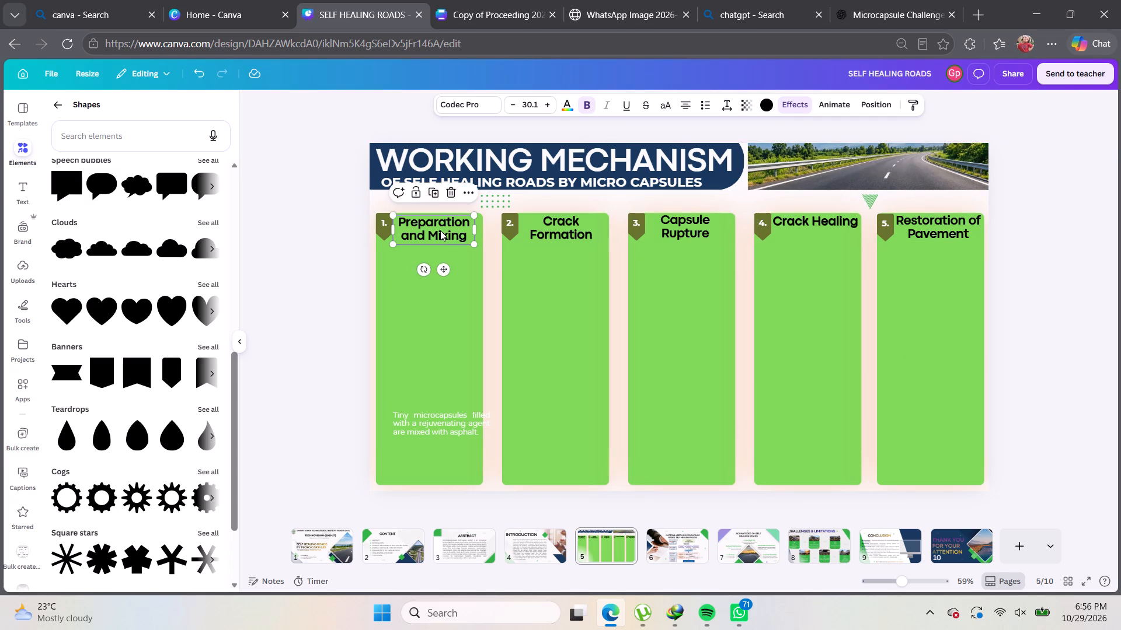
click(440, 230)
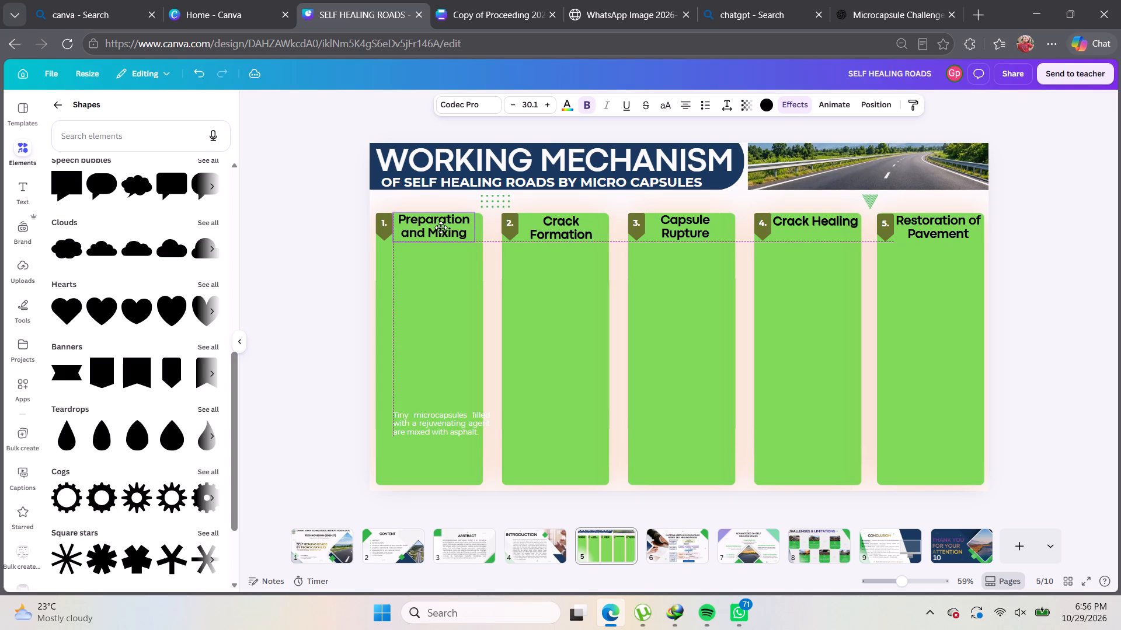
click(344, 219)
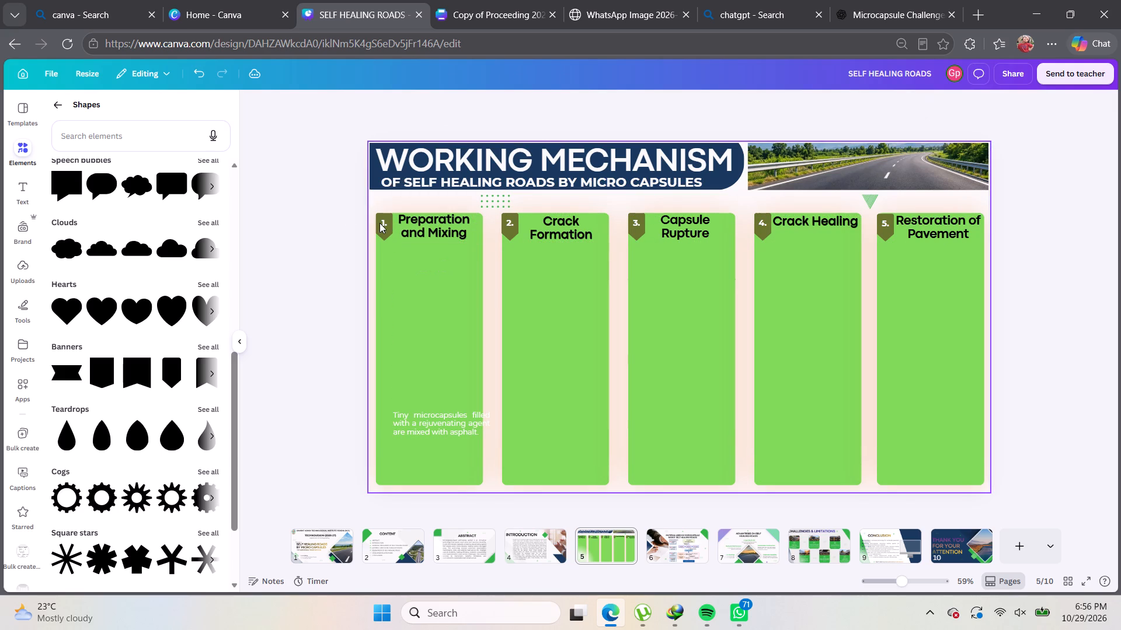
click(433, 223)
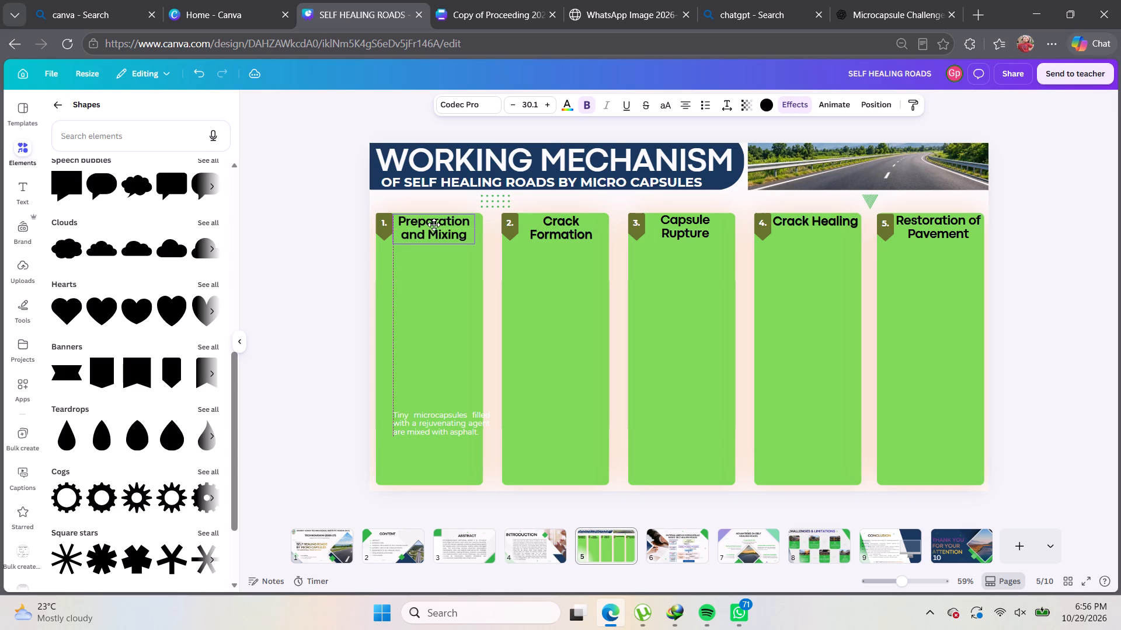
click(323, 206)
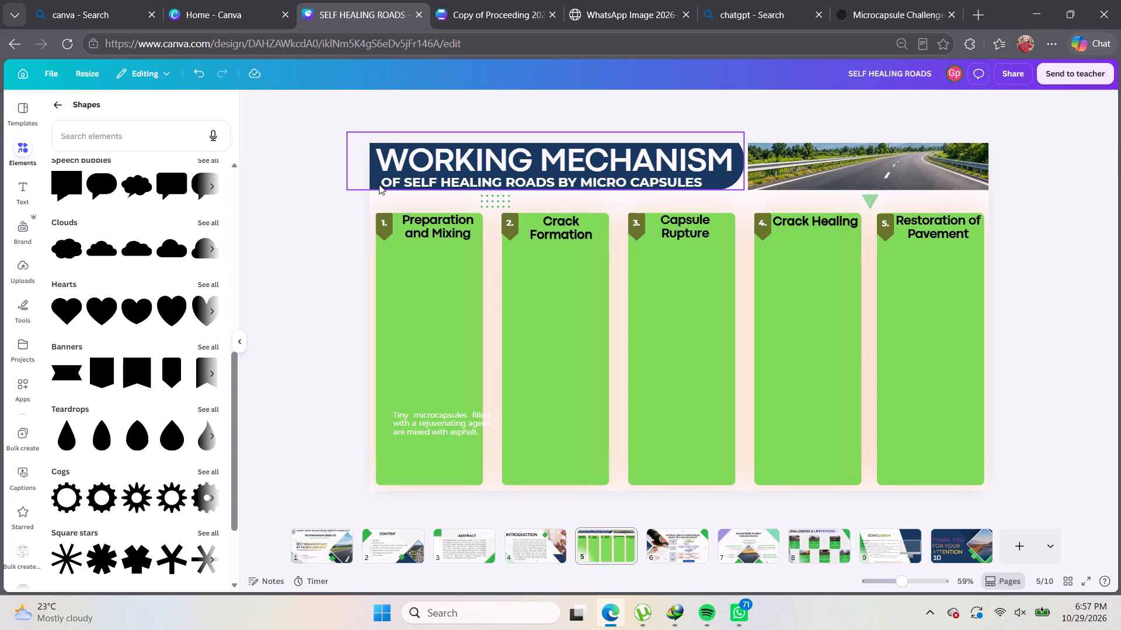
click(379, 184)
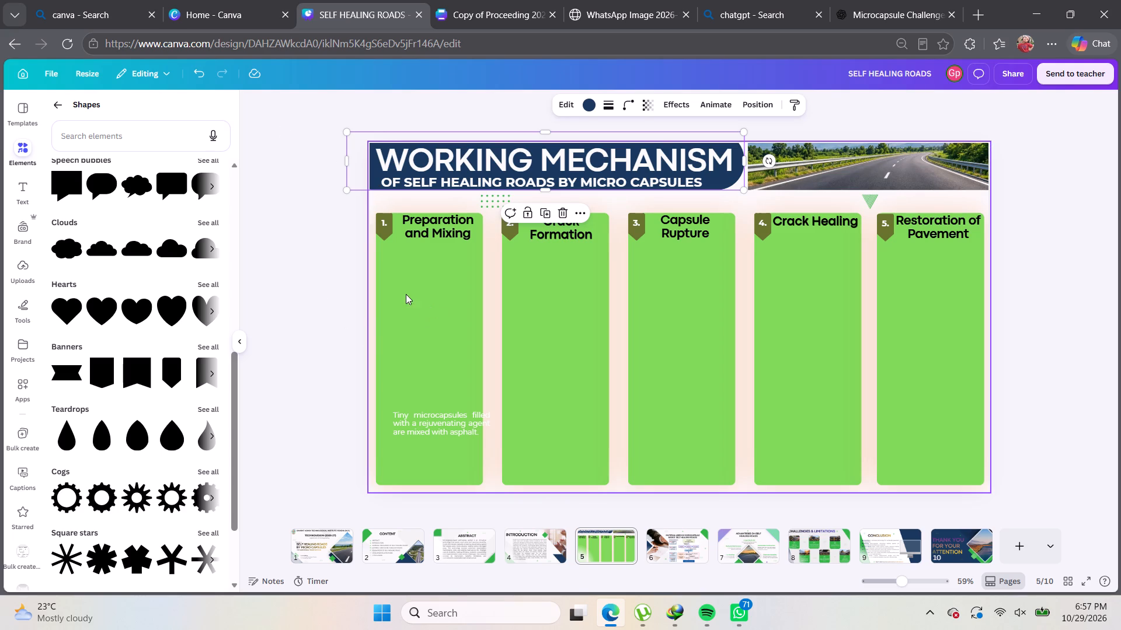
Move the "Tiny microcapsules filled with a rejuvenating agent are mixed with asphalt." description up beneath the first column's heading.
drag(429, 433, 417, 284)
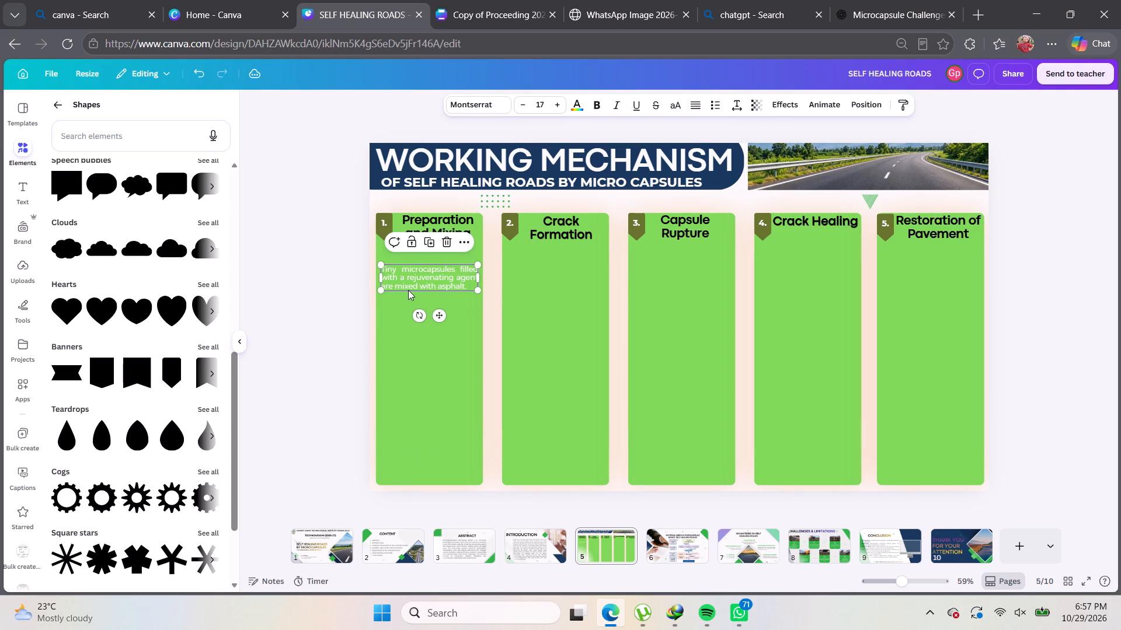
Make four copies of the first column's "Tiny microcapsules" description text box.
click(408, 290)
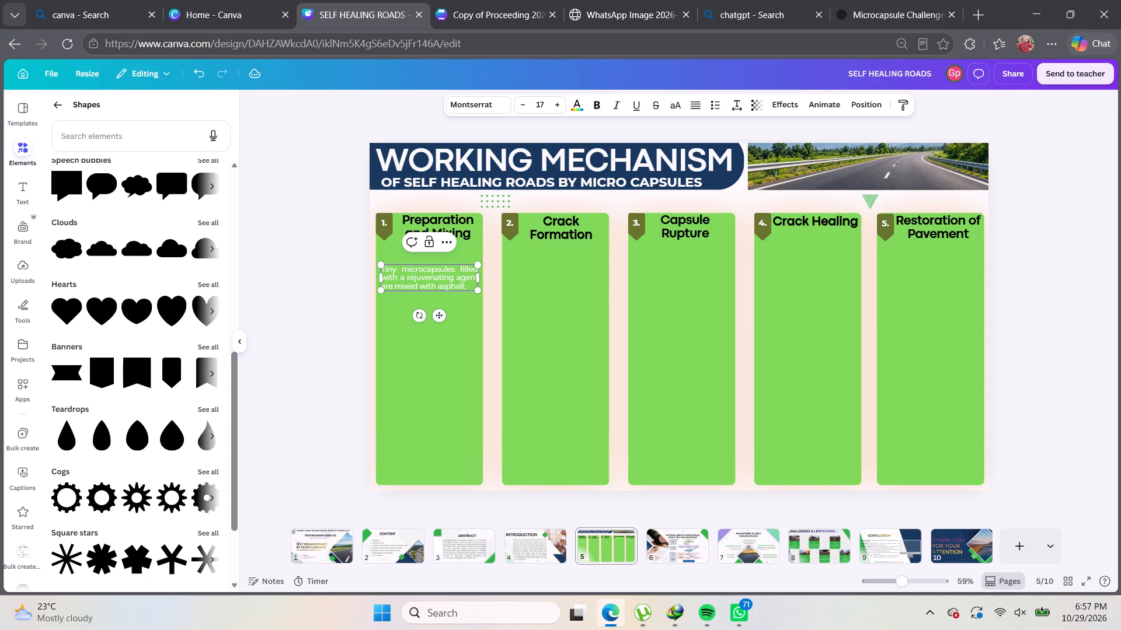
key(ctrl+c)
ctrl+click(406, 289)
key(ctrl+v)
key(ctrl+v)
key(ctrl+v)
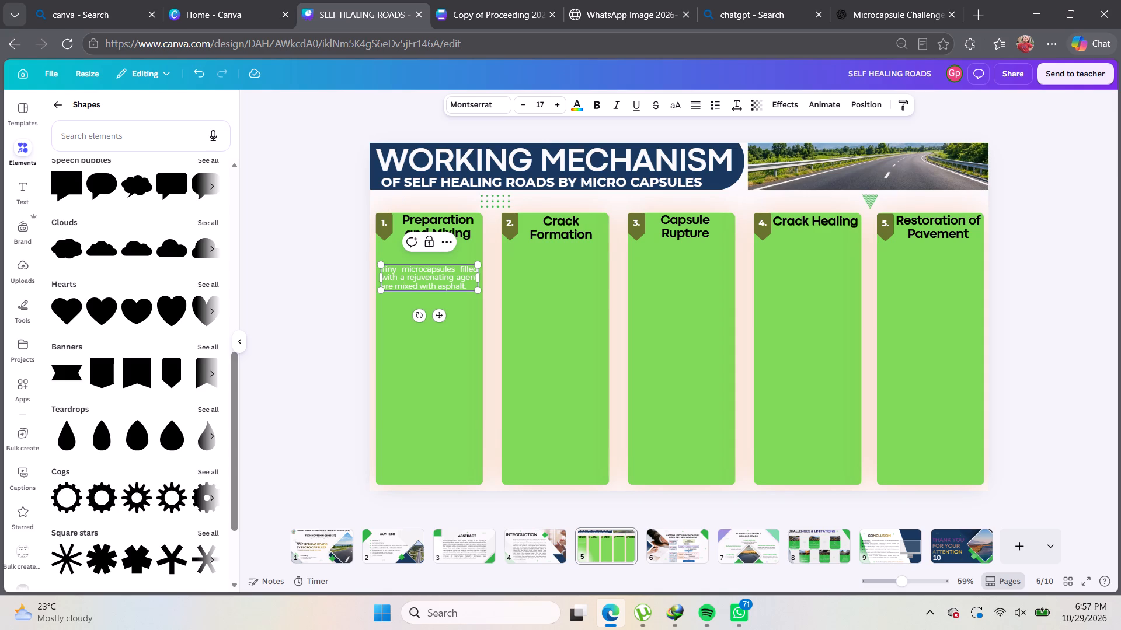
click(427, 298)
click(426, 286)
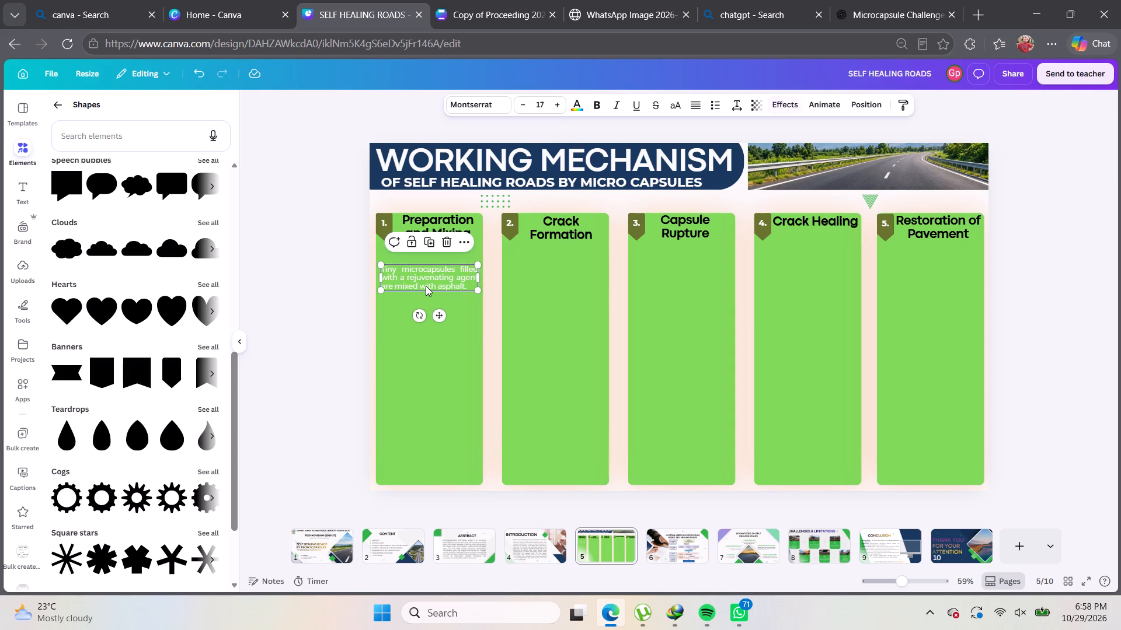
key(ctrl+c)
key(ctrl+v)
key(ctrl+v)
key(ctrl+v)
key(ctrl+v)
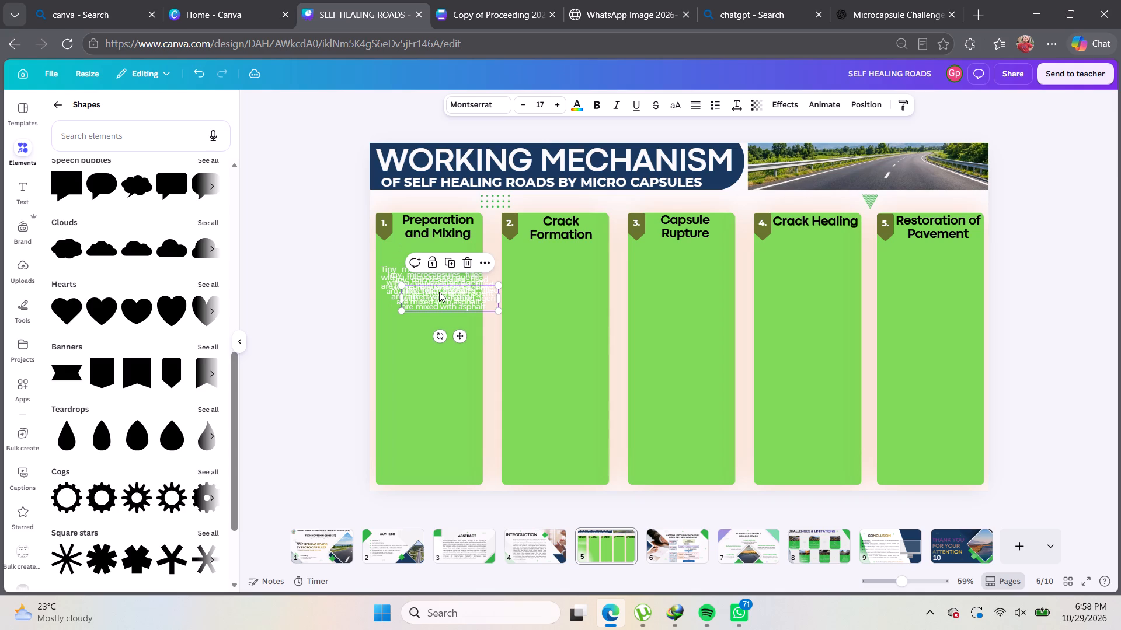
Move one description copy into the second column, one into the third and one towards the fourth.
drag(435, 296, 544, 294)
drag(395, 275, 399, 280)
drag(409, 285, 422, 293)
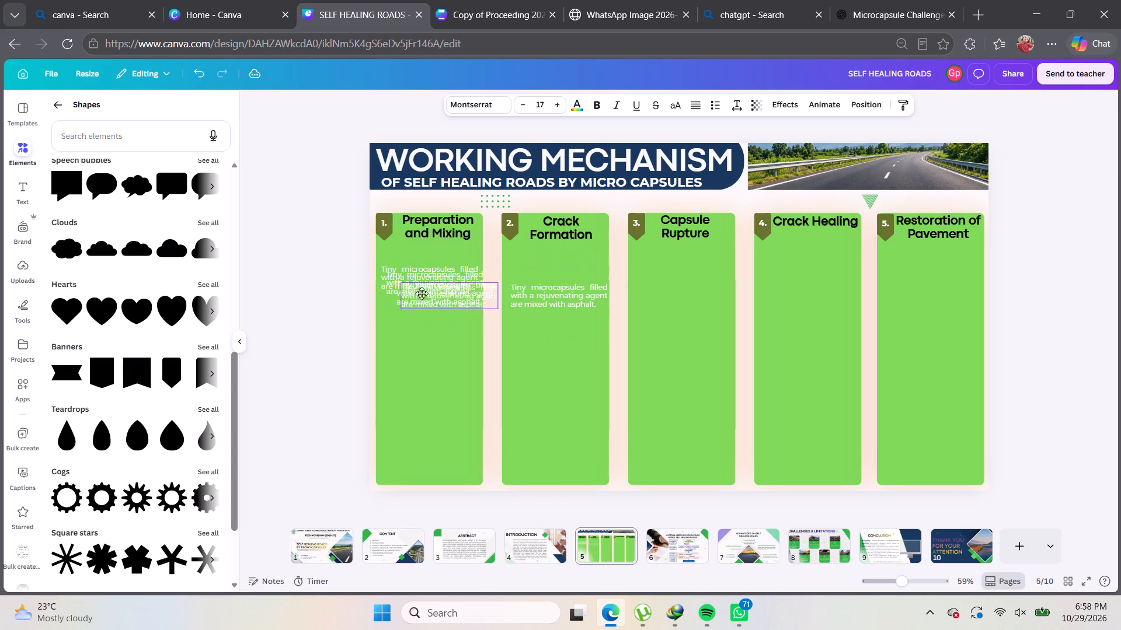
drag(422, 293, 654, 304)
drag(438, 286, 767, 299)
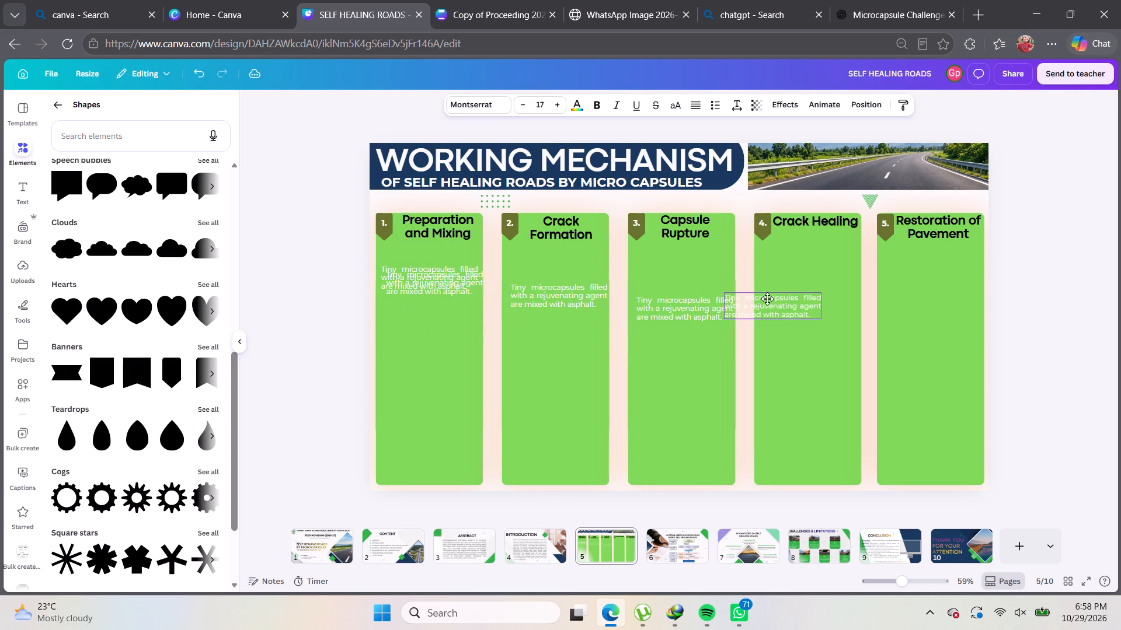
drag(767, 299, 767, 301)
click(357, 281)
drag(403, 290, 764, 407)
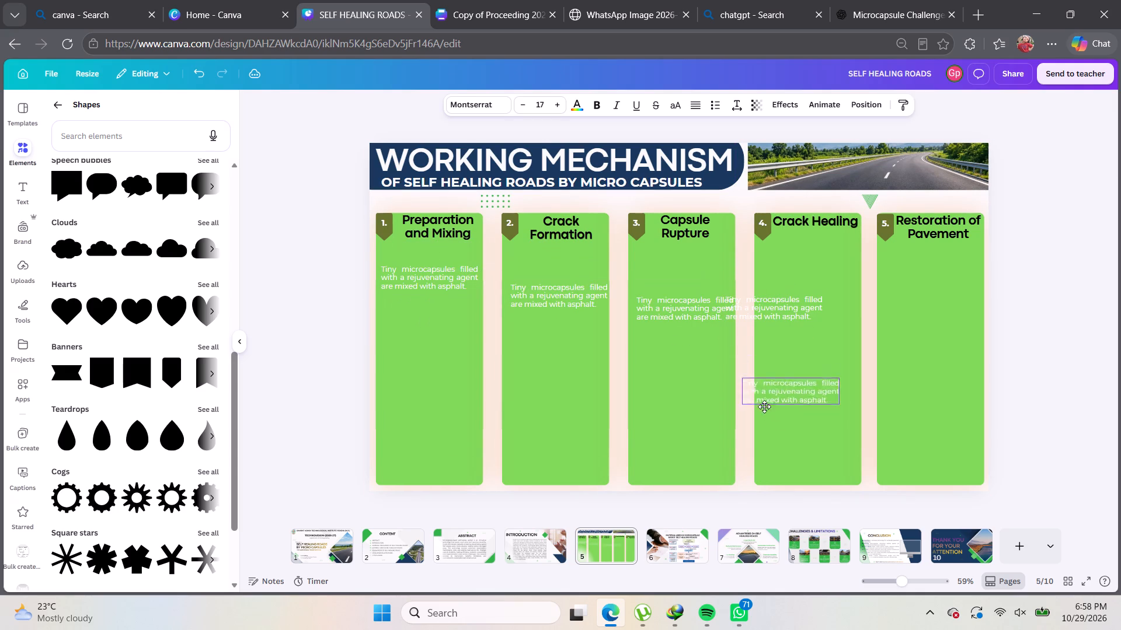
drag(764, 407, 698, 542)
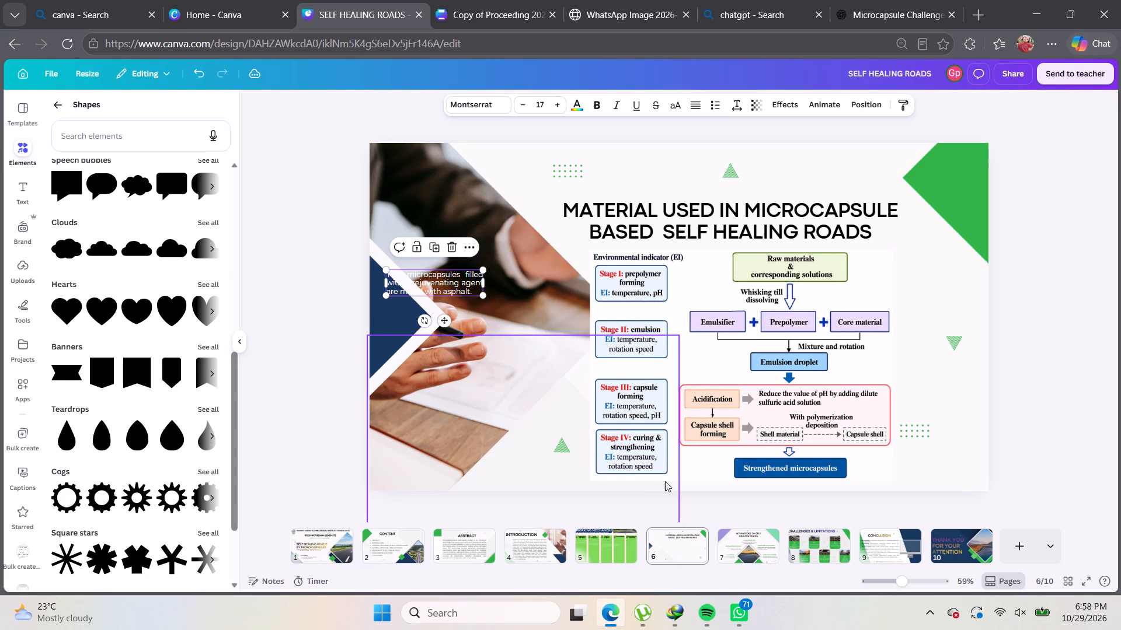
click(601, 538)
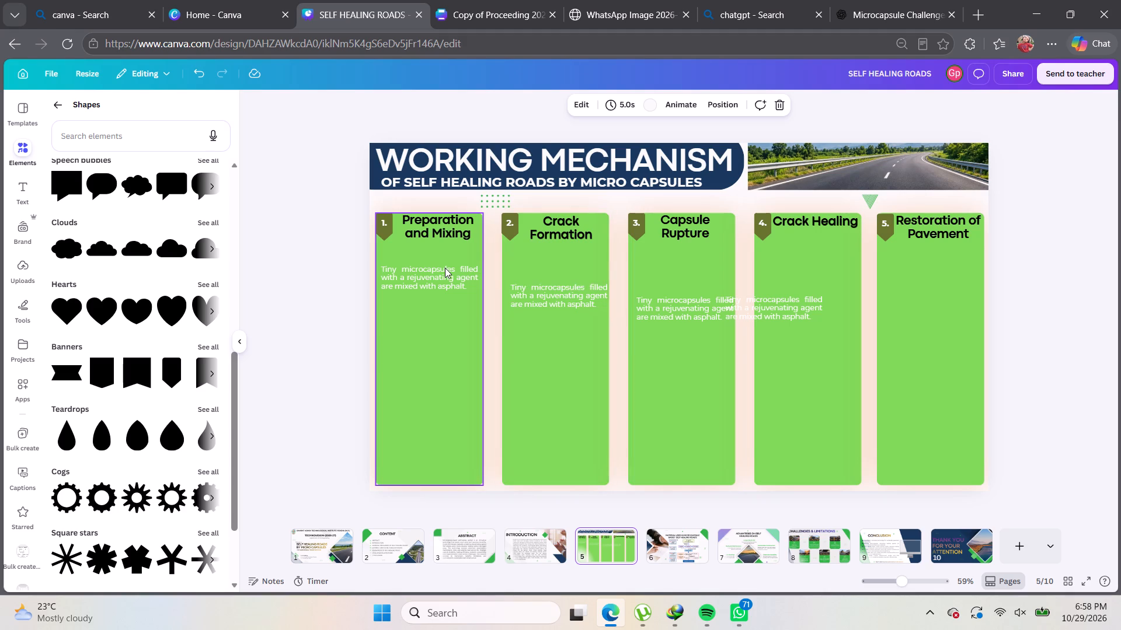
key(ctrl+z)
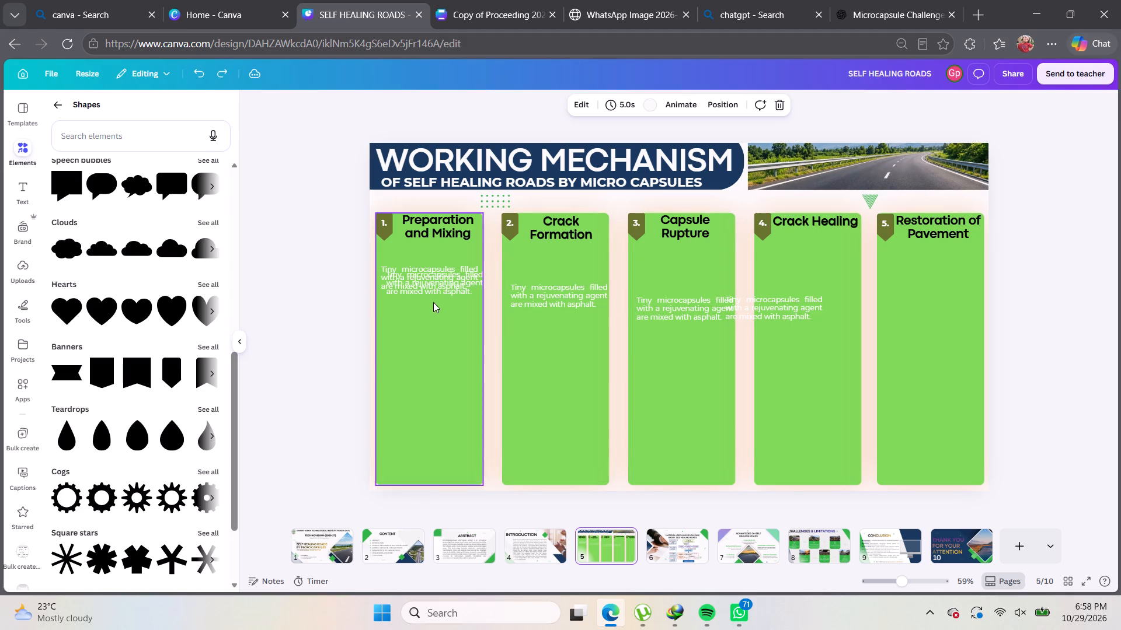
Move the remaining description copy into the fifth column below the "Restoration of Pavement" heading.
drag(438, 292, 1007, 484)
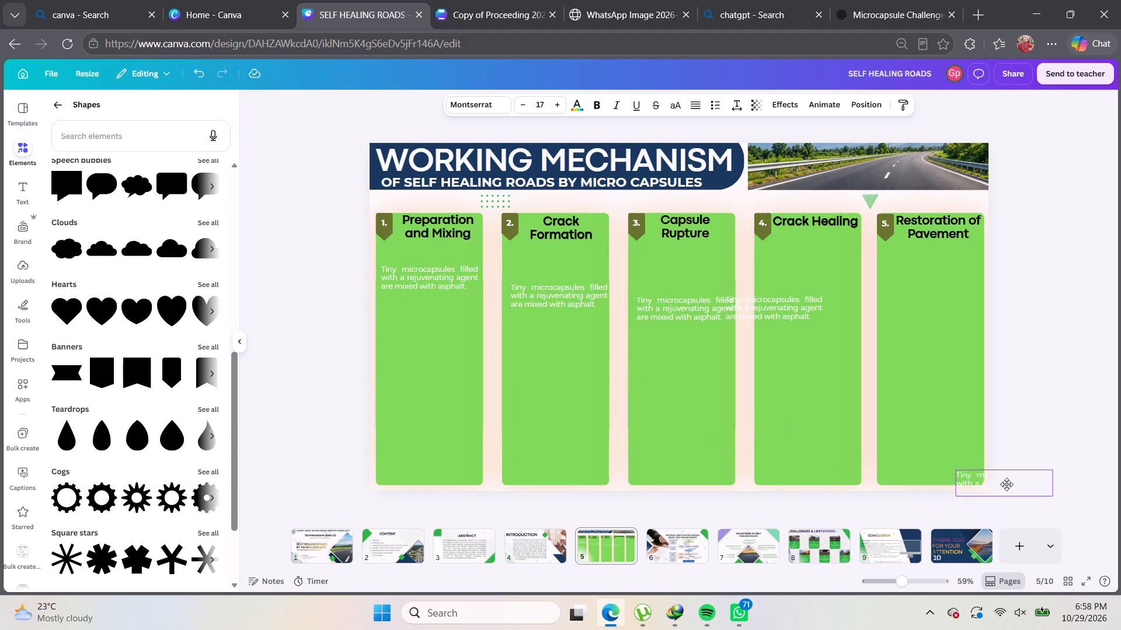
drag(1007, 484, 937, 317)
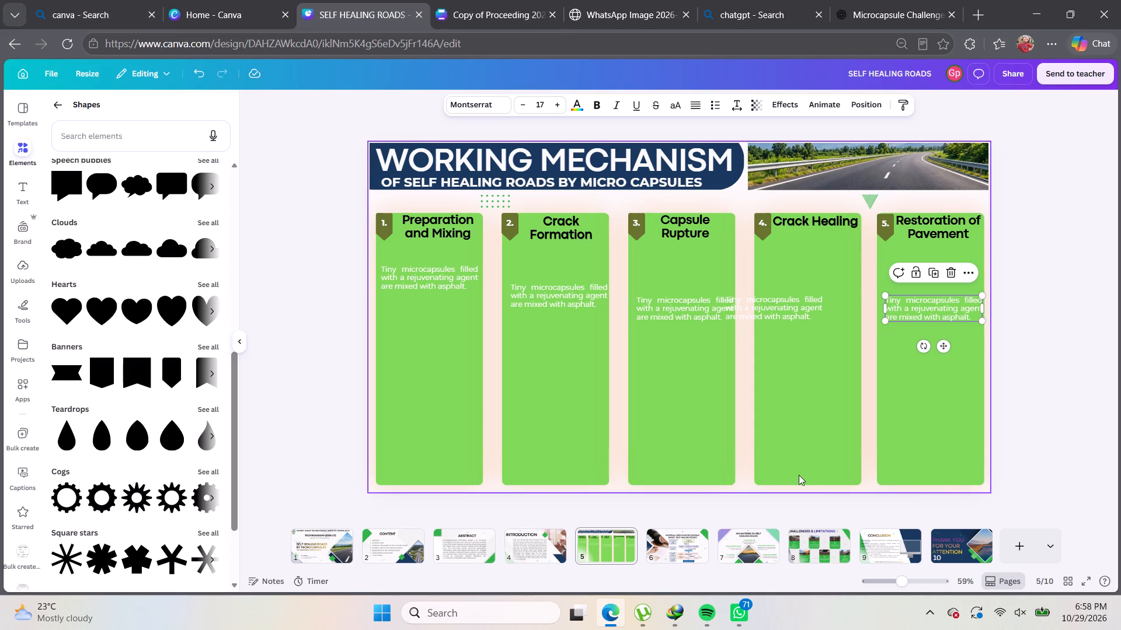
Raise the descriptions in the first four columns to similar heights under their headings, bringing the fourth copy onto its card.
drag(765, 306, 806, 275)
drag(690, 311, 681, 279)
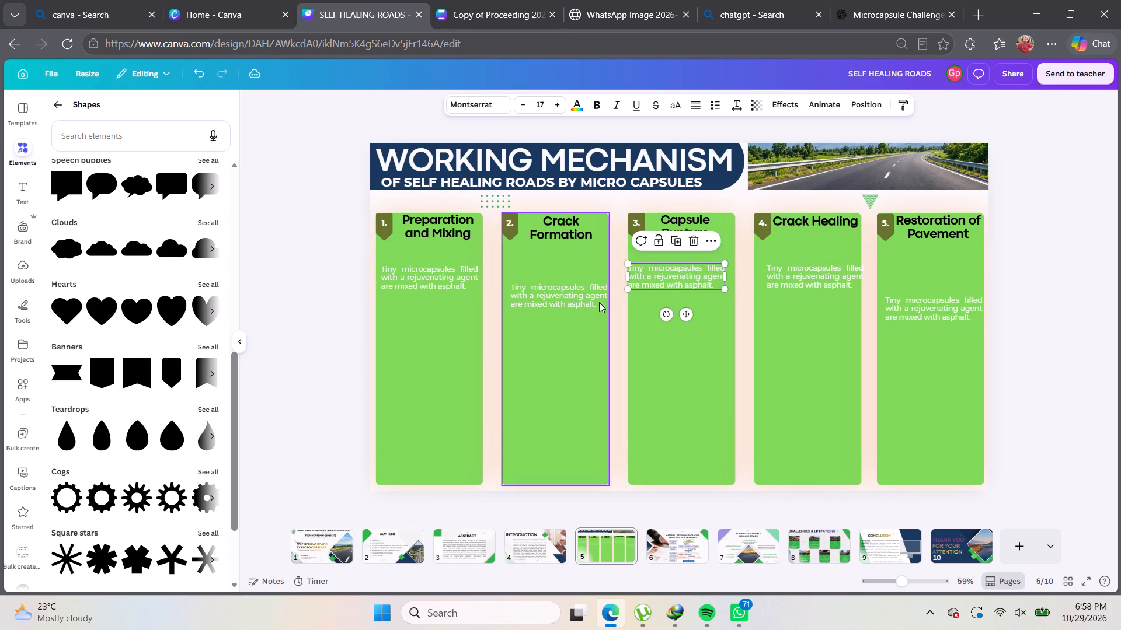
drag(568, 295, 568, 275)
drag(447, 286, 444, 274)
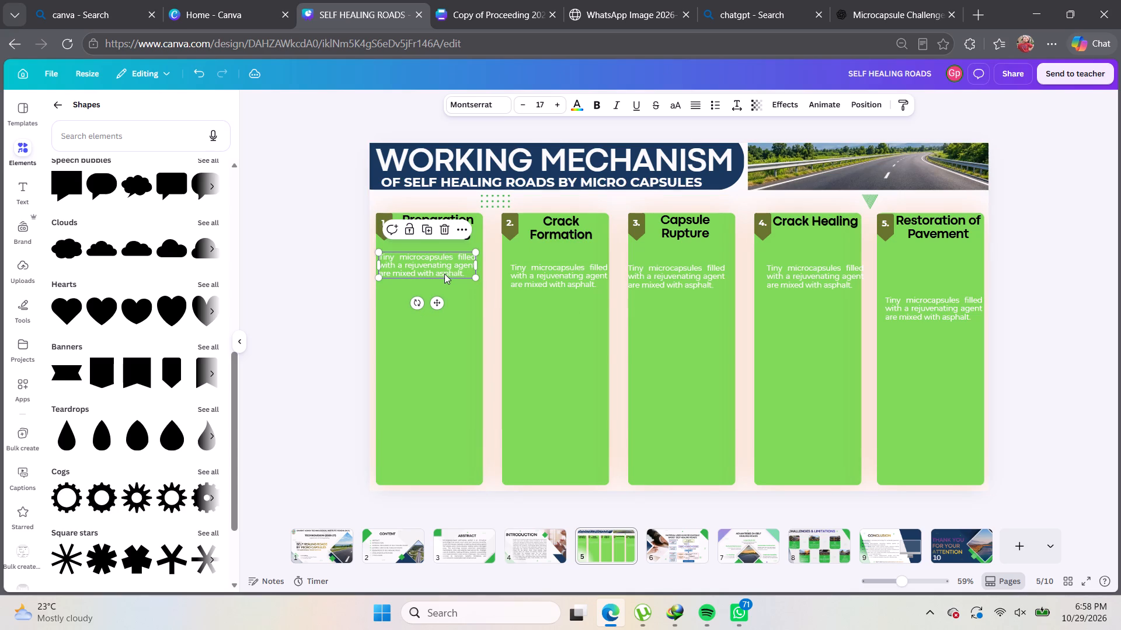
Enlarge the first column's description to font size 30.7, narrow its text box and position it under the heading within the card.
click(452, 274)
drag(474, 276, 460, 324)
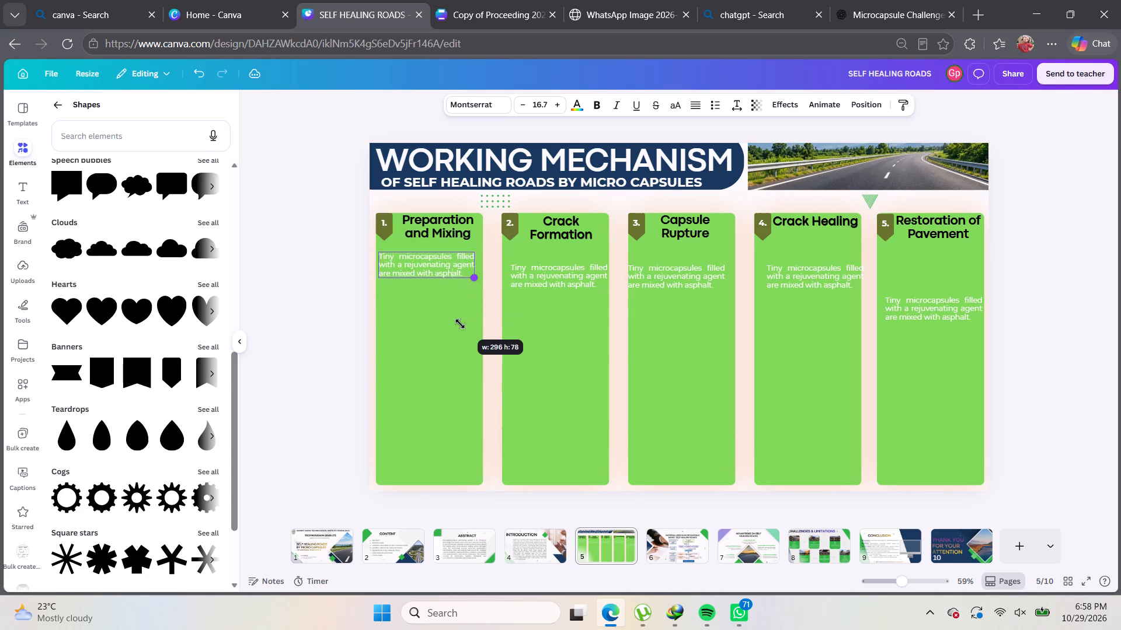
drag(460, 324, 422, 572)
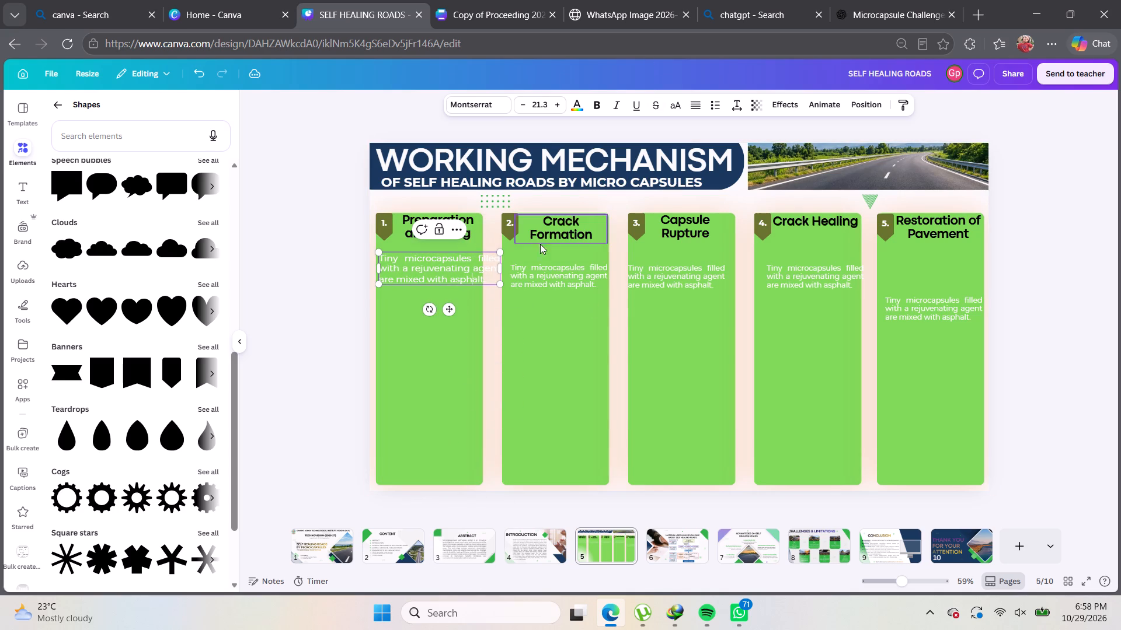
drag(501, 267, 448, 269)
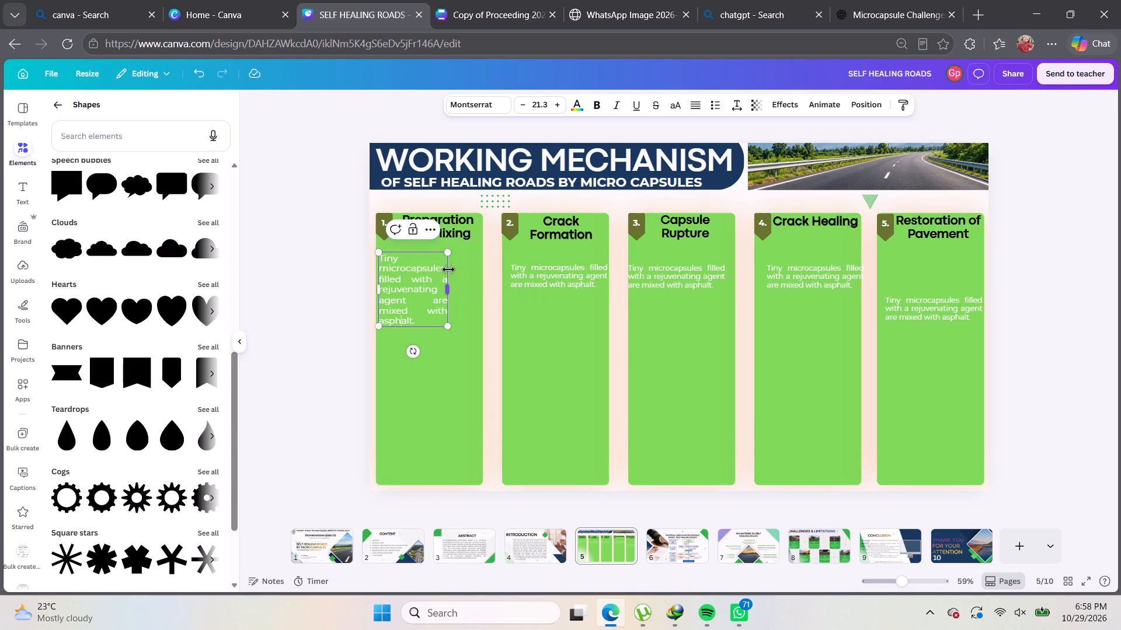
drag(449, 325, 490, 344)
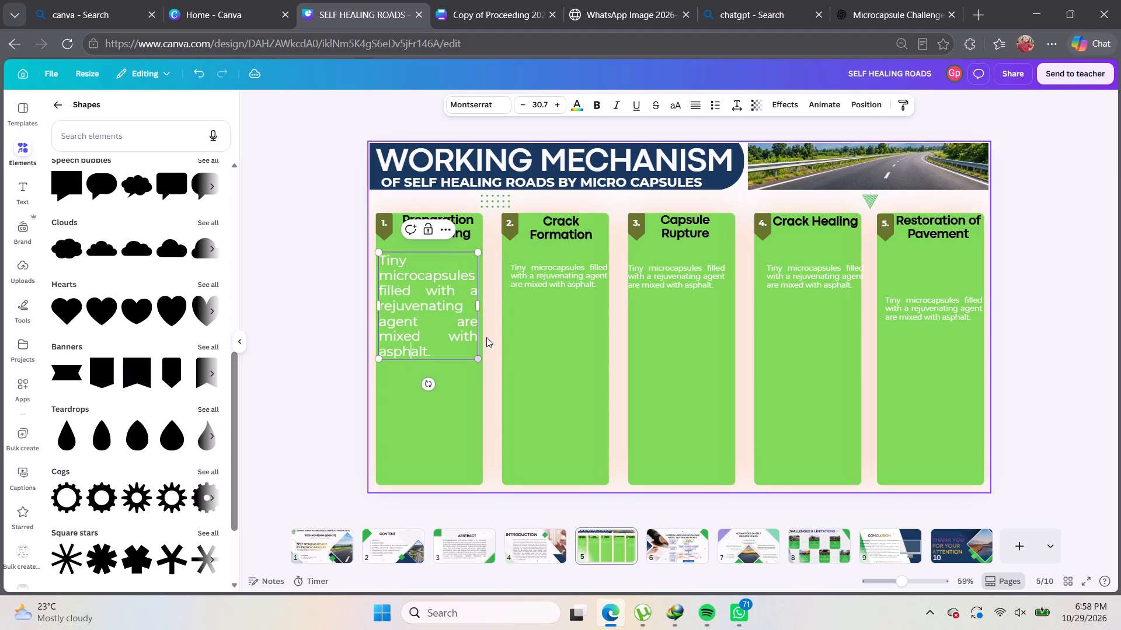
drag(426, 299, 431, 297)
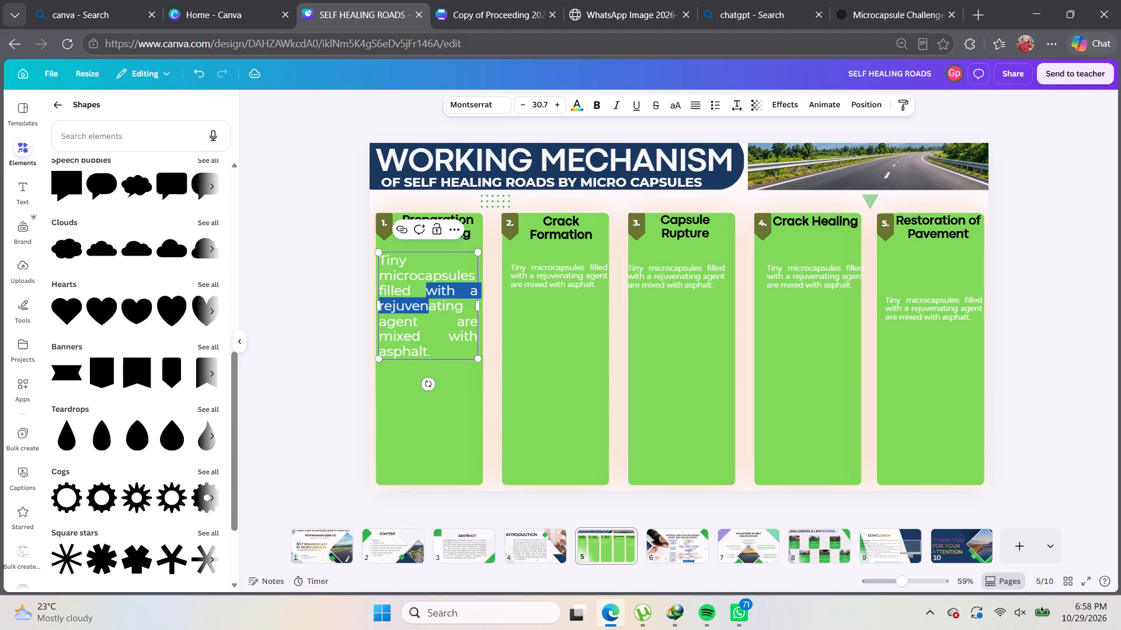
click(493, 325)
drag(455, 325, 457, 319)
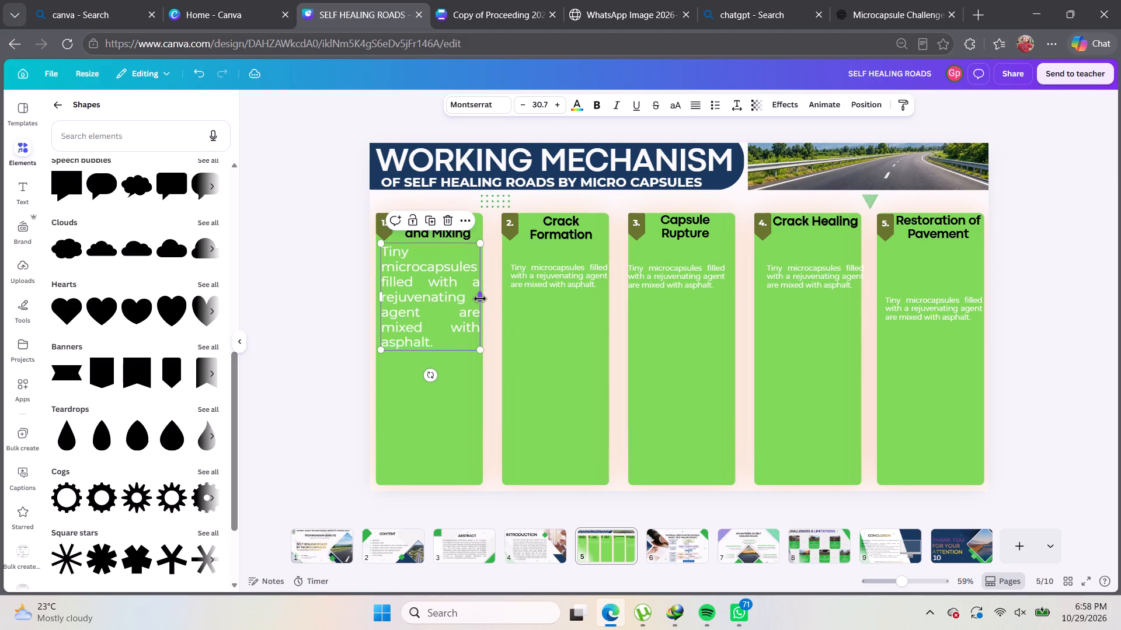
drag(480, 299, 473, 297)
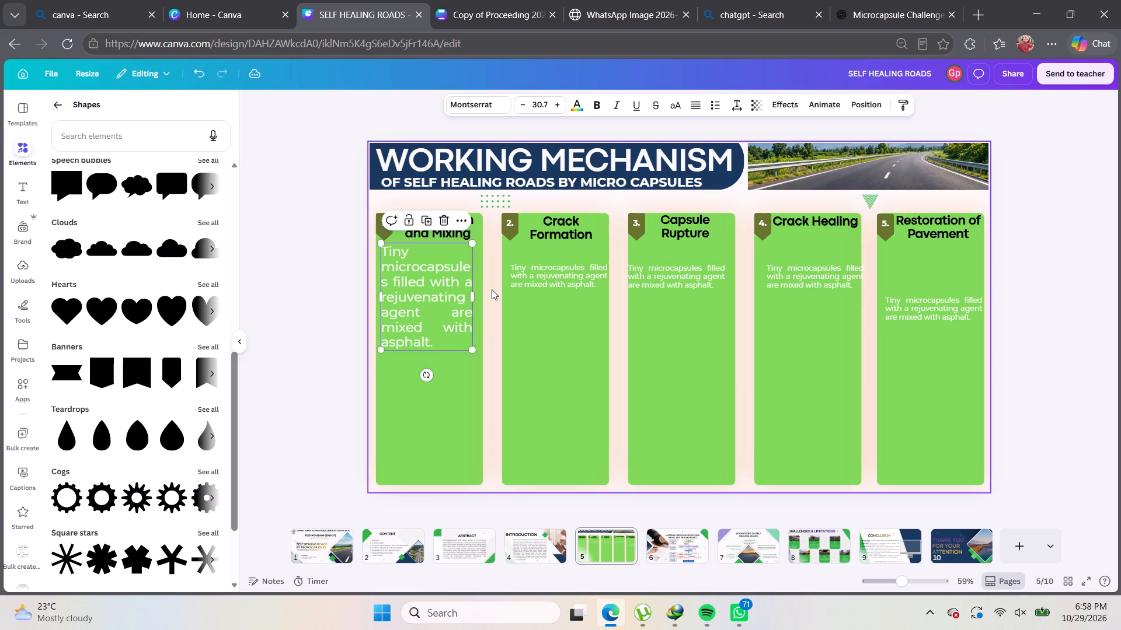
click(492, 289)
click(431, 293)
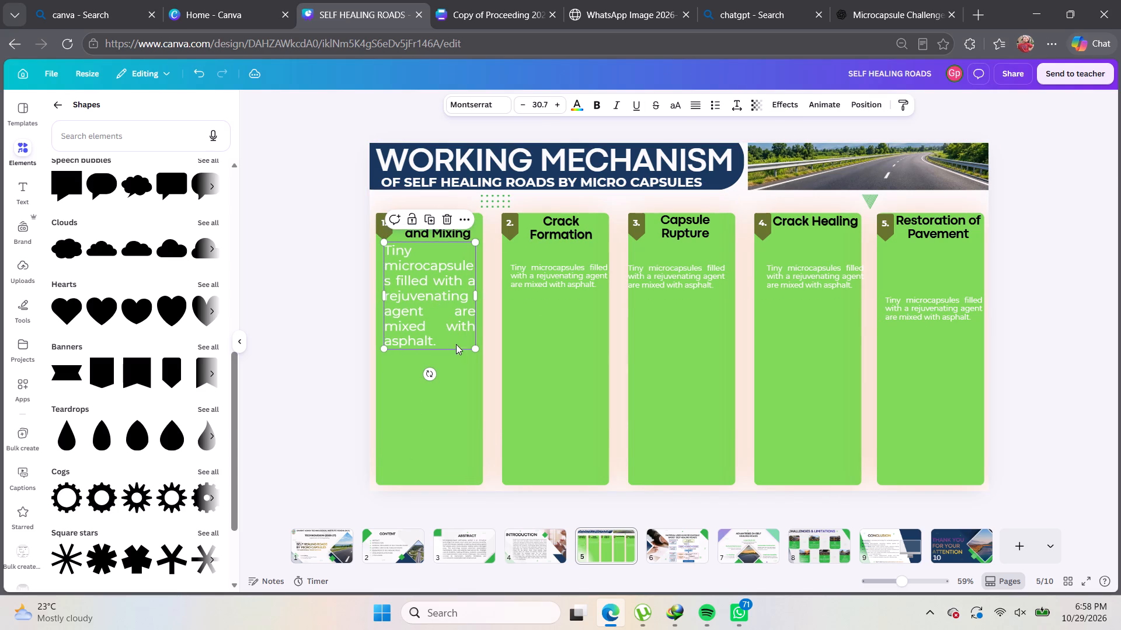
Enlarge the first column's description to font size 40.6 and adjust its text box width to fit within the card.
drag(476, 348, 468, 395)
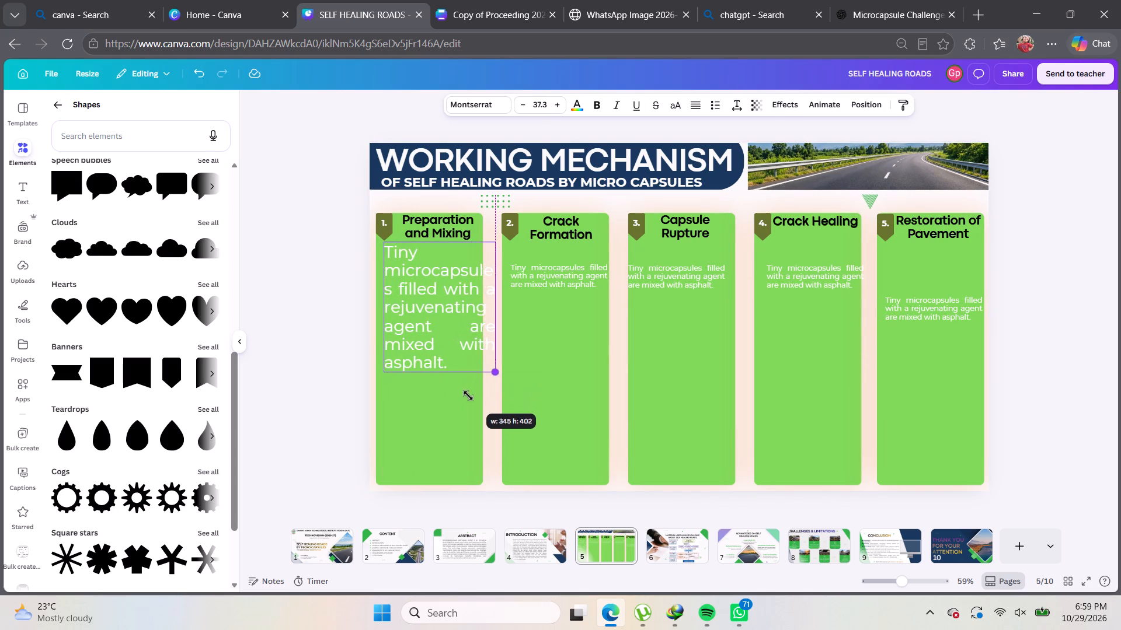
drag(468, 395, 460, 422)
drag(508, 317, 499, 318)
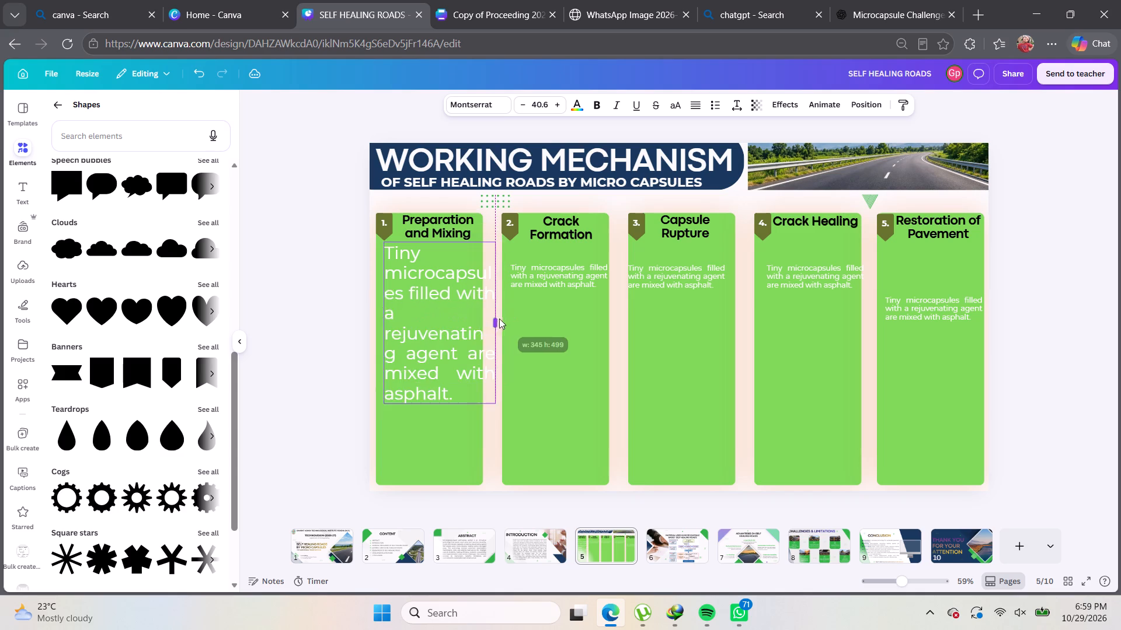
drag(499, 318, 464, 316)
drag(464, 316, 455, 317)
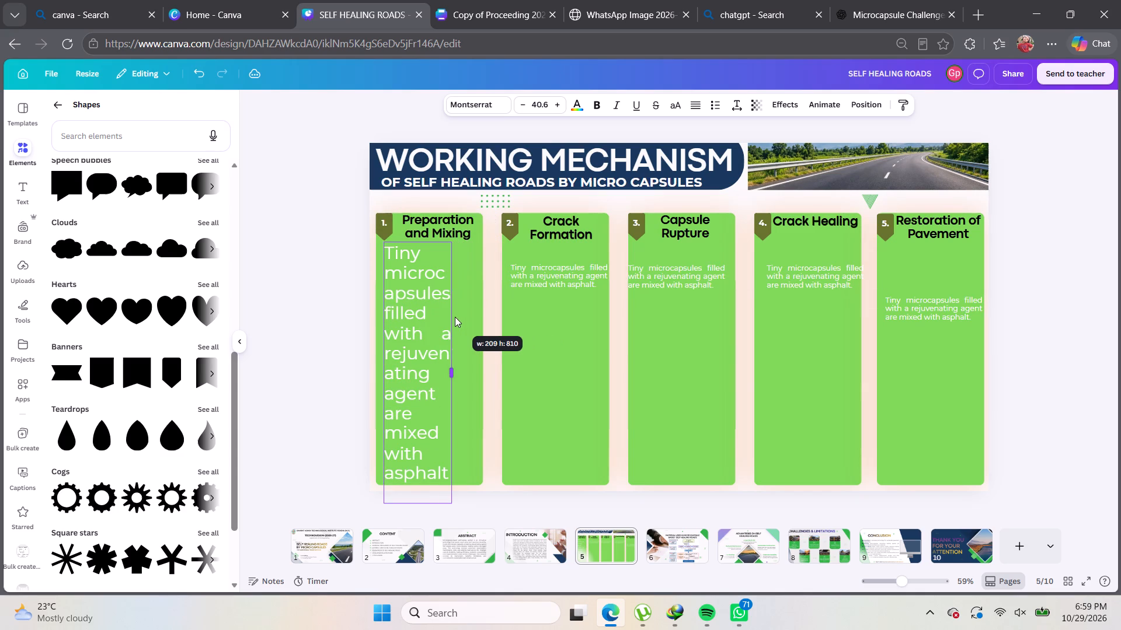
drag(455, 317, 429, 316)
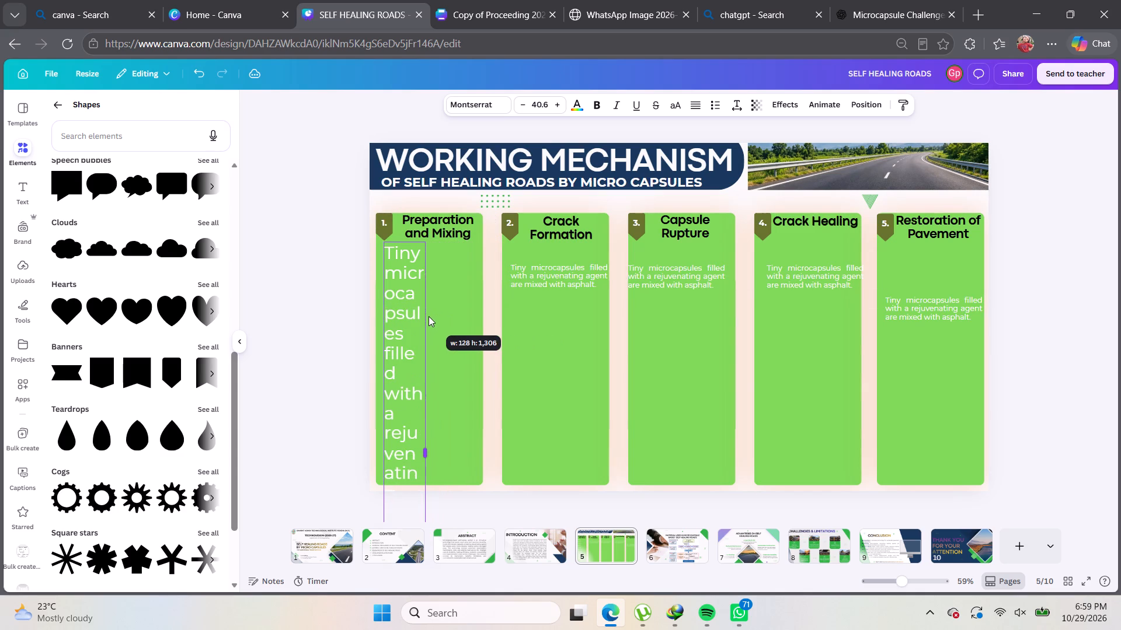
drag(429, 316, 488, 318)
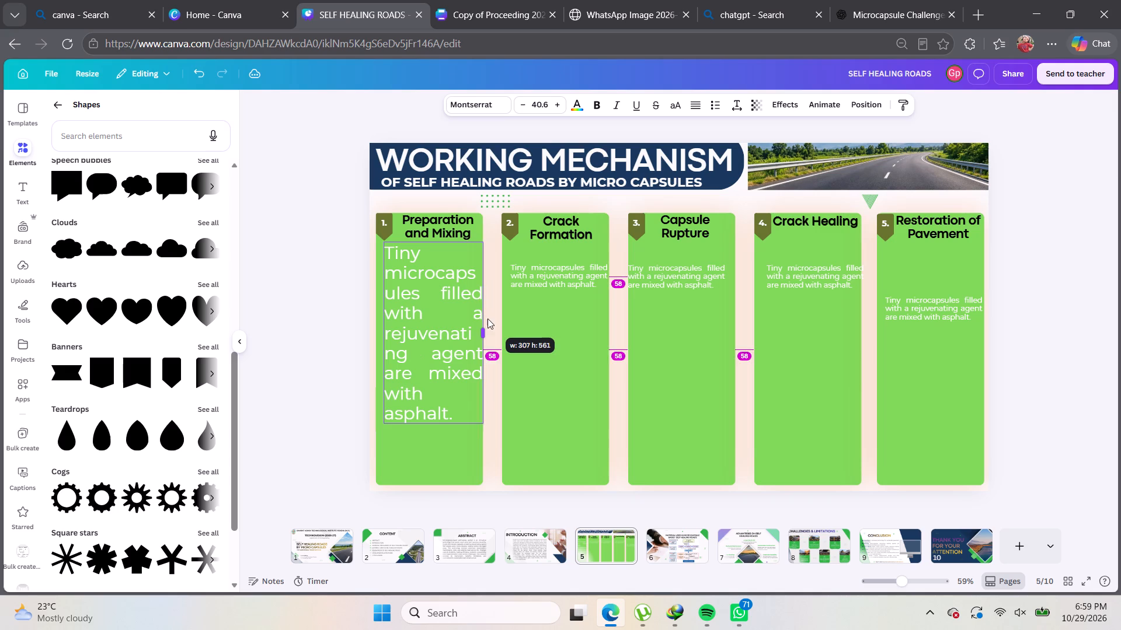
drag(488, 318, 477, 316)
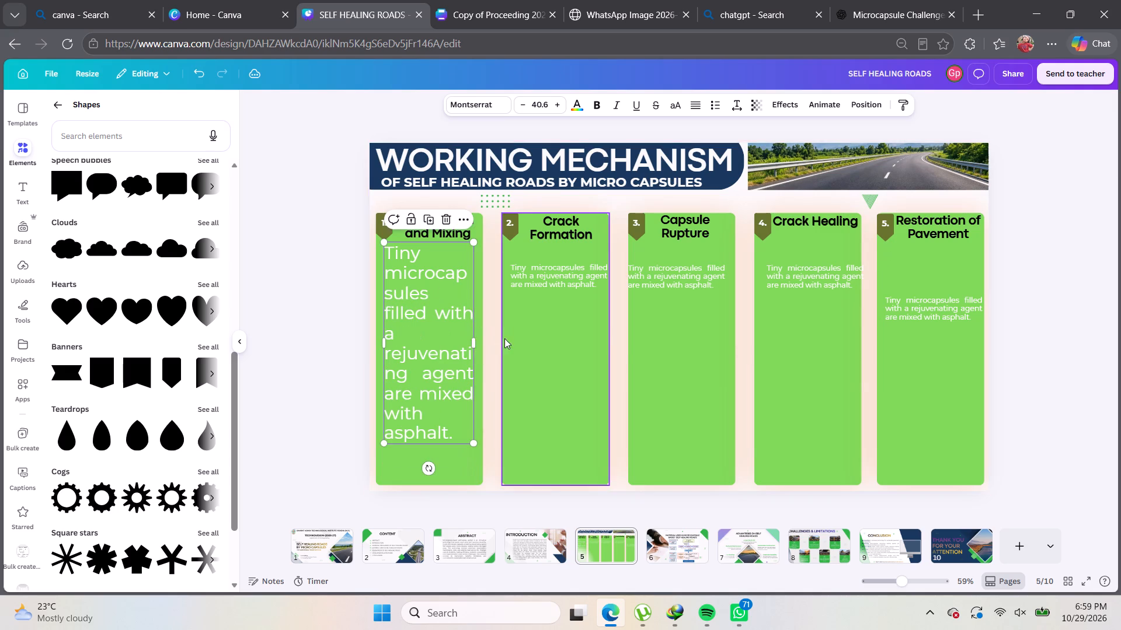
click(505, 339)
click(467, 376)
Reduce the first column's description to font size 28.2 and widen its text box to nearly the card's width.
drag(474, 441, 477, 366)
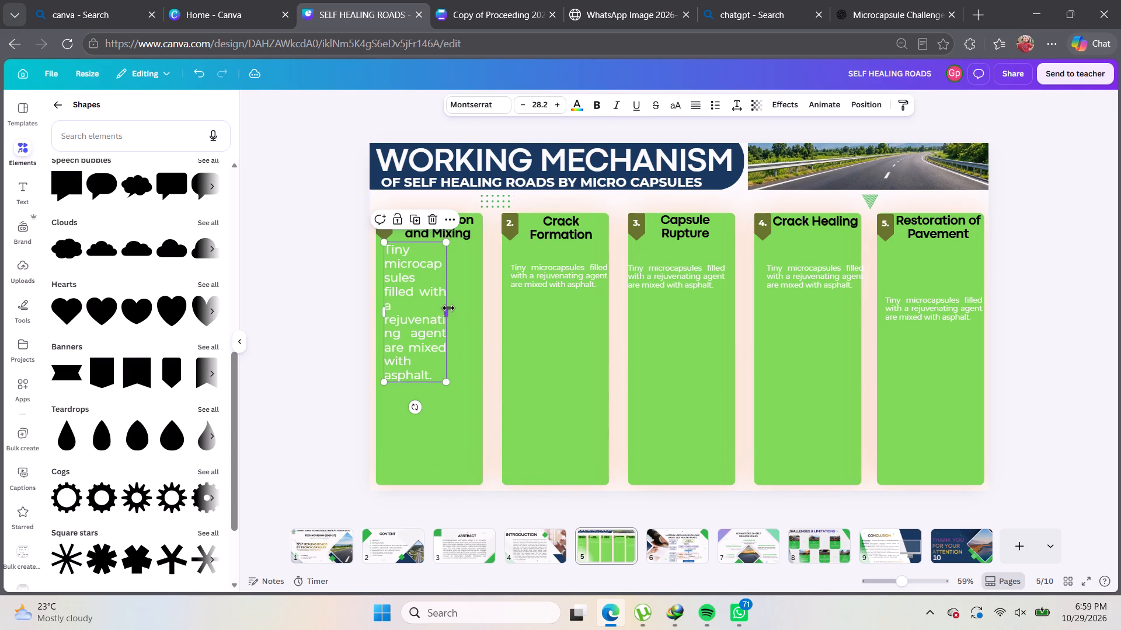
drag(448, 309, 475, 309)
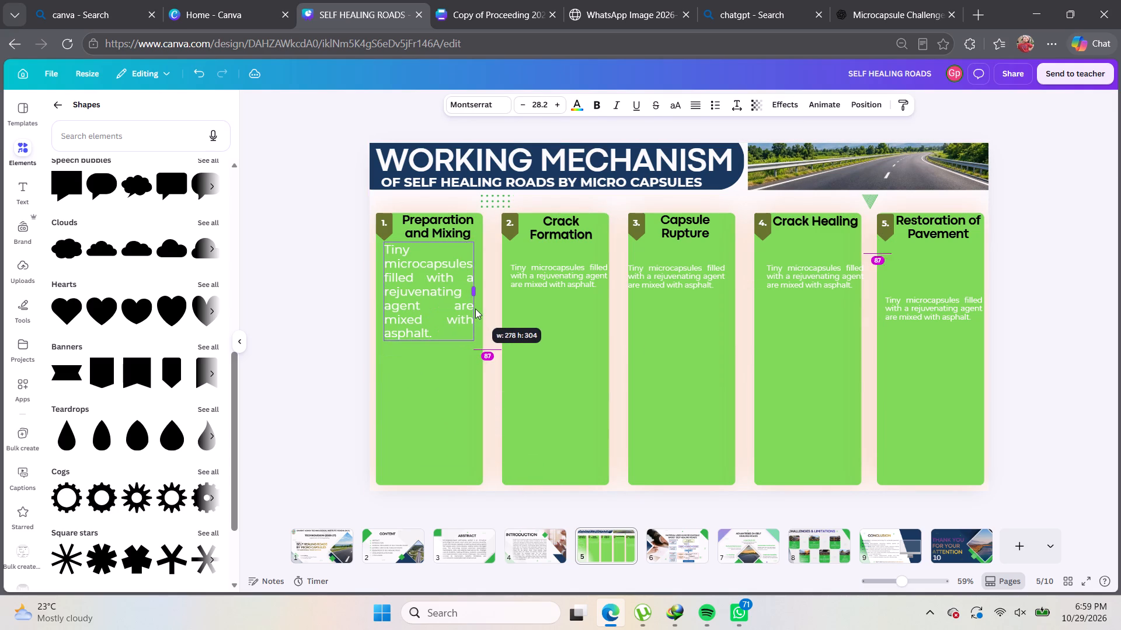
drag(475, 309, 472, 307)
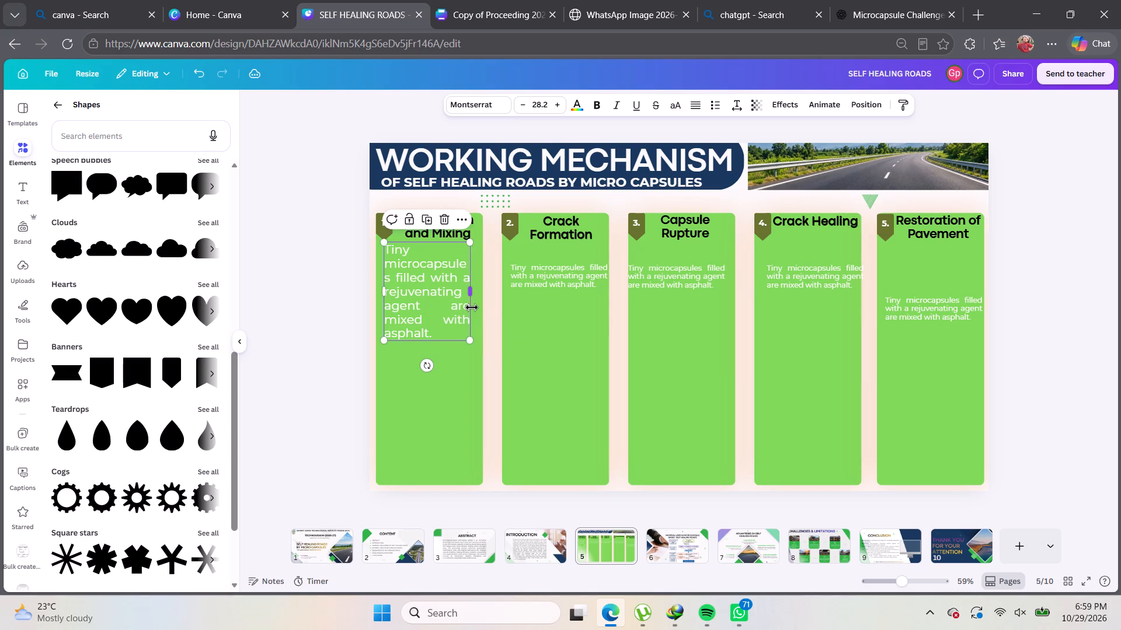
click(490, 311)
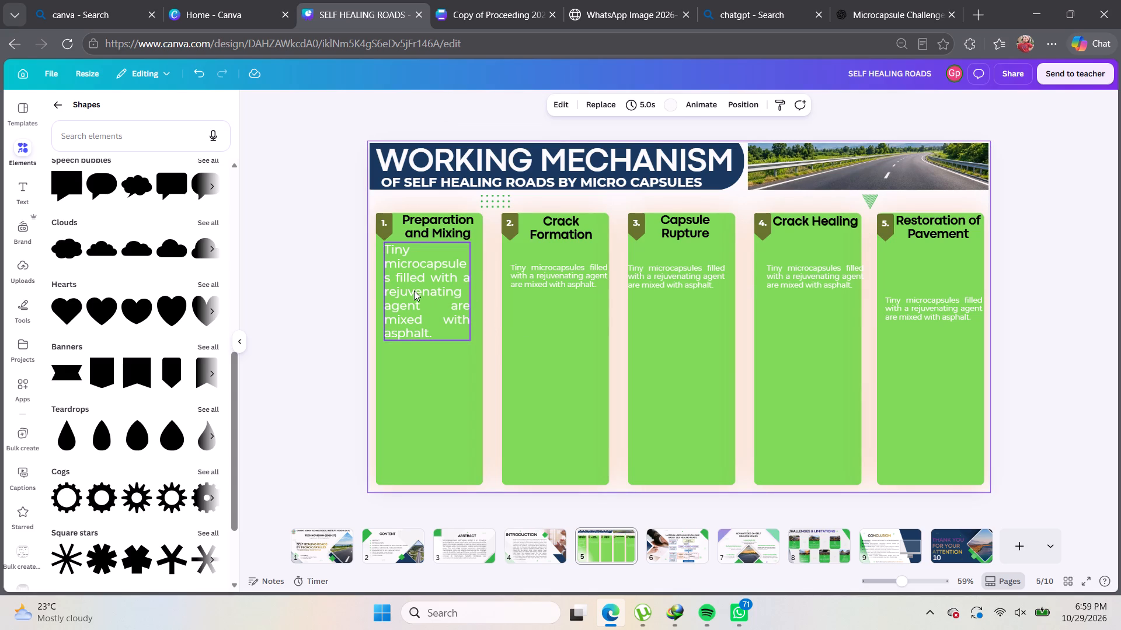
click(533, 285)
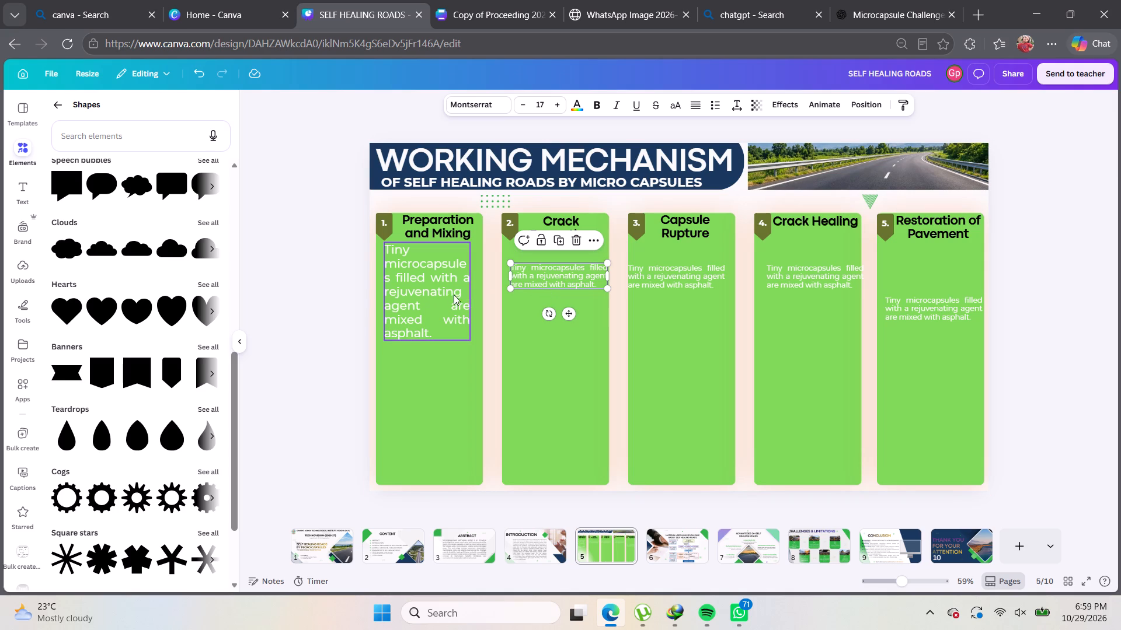
Enlarge the first column's description to font size 30.9, narrow its text box slightly and centre it on the card below the heading.
click(440, 320)
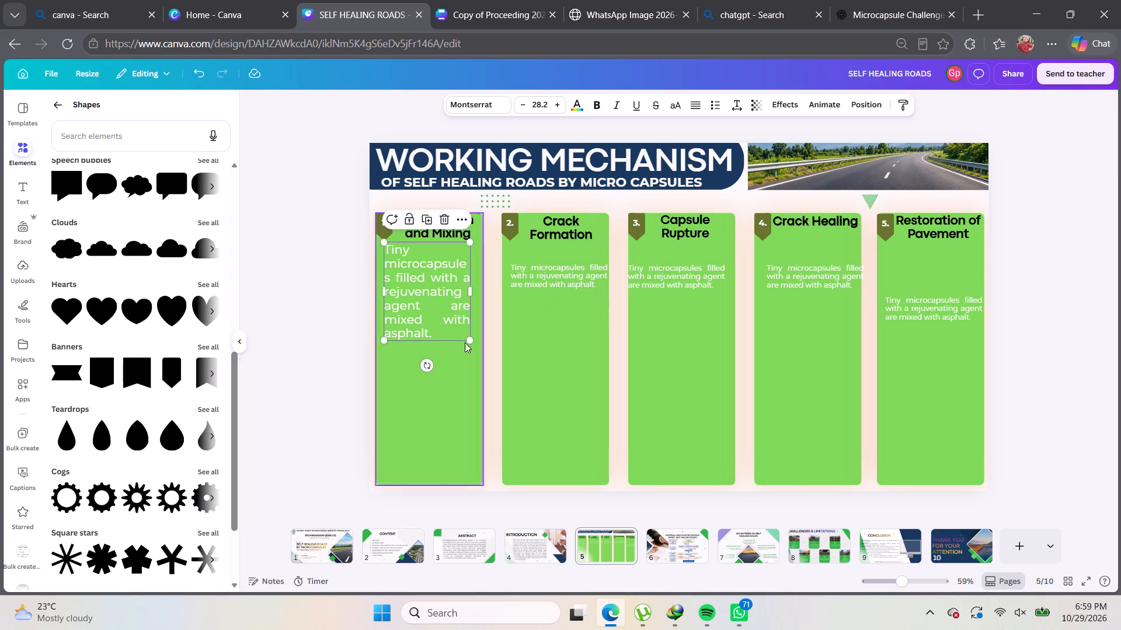
drag(470, 339, 467, 359)
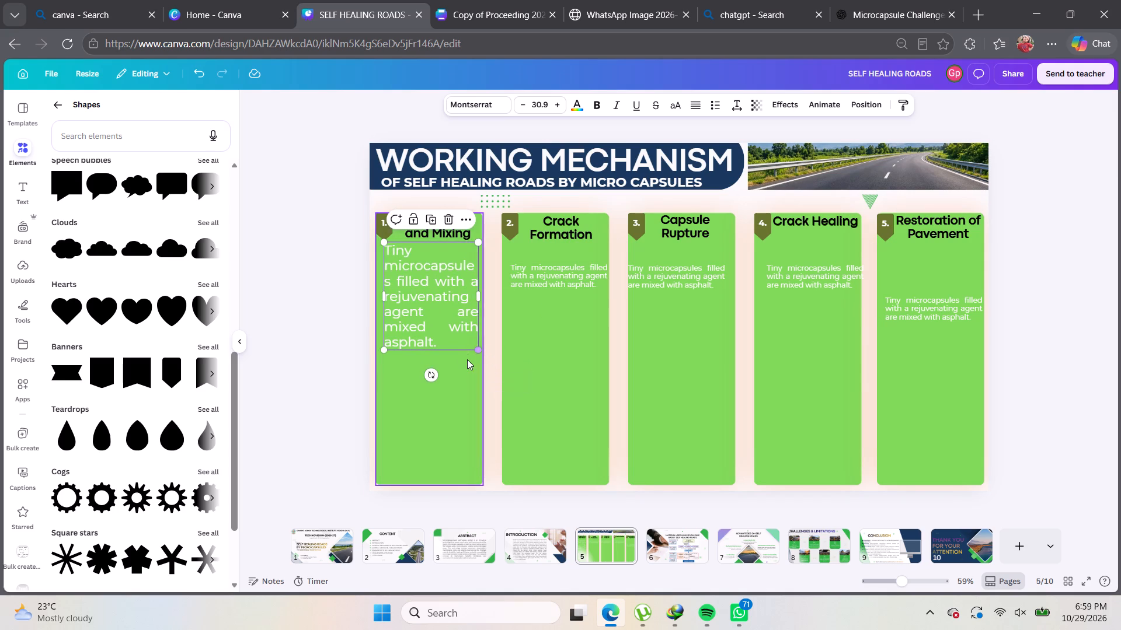
click(478, 293)
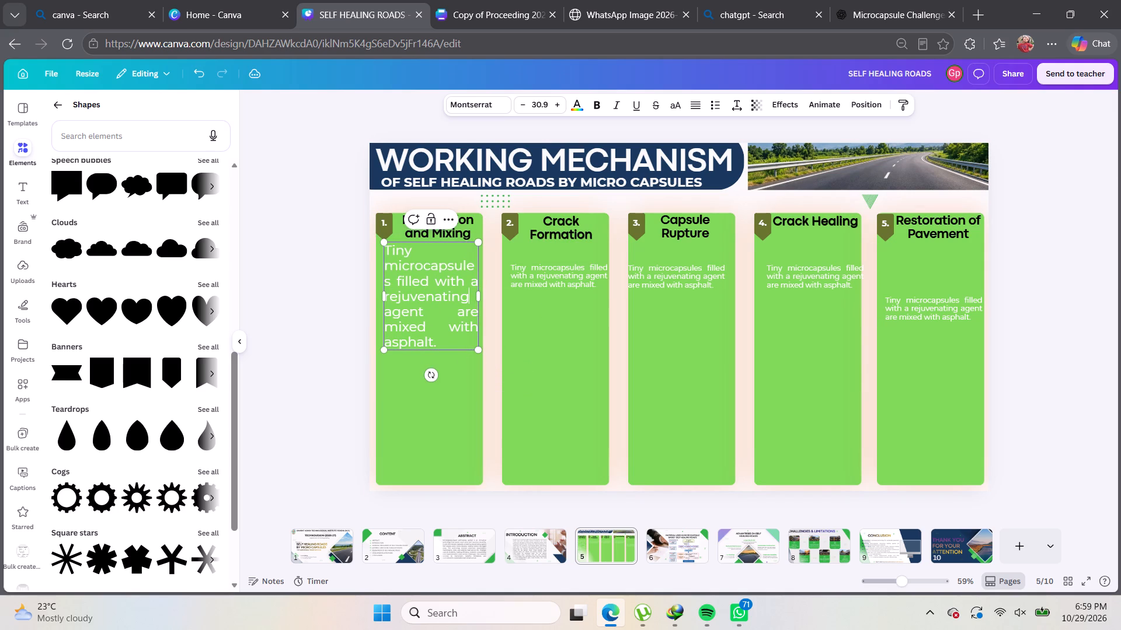
click(481, 301)
drag(481, 301, 475, 301)
click(490, 336)
drag(443, 337, 445, 337)
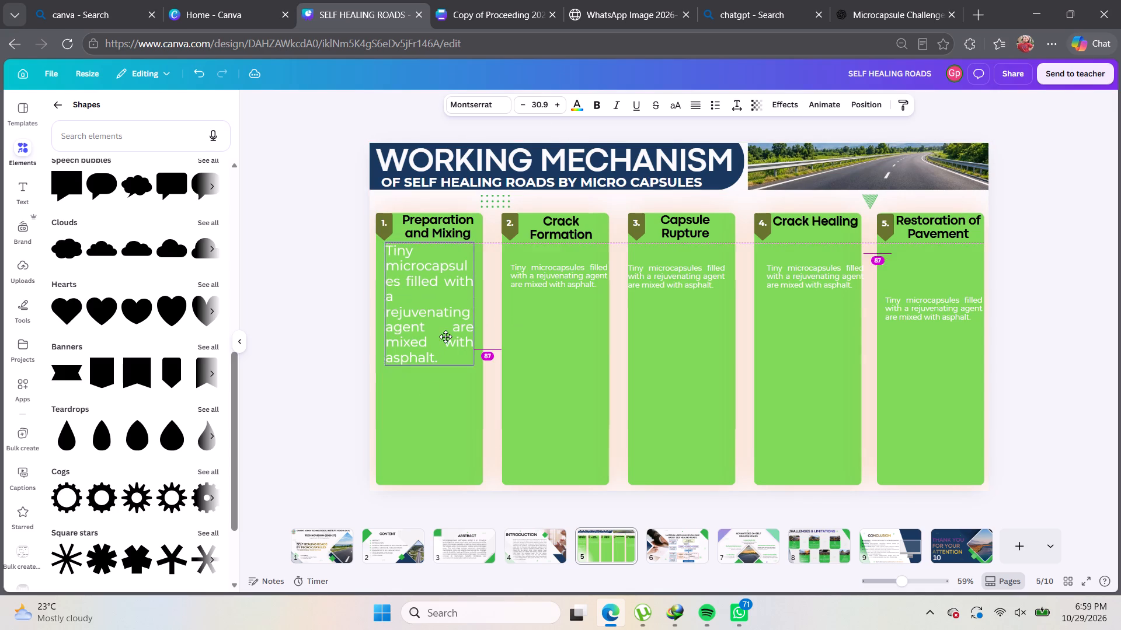
drag(445, 337, 448, 337)
click(448, 337)
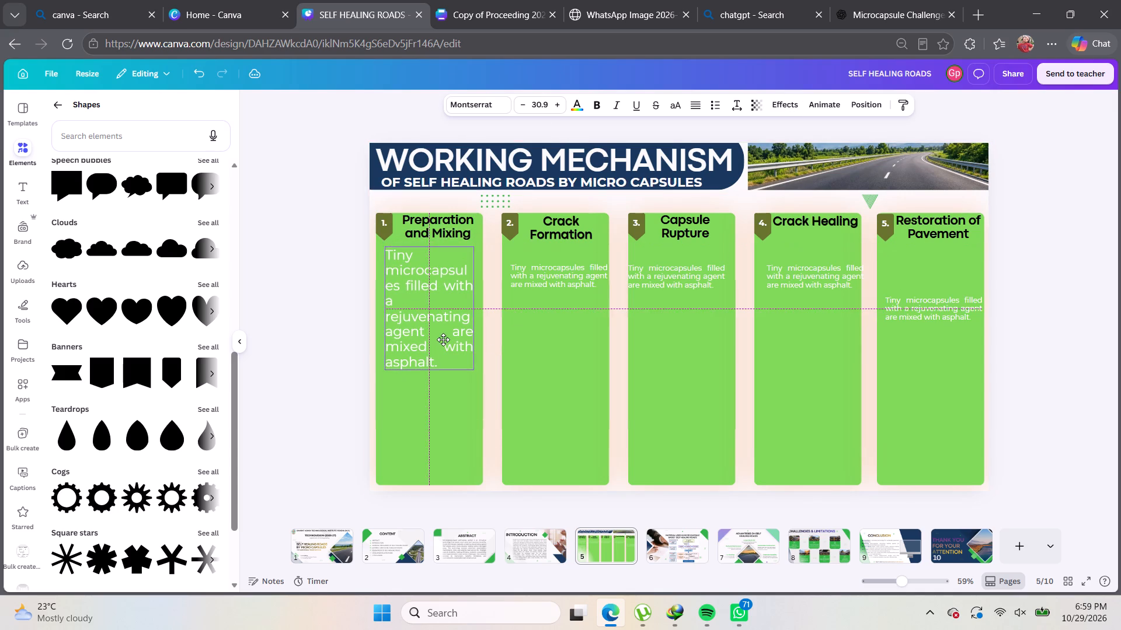
click(491, 339)
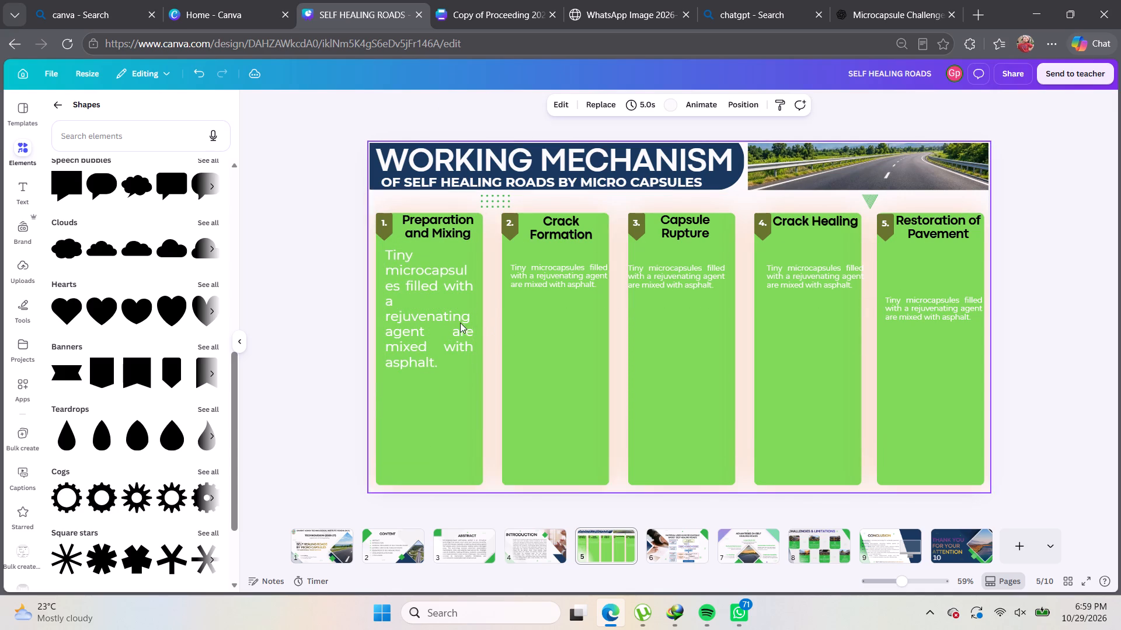
Delete the small descriptions in the second and third columns.
click(542, 282)
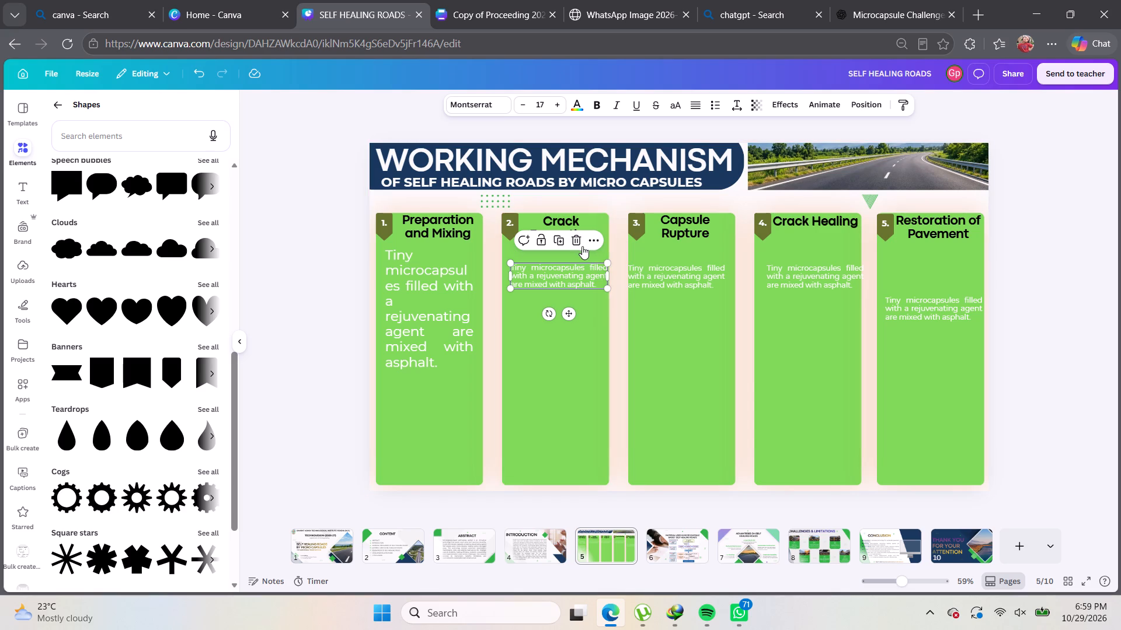
click(580, 244)
click(647, 272)
click(695, 240)
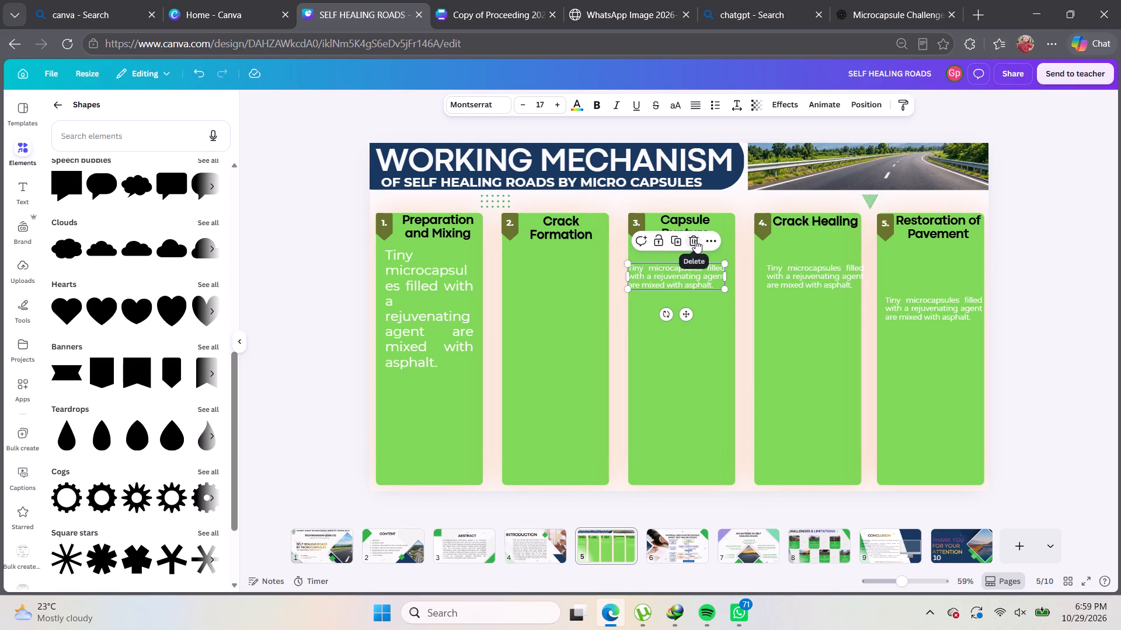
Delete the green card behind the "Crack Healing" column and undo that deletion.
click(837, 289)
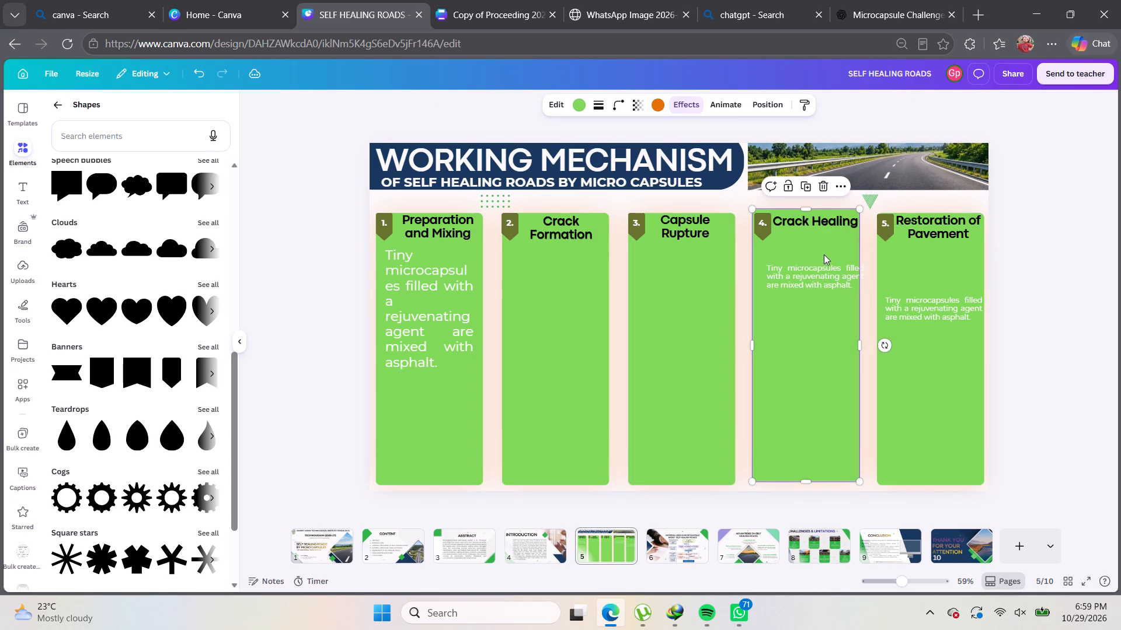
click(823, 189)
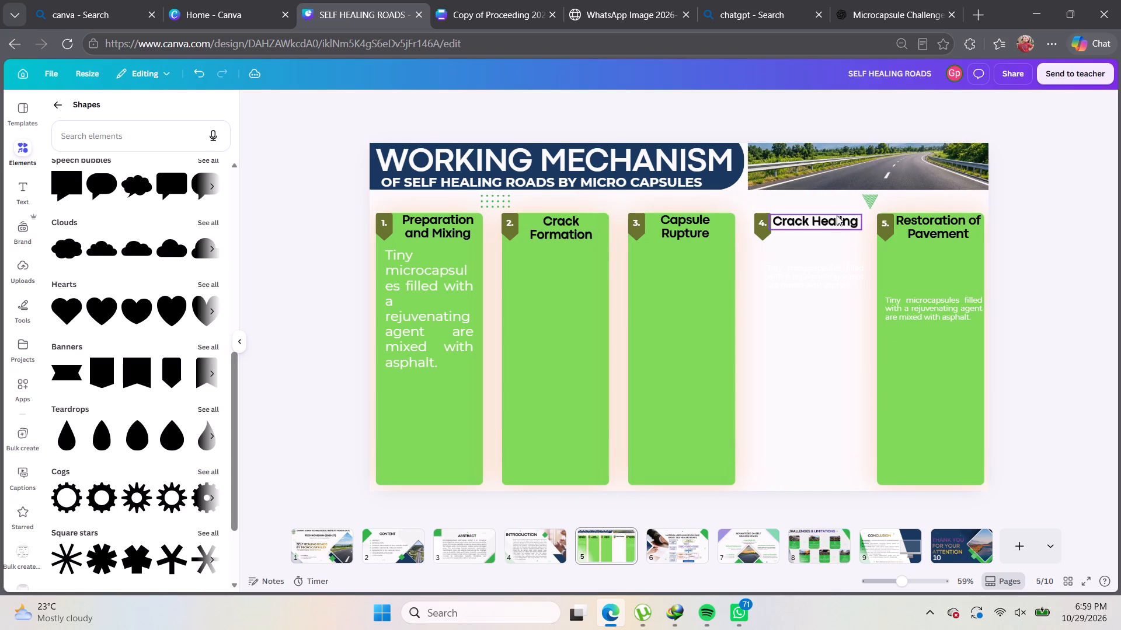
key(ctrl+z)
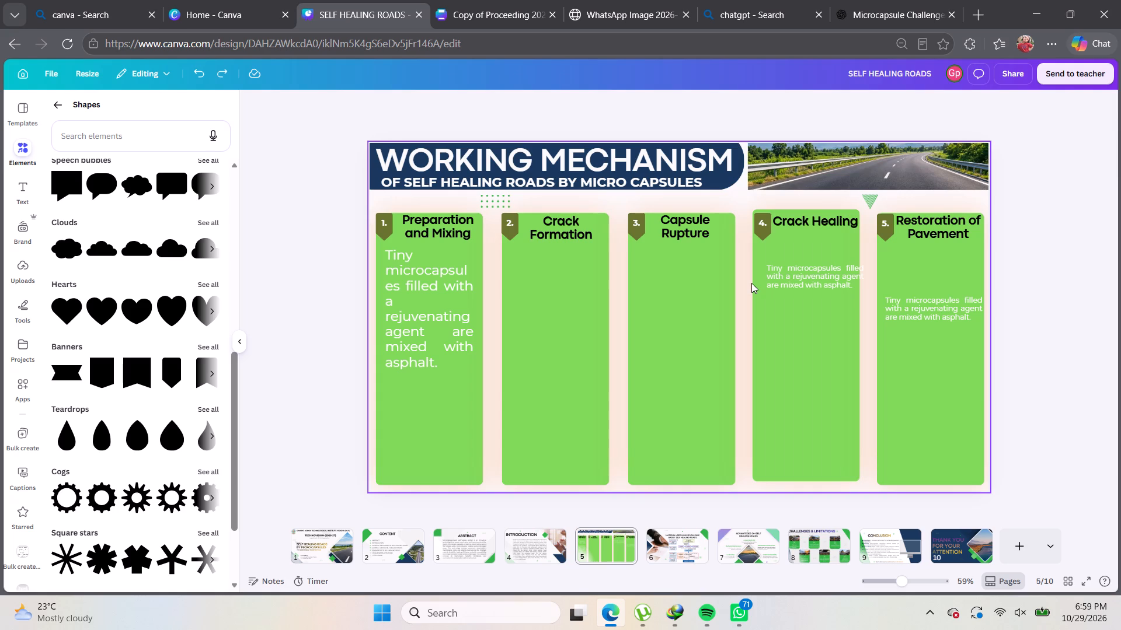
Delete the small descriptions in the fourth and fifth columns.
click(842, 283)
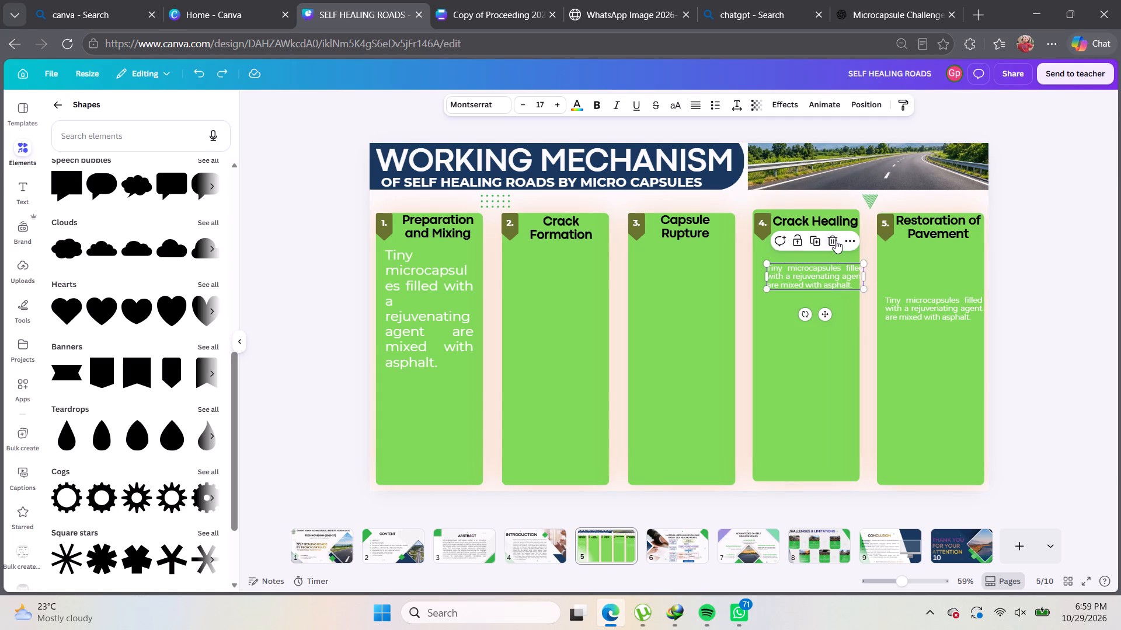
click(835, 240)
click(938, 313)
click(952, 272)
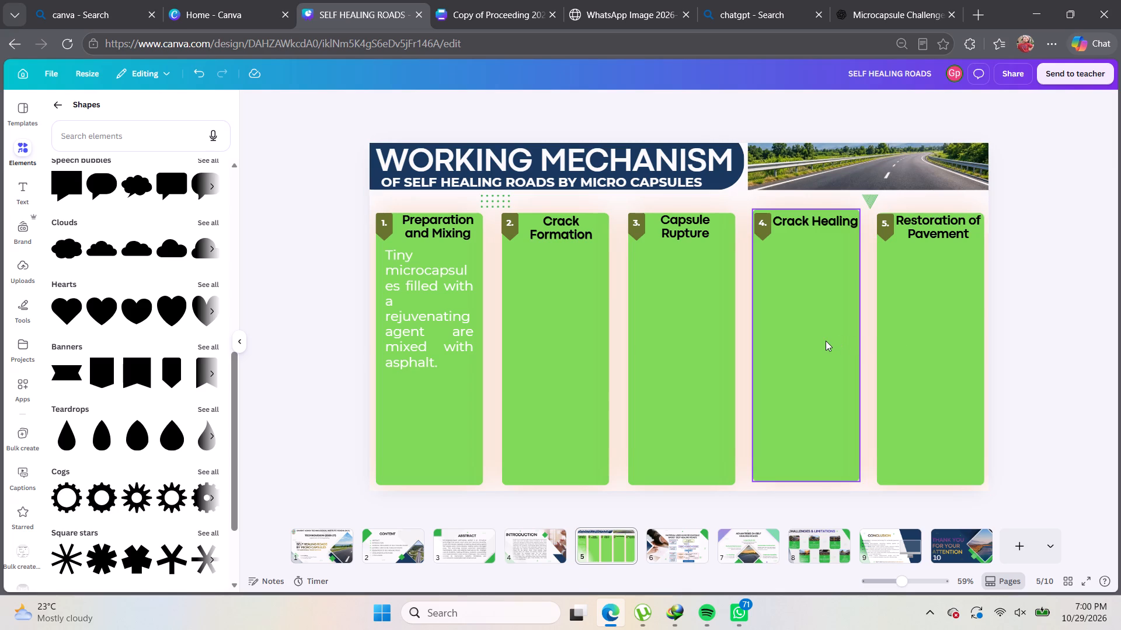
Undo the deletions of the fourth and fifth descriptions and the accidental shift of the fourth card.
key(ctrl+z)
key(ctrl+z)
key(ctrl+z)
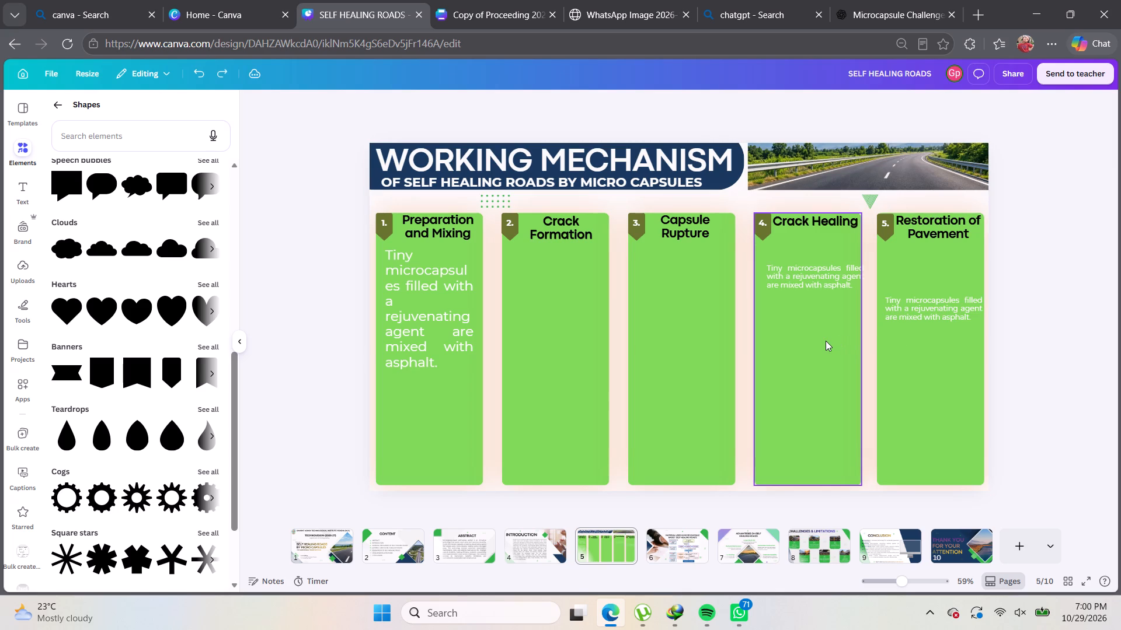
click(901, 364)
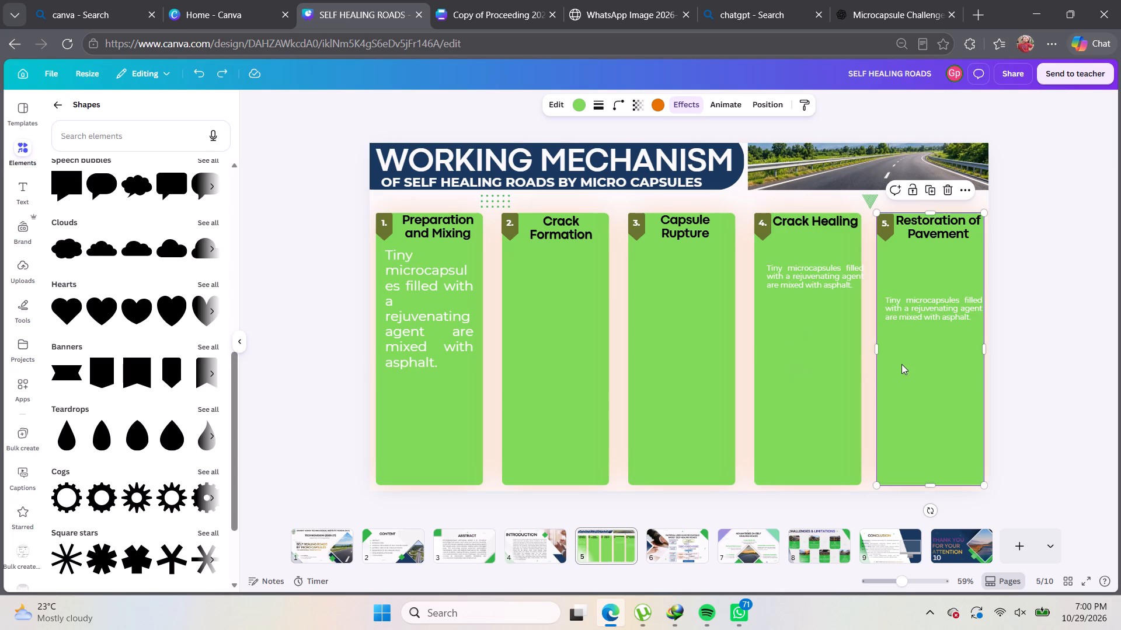
Delete the small descriptions in the "Crack Healing" and "Restoration of Pavement" columns.
click(823, 278)
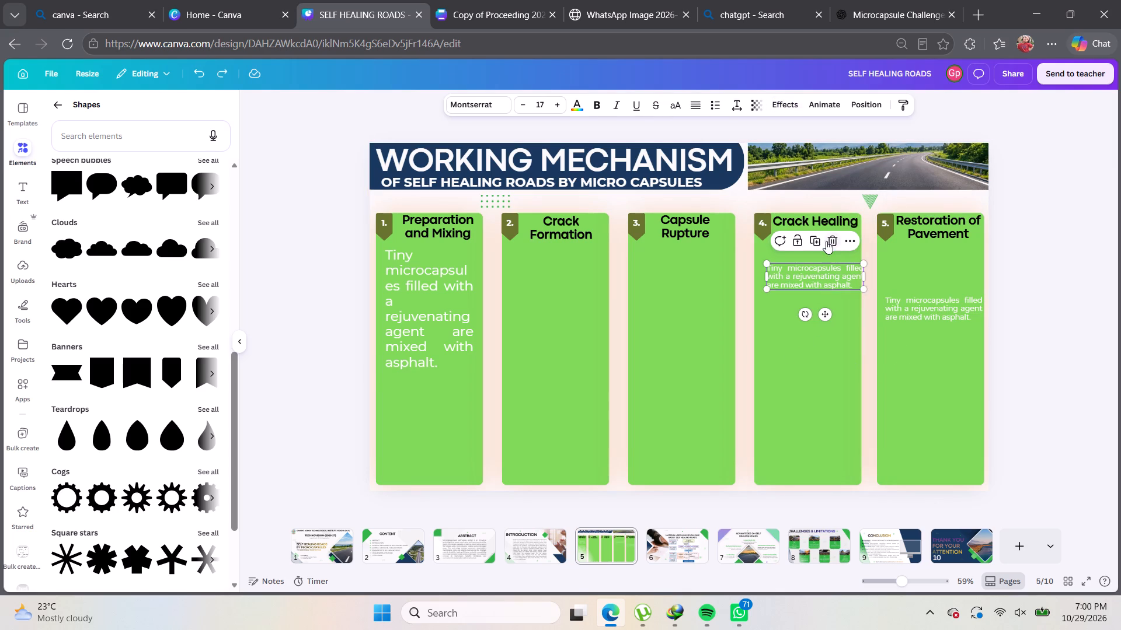
click(831, 240)
click(922, 309)
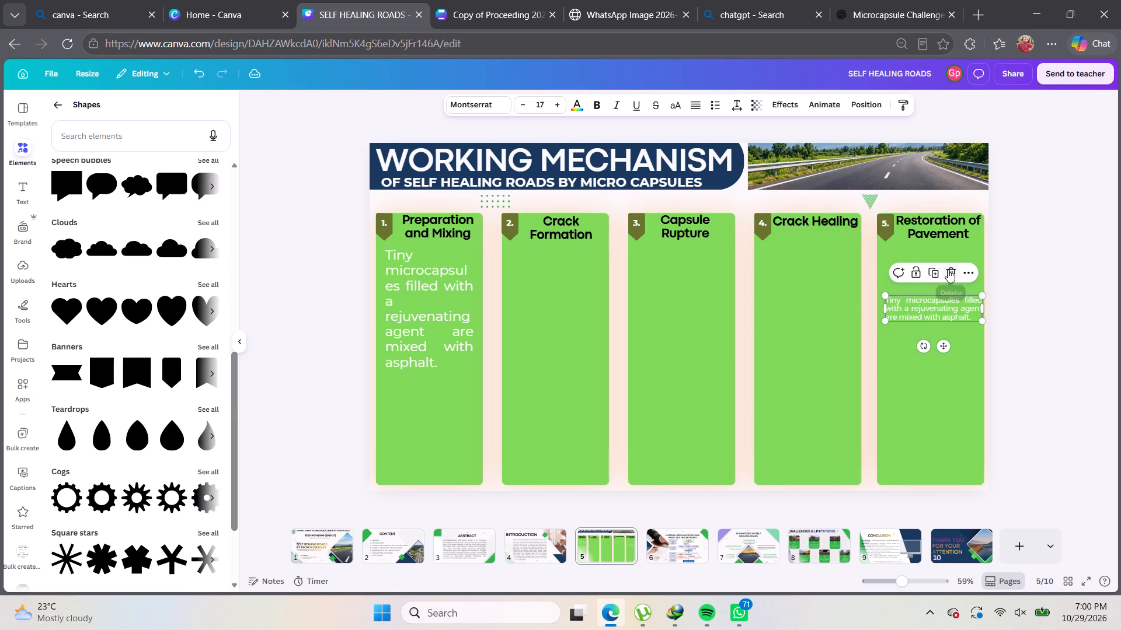
click(950, 272)
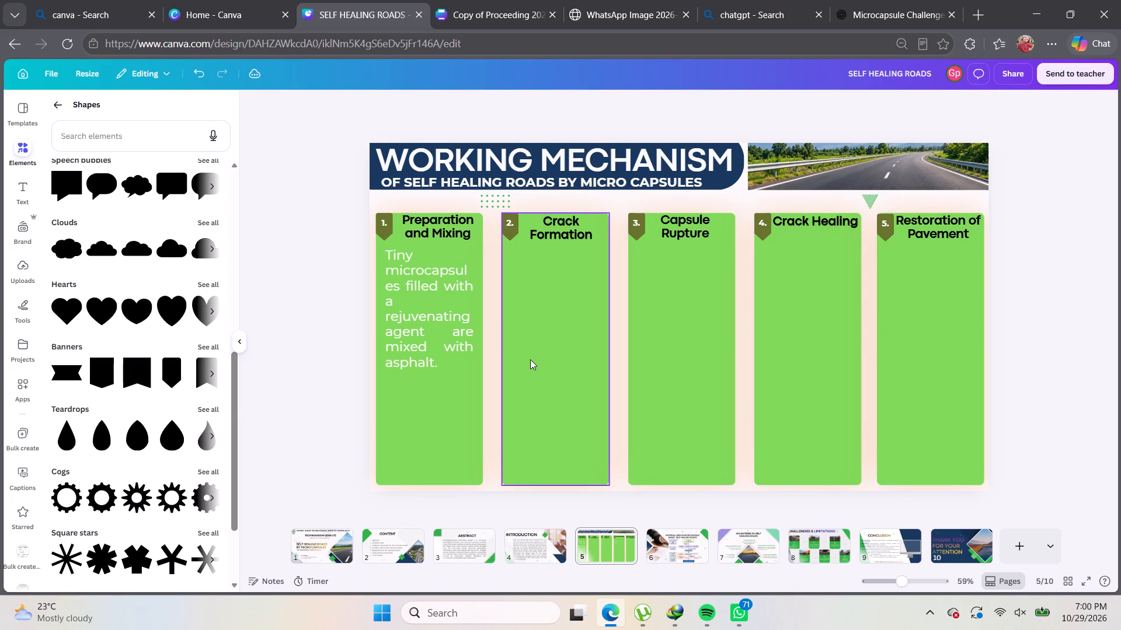
Copy the first column's enlarged description and paste four copies of it on the slide.
click(454, 329)
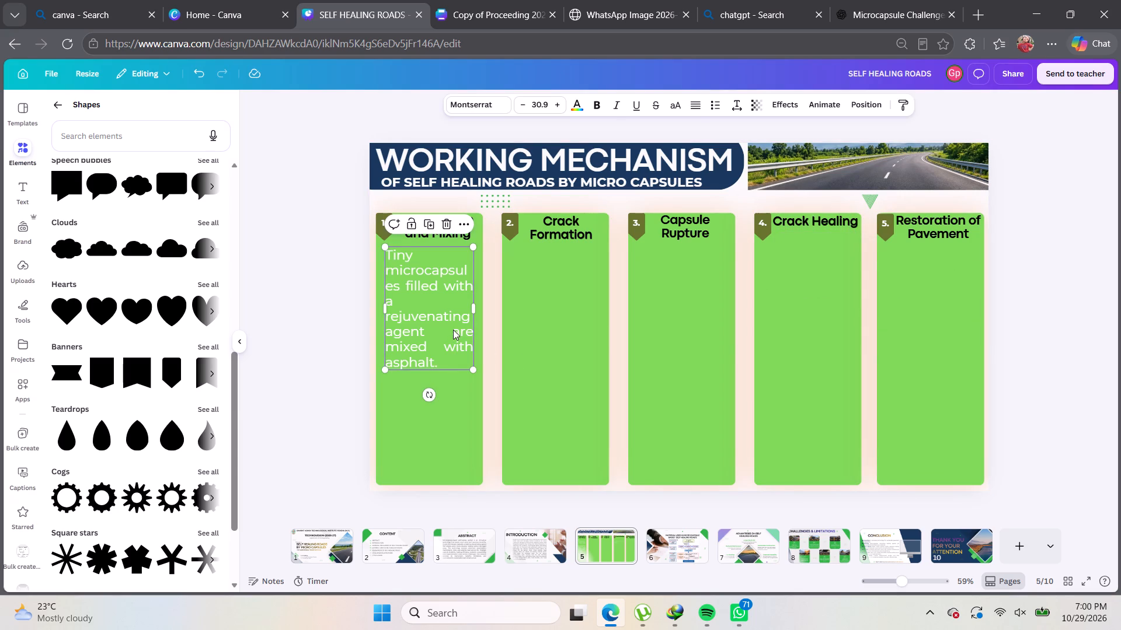
key(ctrl+c)
ctrl+click(453, 330)
key(ctrl+v)
key(ctrl+v)
key(ctrl+v)
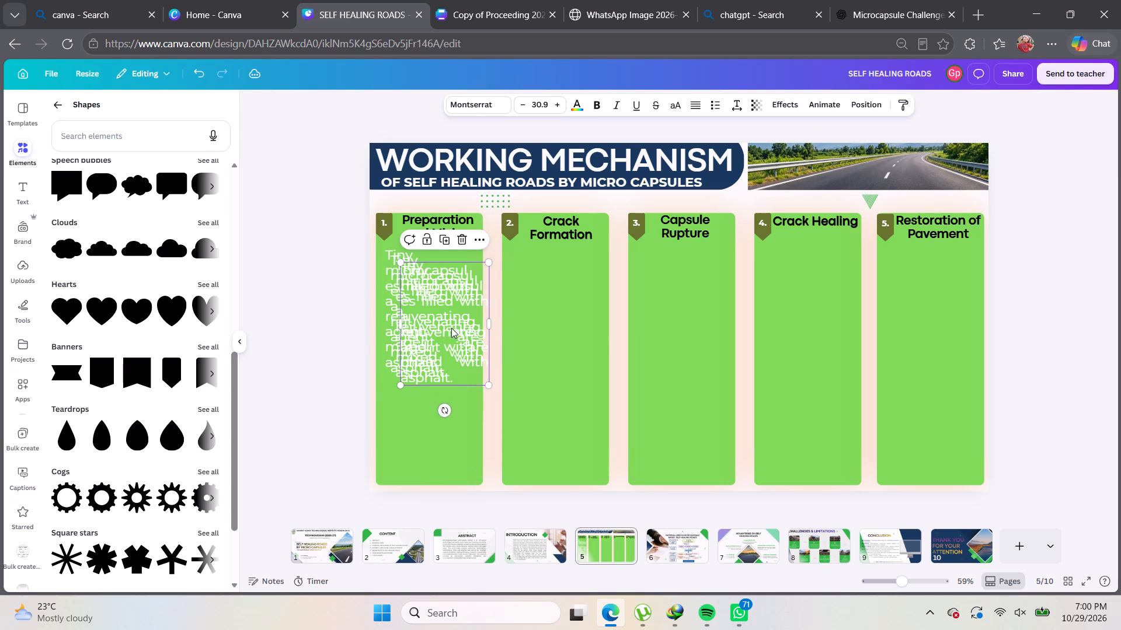
key(ctrl+v)
Distribute the four pasted description copies into the second, third, fourth and fifth cards, one below each heading.
drag(443, 335, 554, 324)
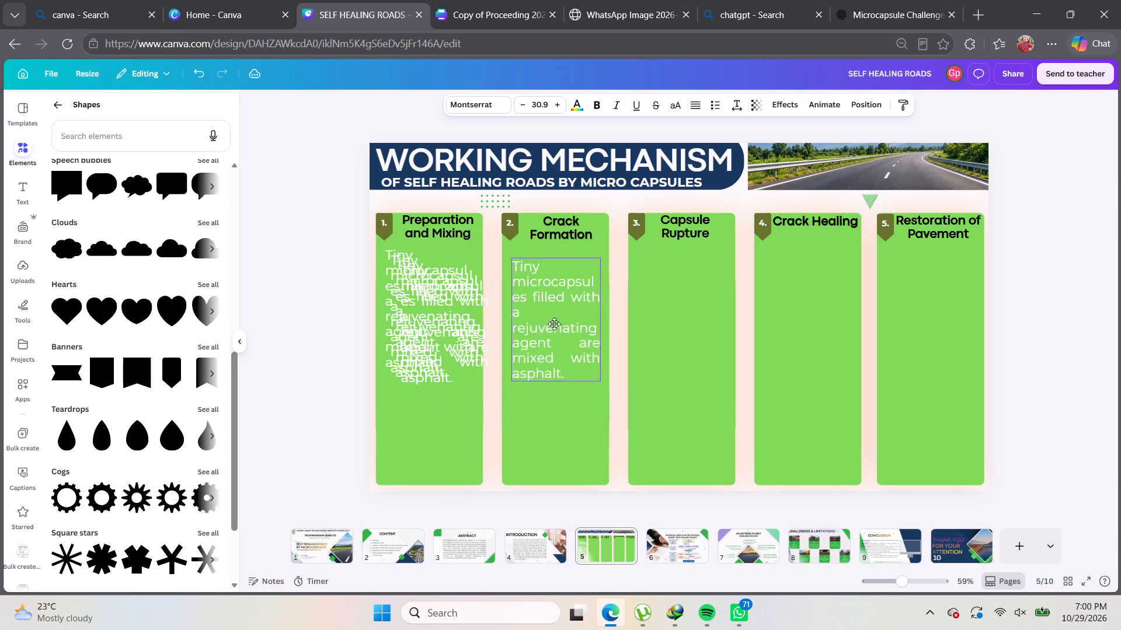
drag(554, 324, 544, 325)
drag(443, 343, 674, 341)
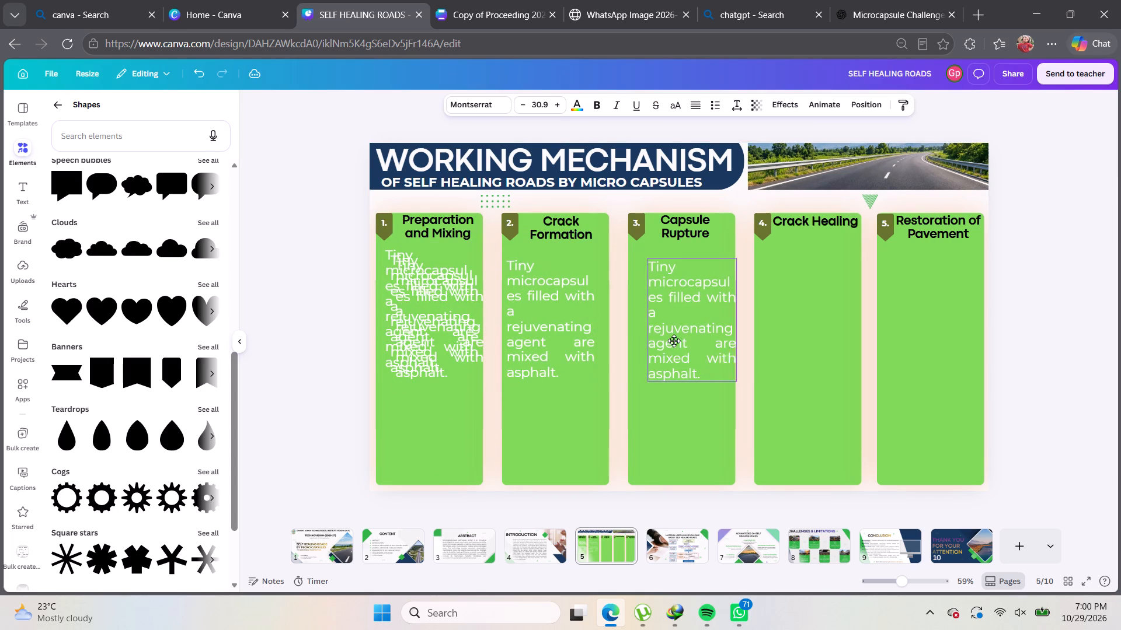
drag(674, 341, 679, 342)
drag(442, 336, 741, 336)
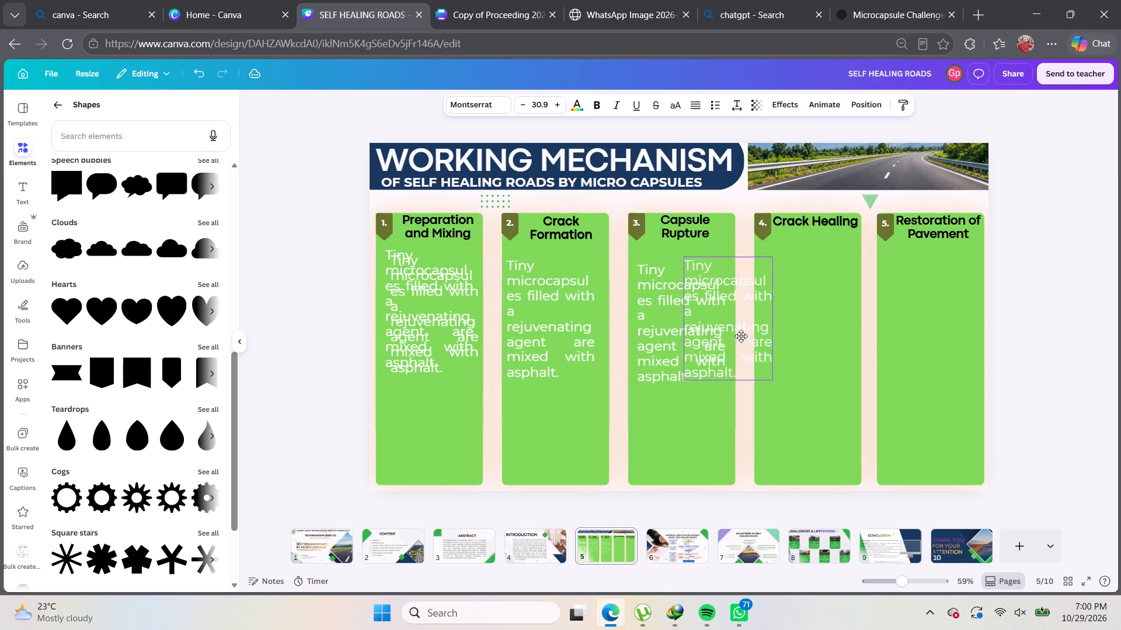
drag(741, 336, 813, 342)
drag(440, 328, 854, 325)
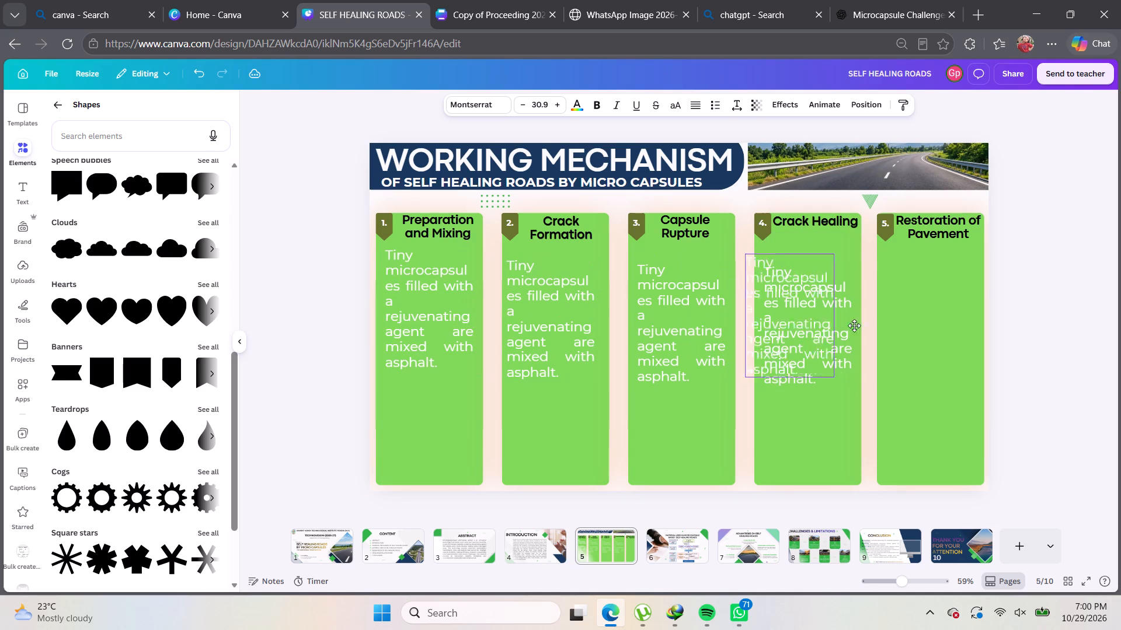
drag(854, 325, 937, 339)
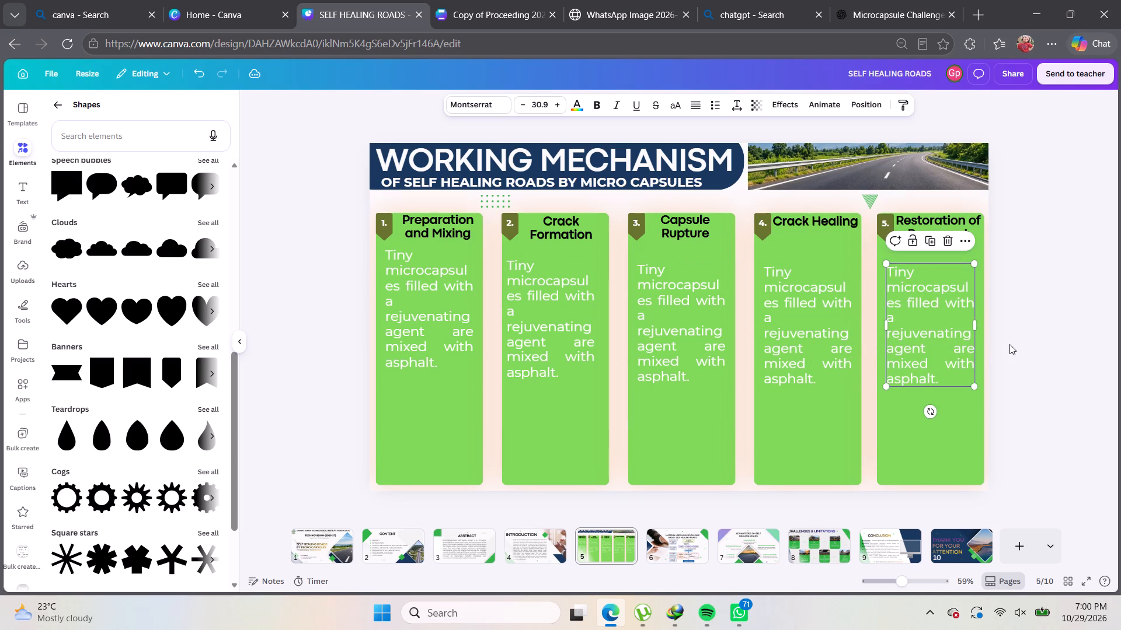
click(1009, 344)
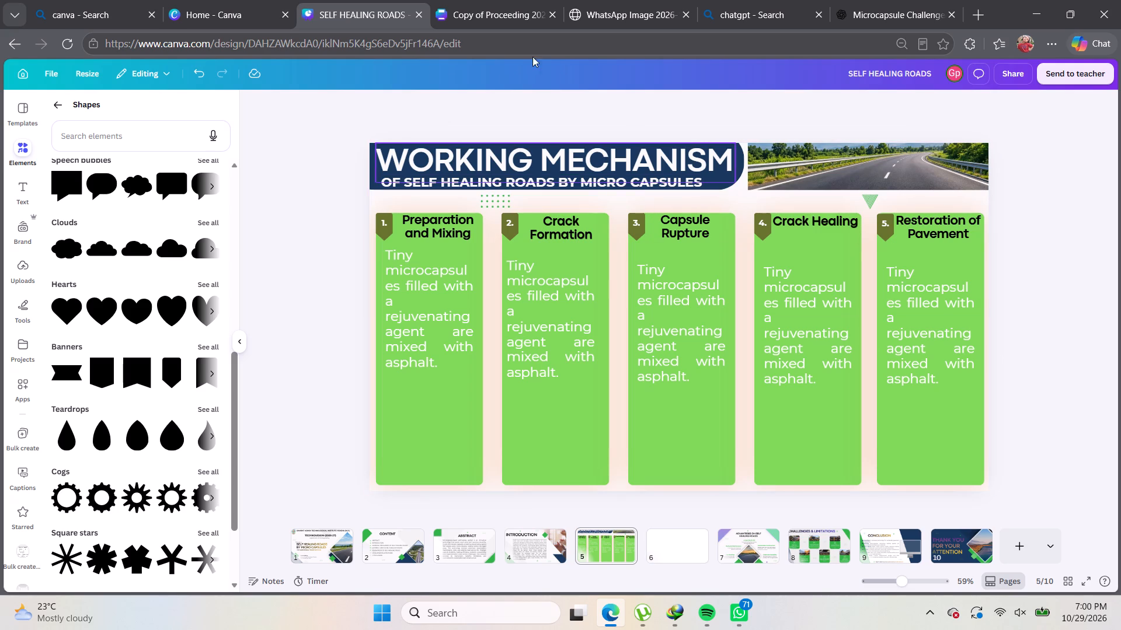
Find the pentagon-shaped block arrow pointing right among the Arrows shapes and insert it on the slide.
scroll(131, 310, down, 3)
scroll(131, 310, up, 5)
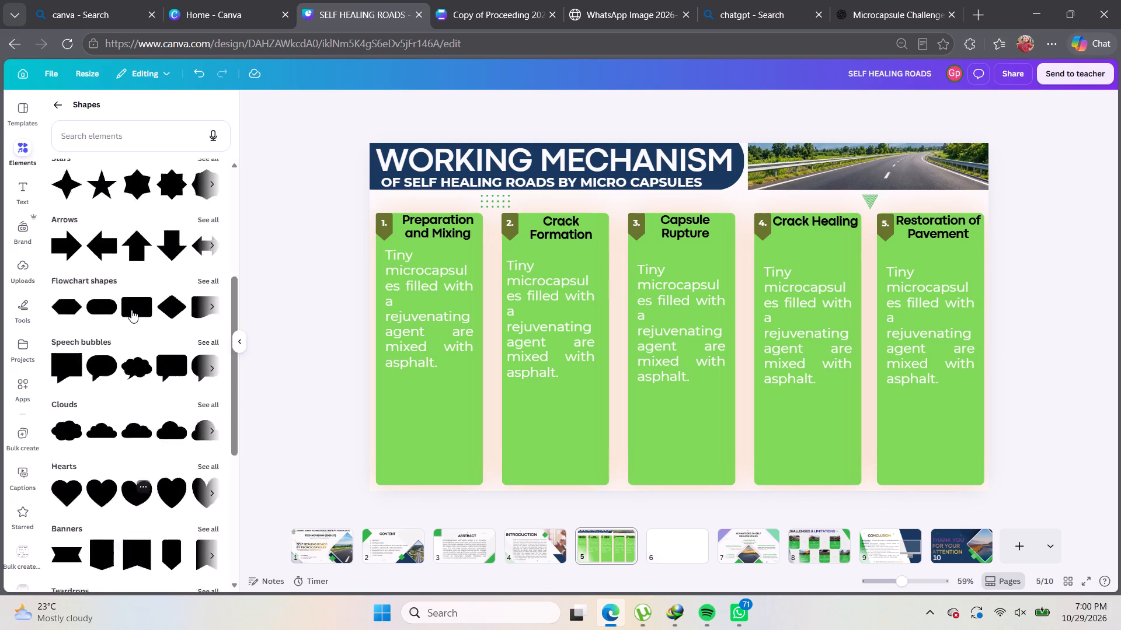
scroll(131, 310, up, 12)
scroll(131, 310, down, 5)
scroll(131, 310, up, 8)
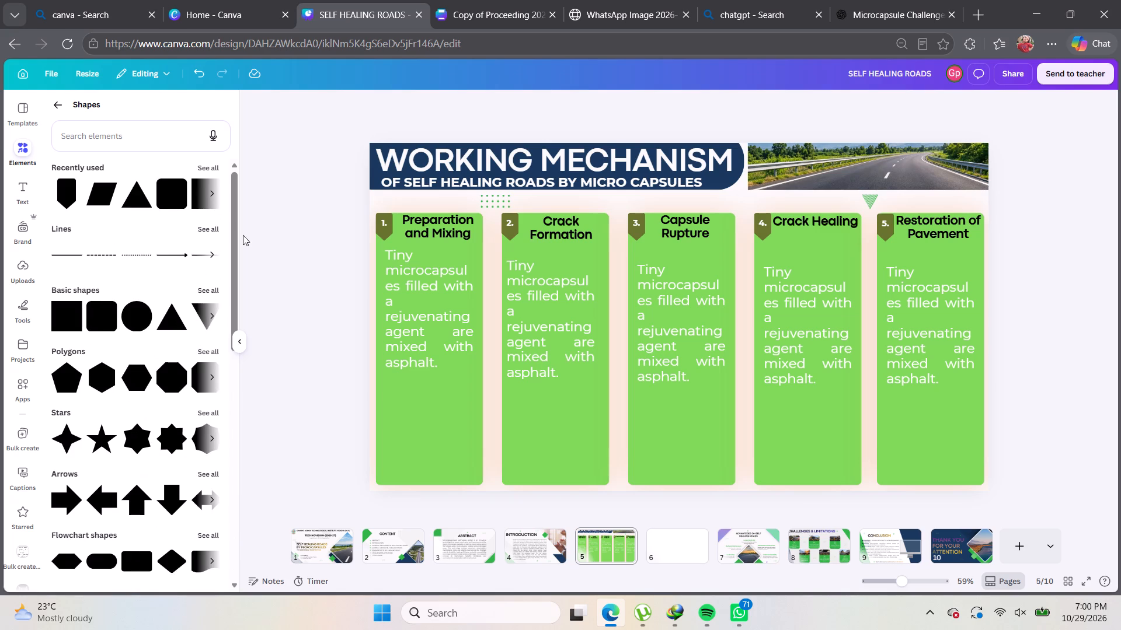
click(210, 198)
click(210, 198)
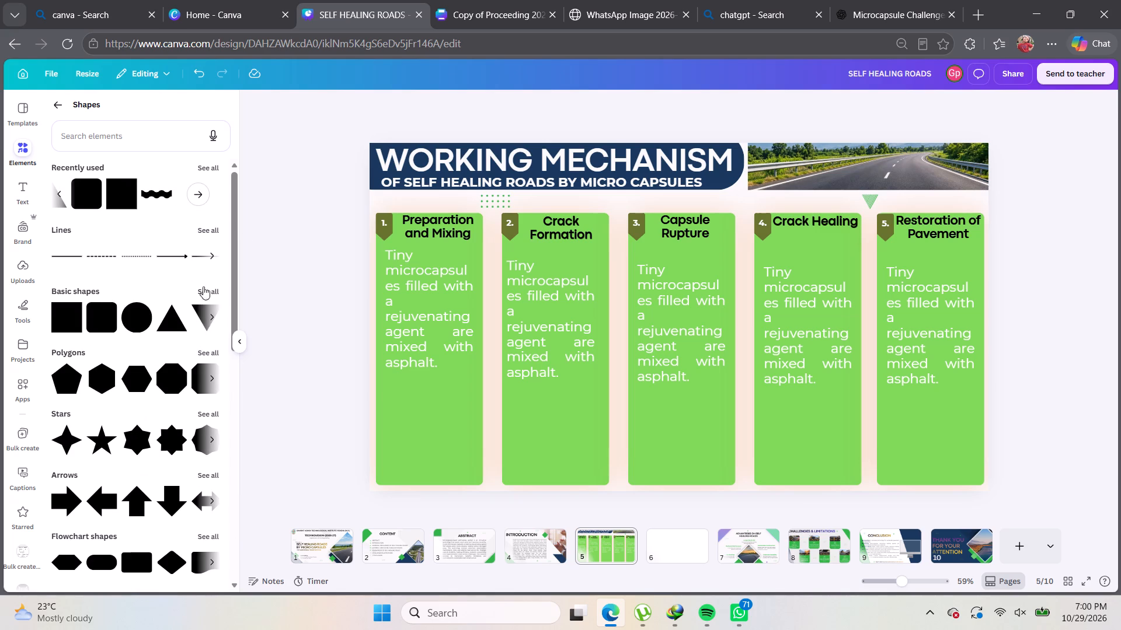
double_click(215, 318)
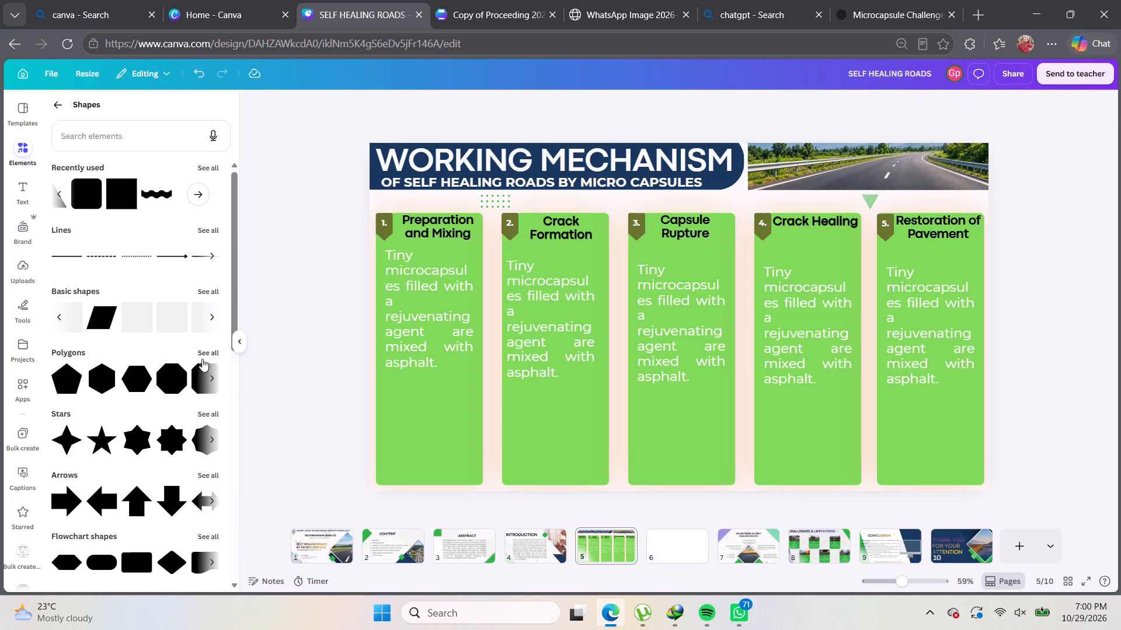
double_click(213, 379)
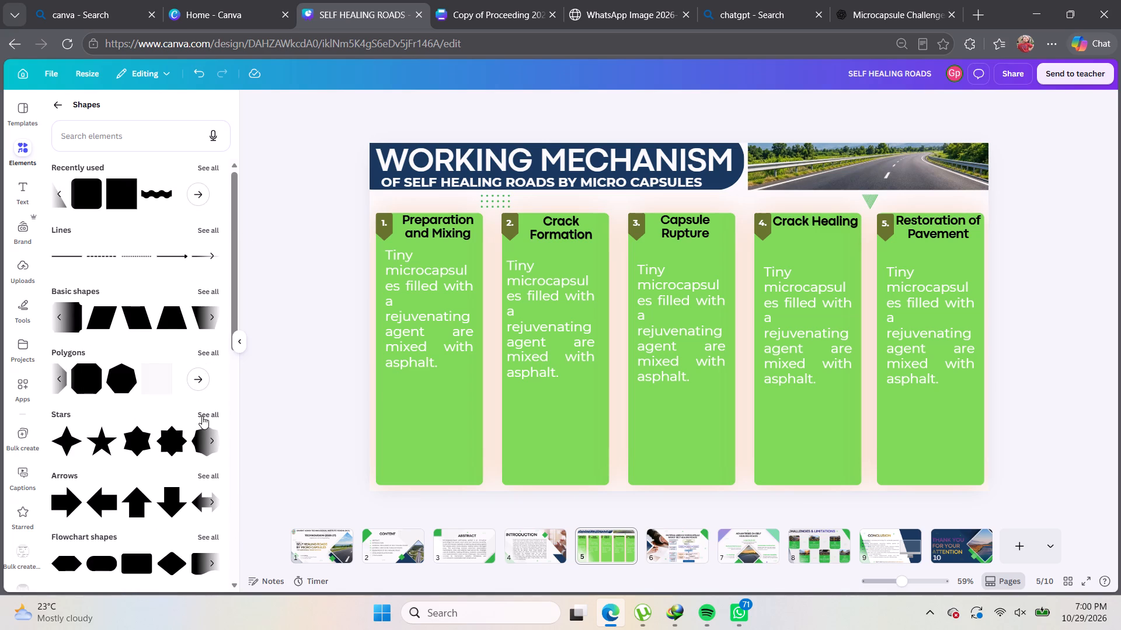
scroll(199, 436, down, 1)
click(213, 432)
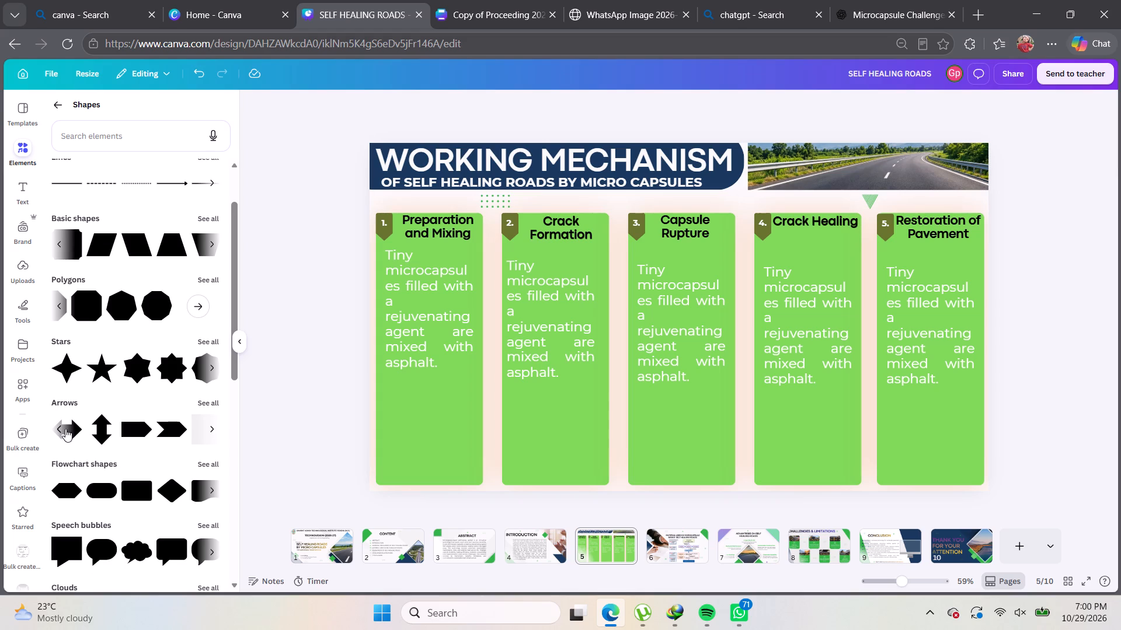
click(214, 428)
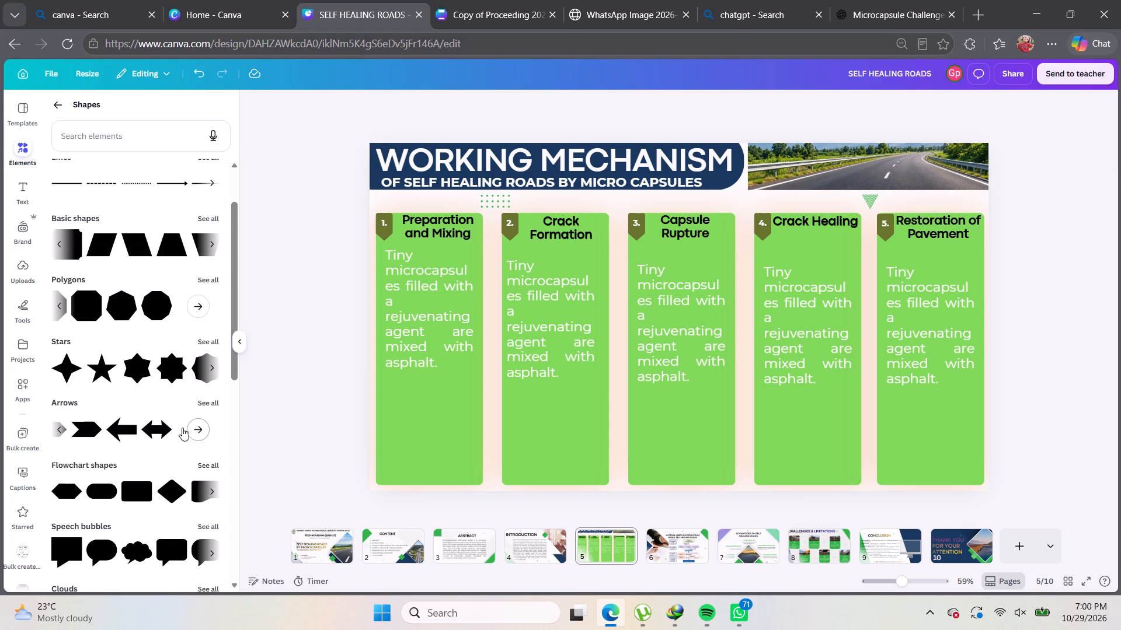
click(61, 432)
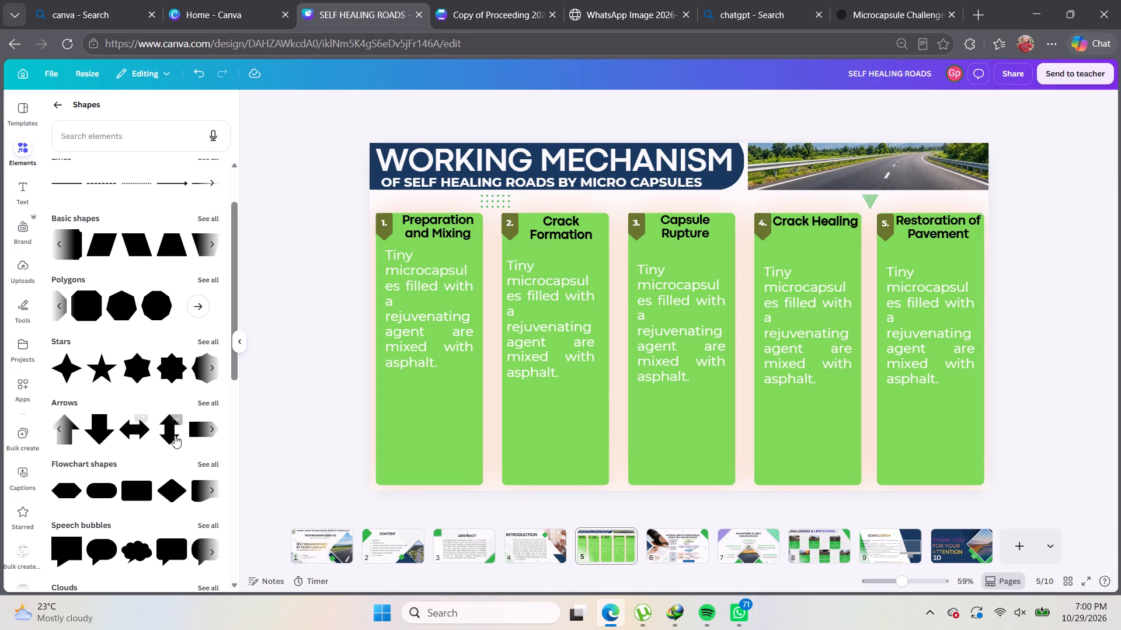
click(193, 429)
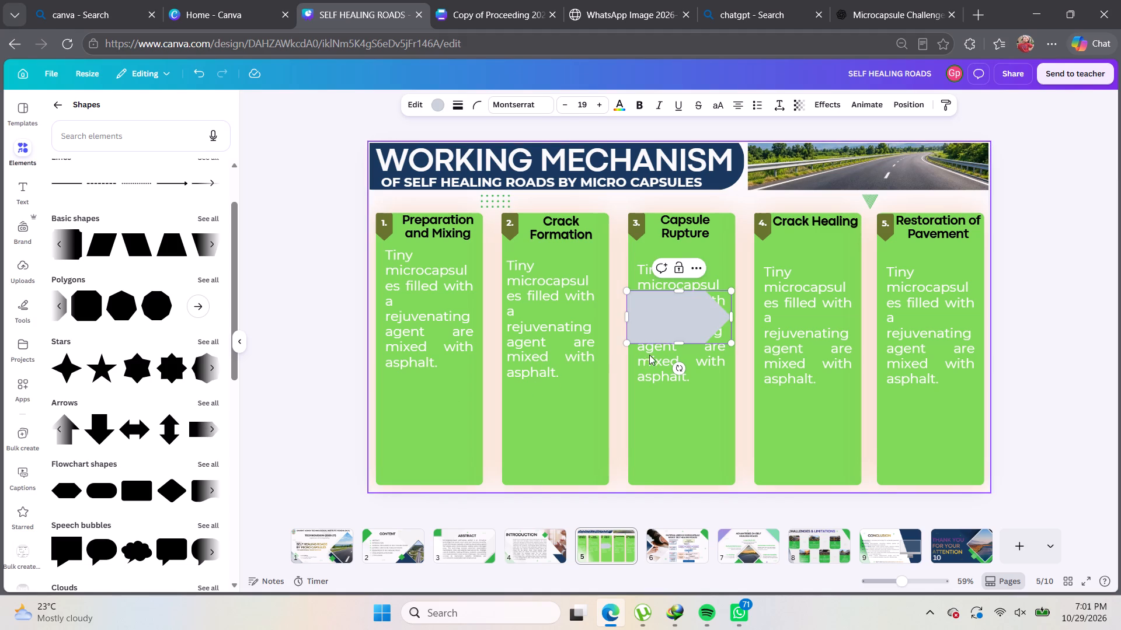
Shrink the arrow to a small, roughly square marker and place it over the gap between the first and second cards.
click(683, 321)
drag(694, 327, 520, 334)
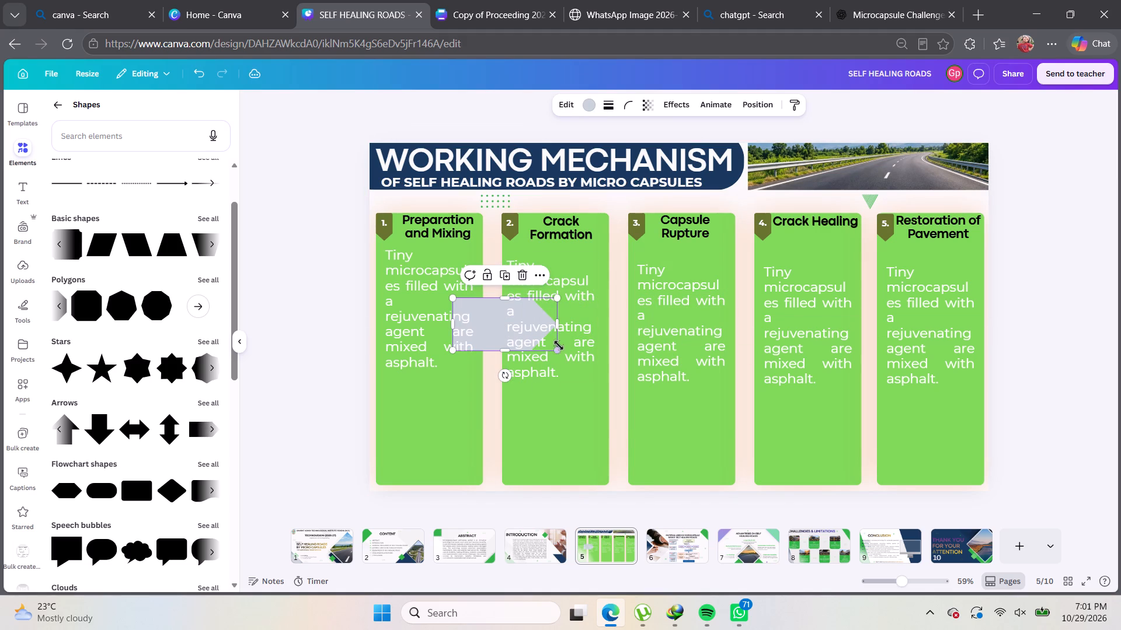
drag(560, 350, 469, 357)
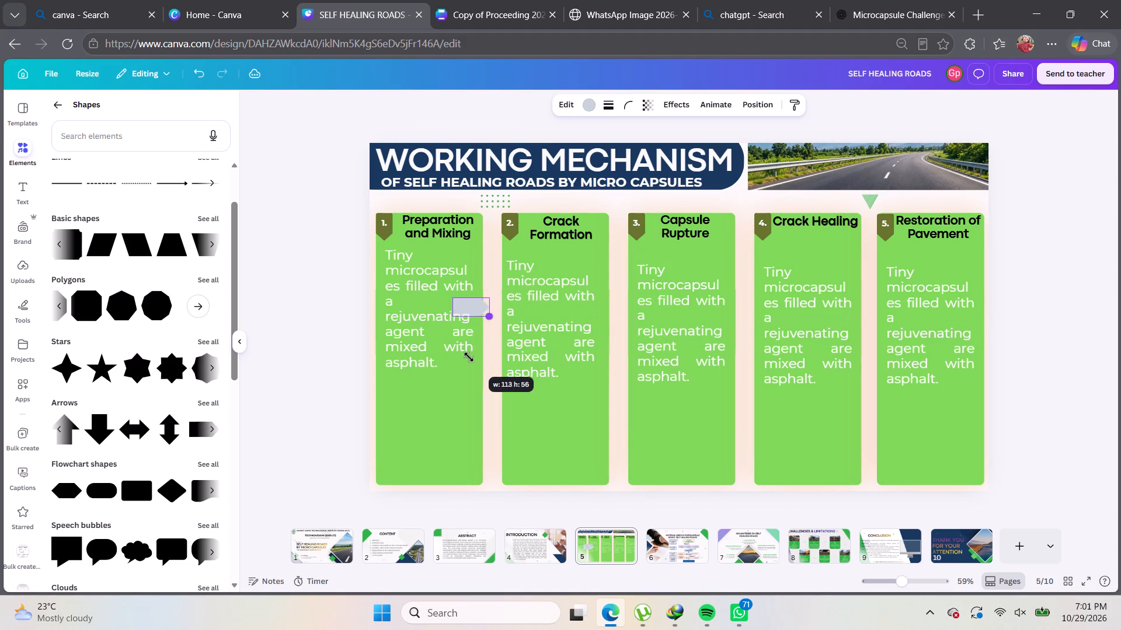
drag(469, 357, 467, 358)
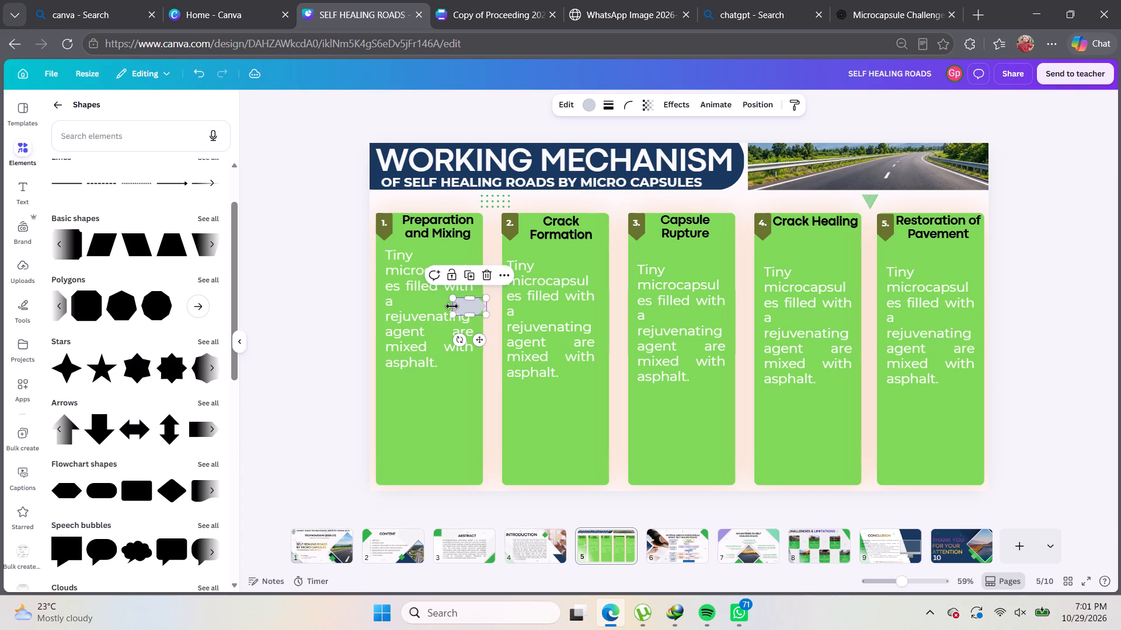
drag(472, 311, 479, 337)
drag(473, 339, 472, 331)
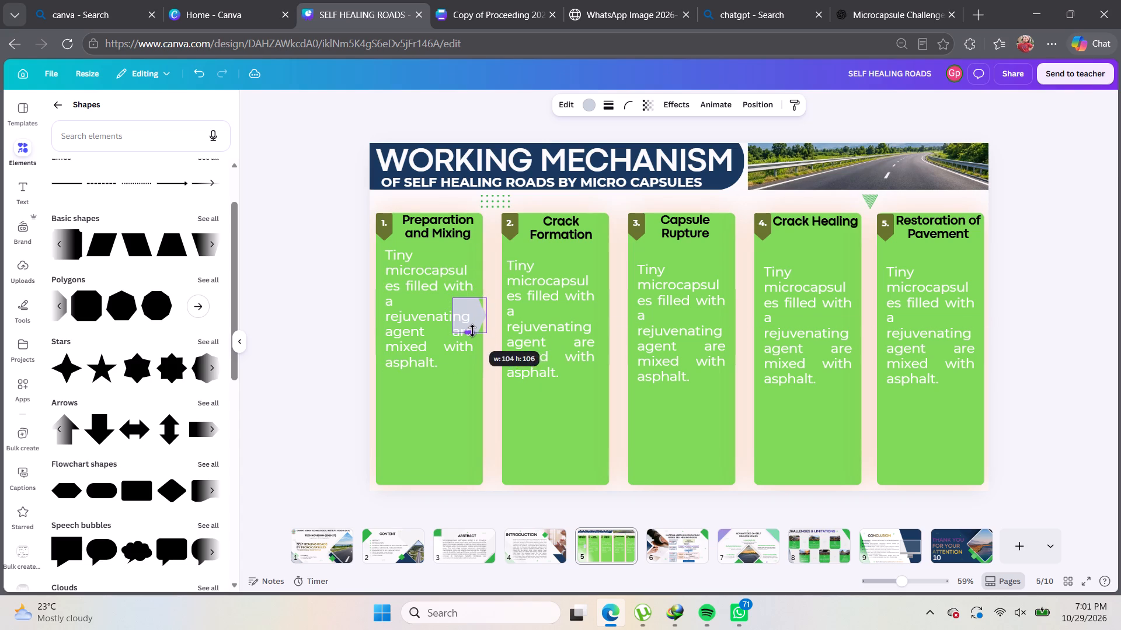
drag(472, 331, 472, 328)
drag(489, 331, 478, 327)
drag(460, 309, 485, 318)
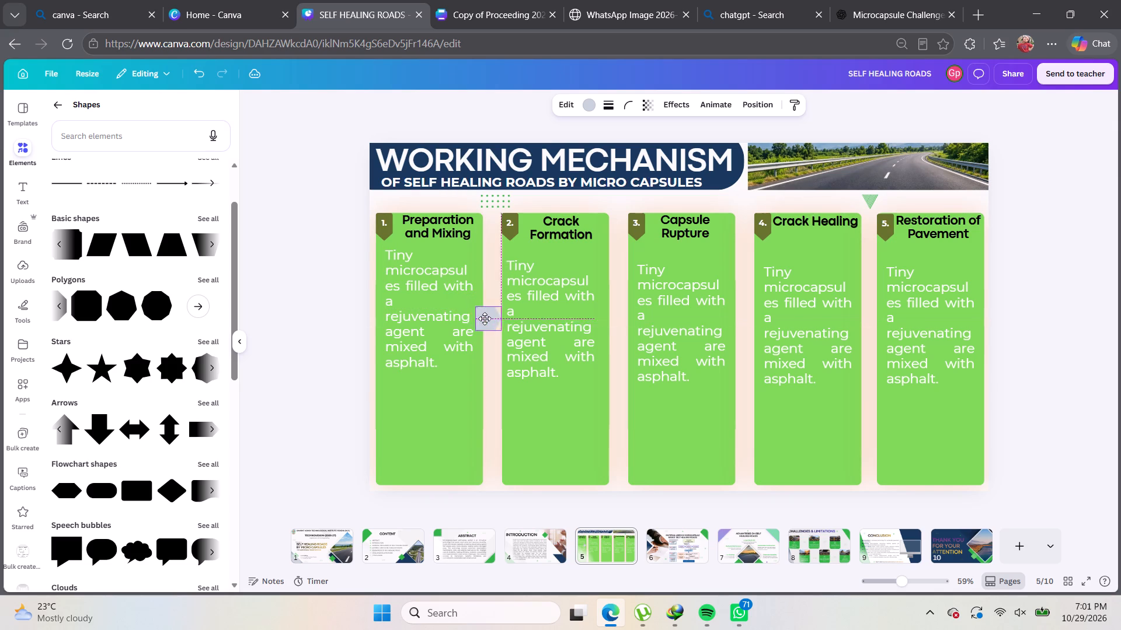
drag(485, 318, 490, 317)
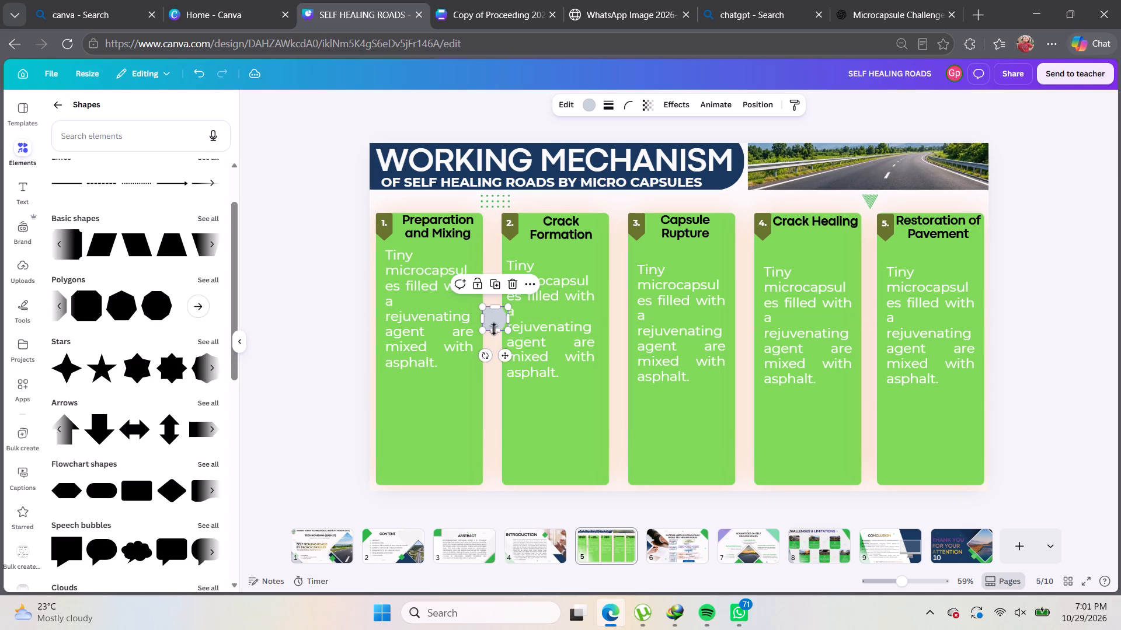
Reduce the arrow further so it fits within the narrow gap between the first and second cards.
click(495, 373)
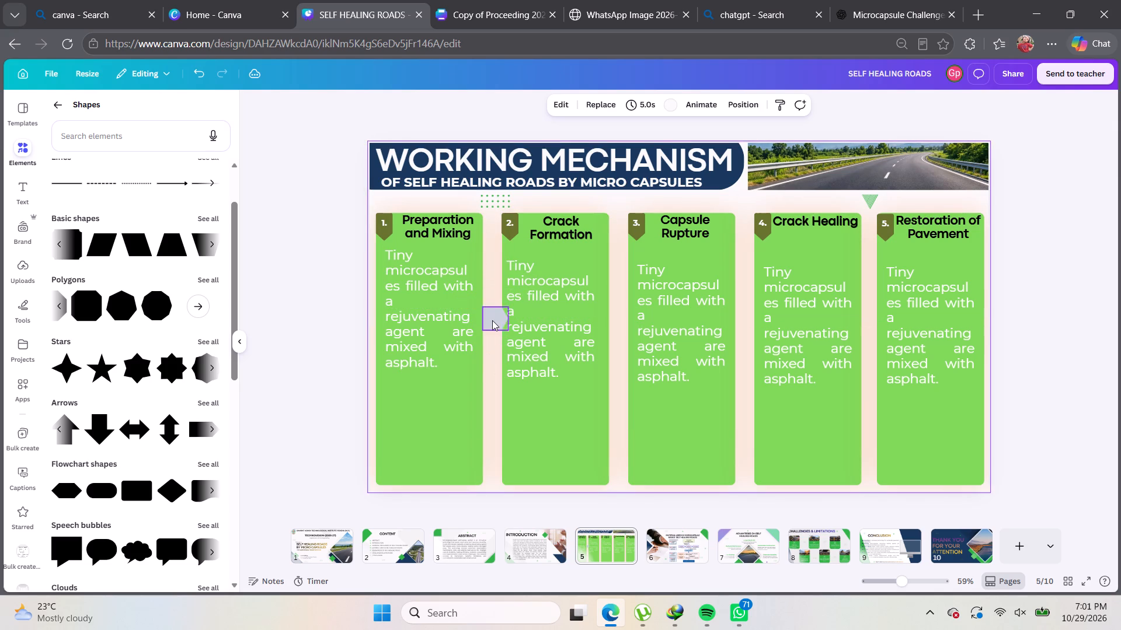
click(492, 320)
drag(509, 331, 503, 330)
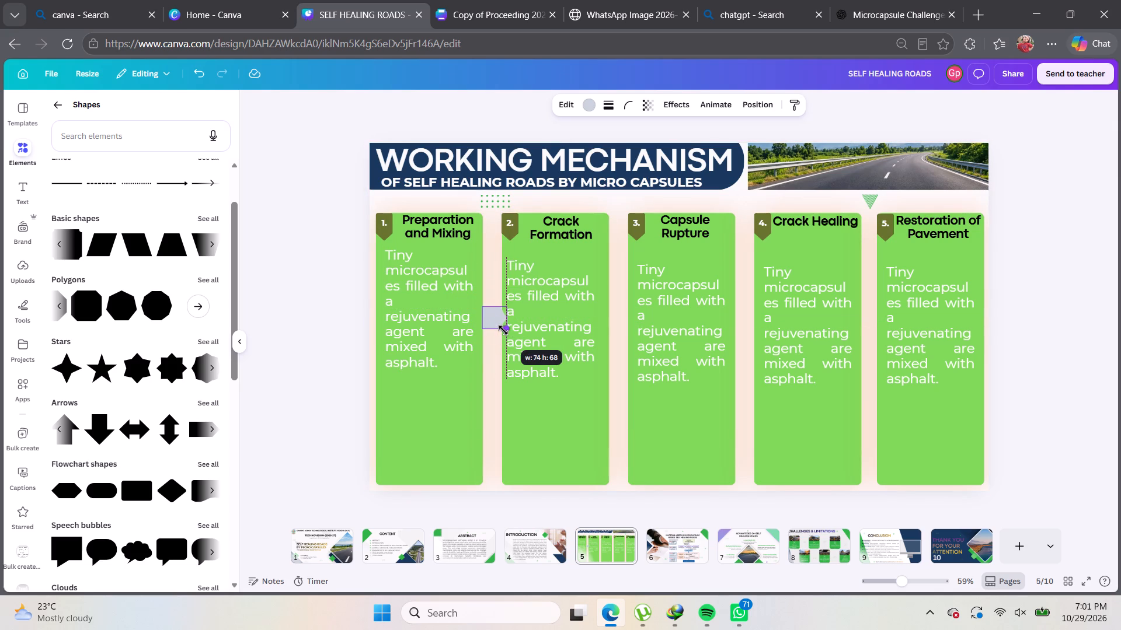
drag(503, 330, 500, 327)
click(495, 367)
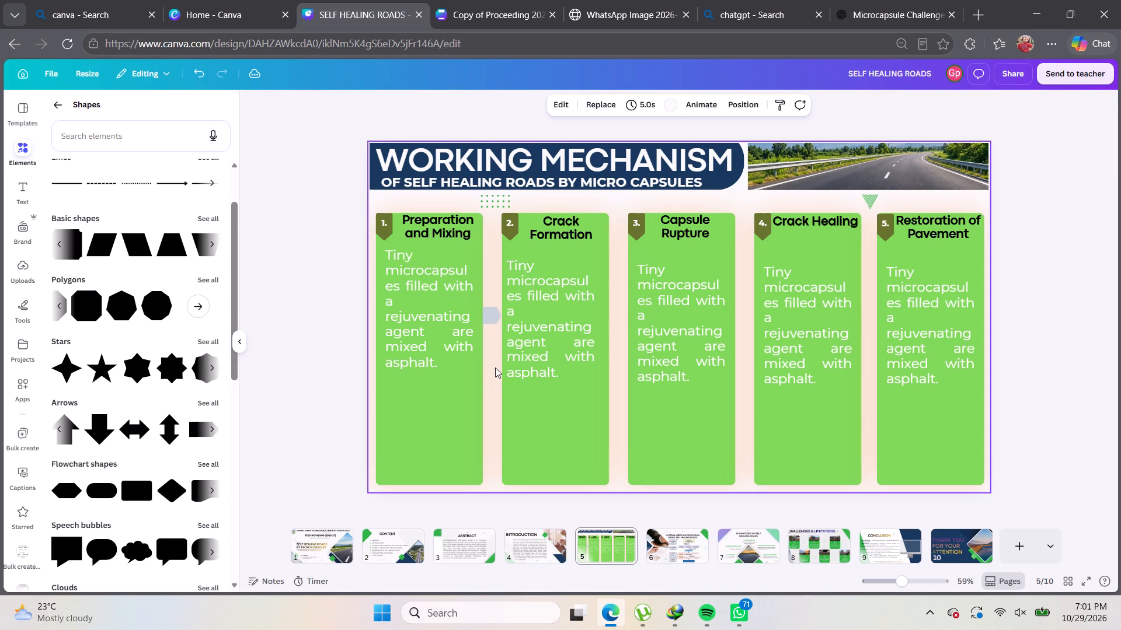
click(492, 316)
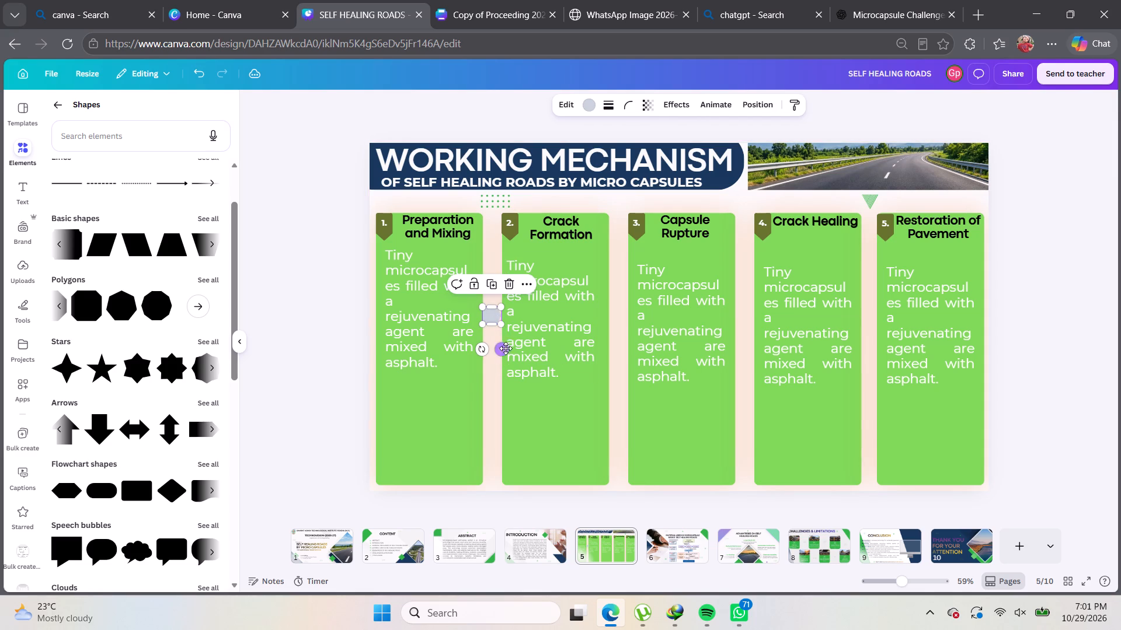
click(503, 324)
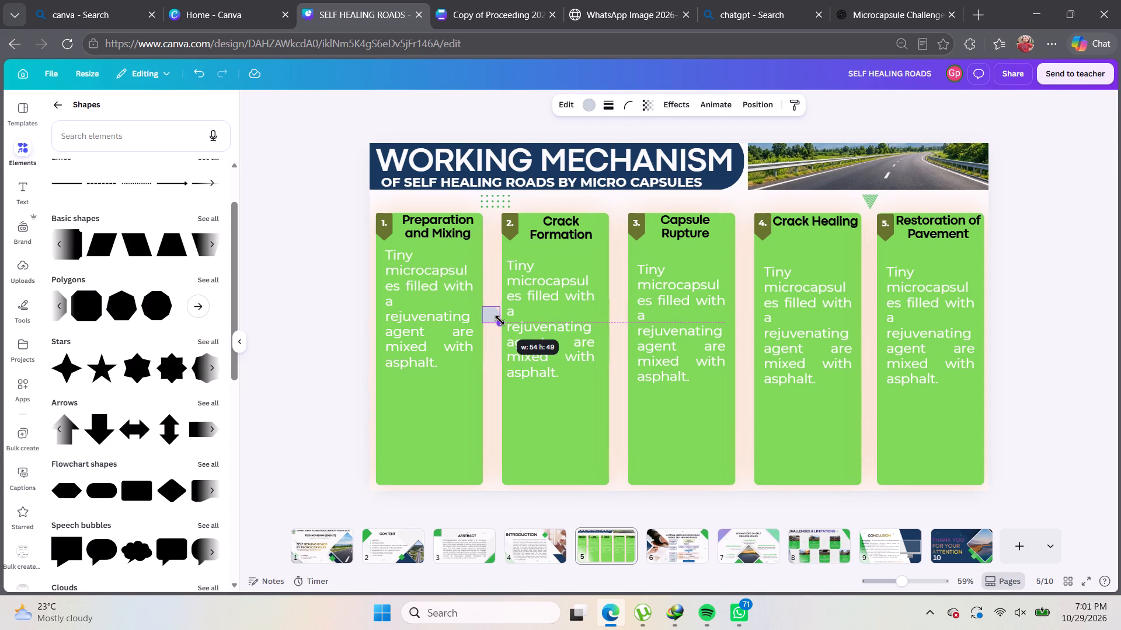
click(491, 372)
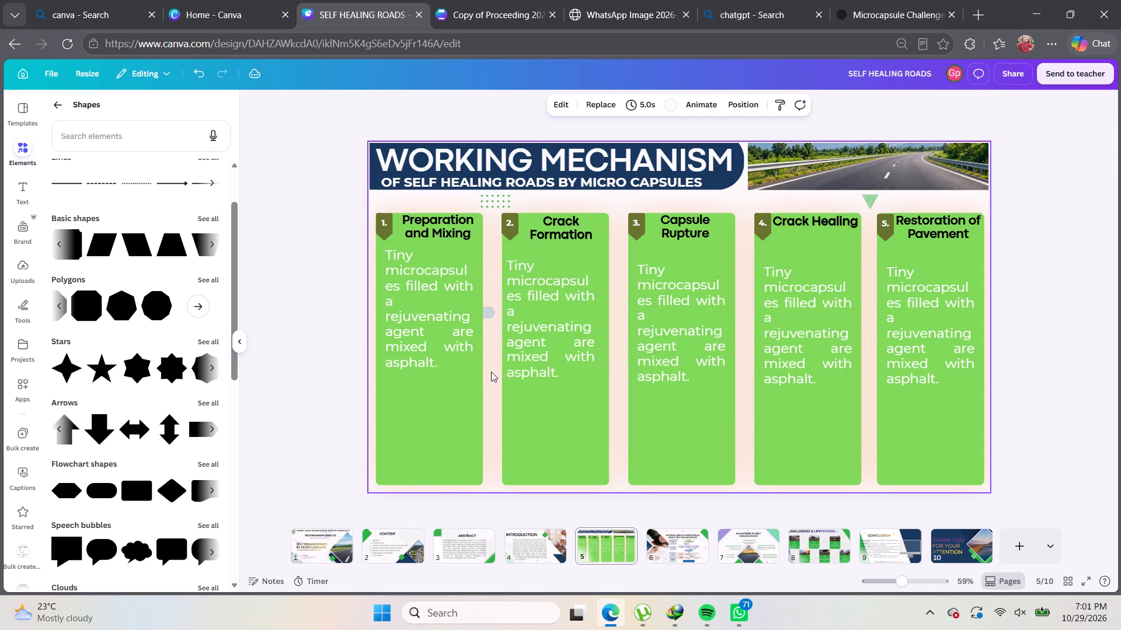
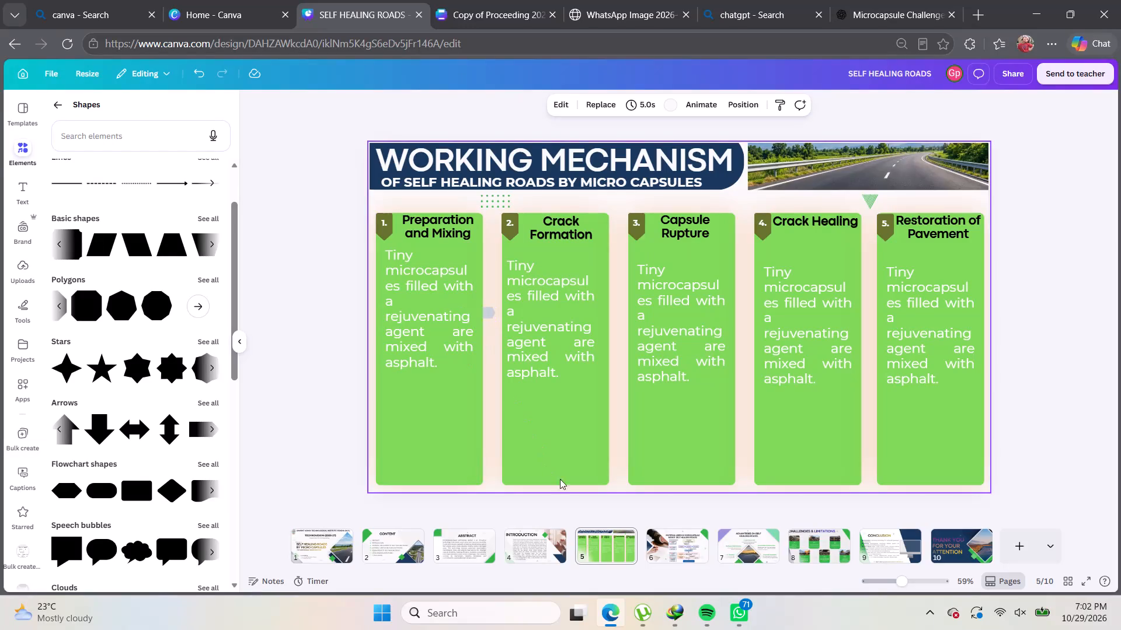
Review the designs of slides 6 to 10 for comparison, and return to the WORKING MECHANISM slide.
click(671, 551)
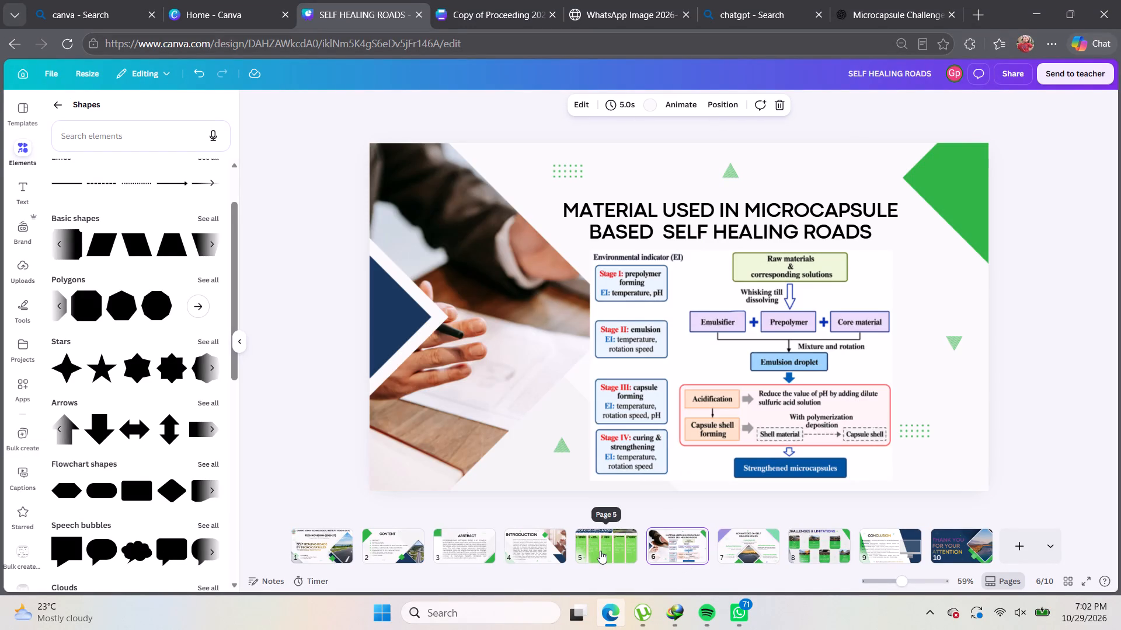
click(600, 551)
drag(652, 551, 660, 551)
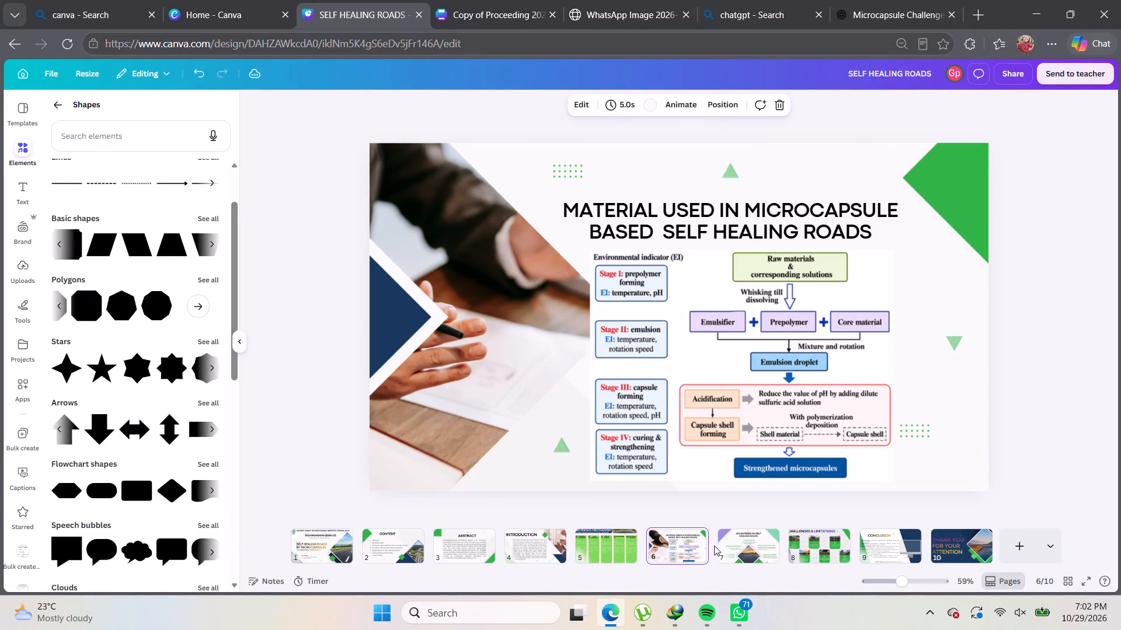
click(756, 550)
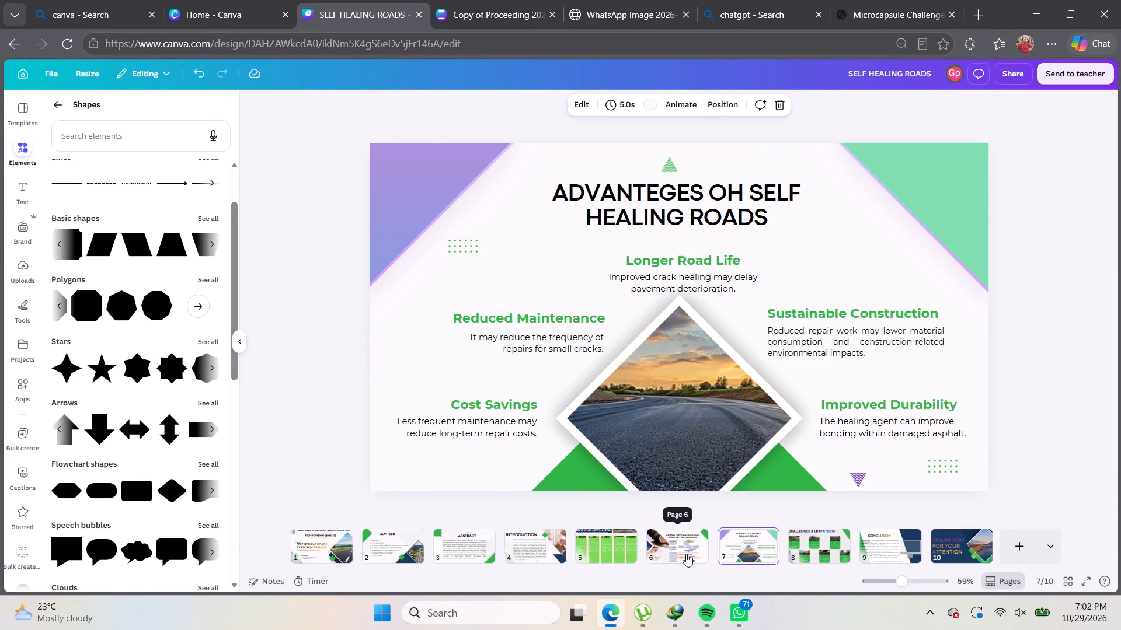
click(686, 554)
click(819, 550)
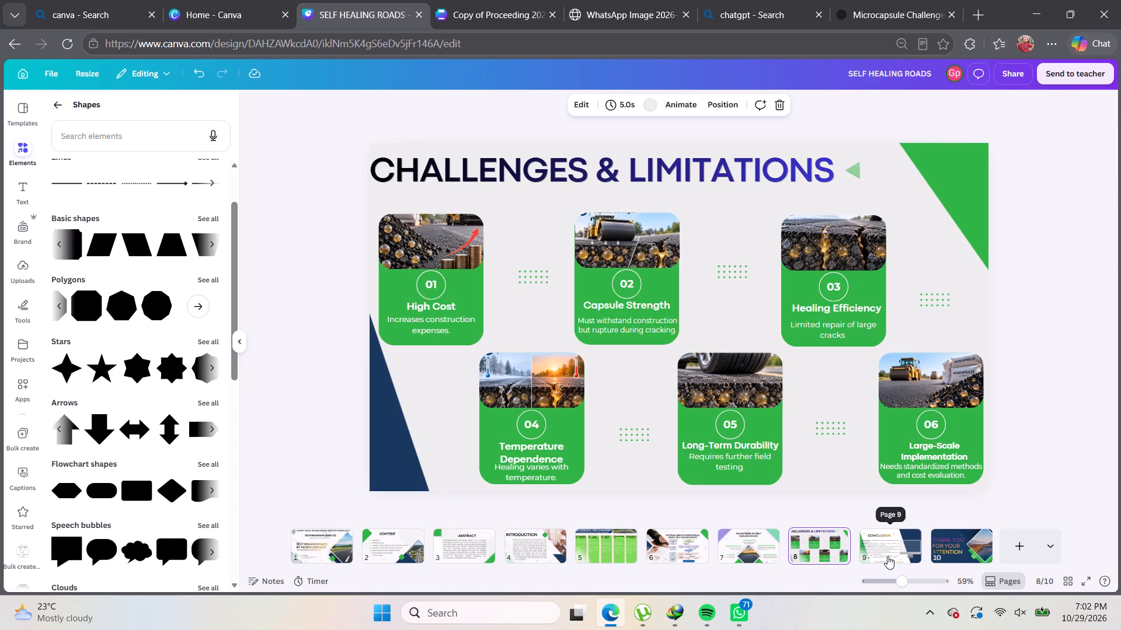
click(887, 556)
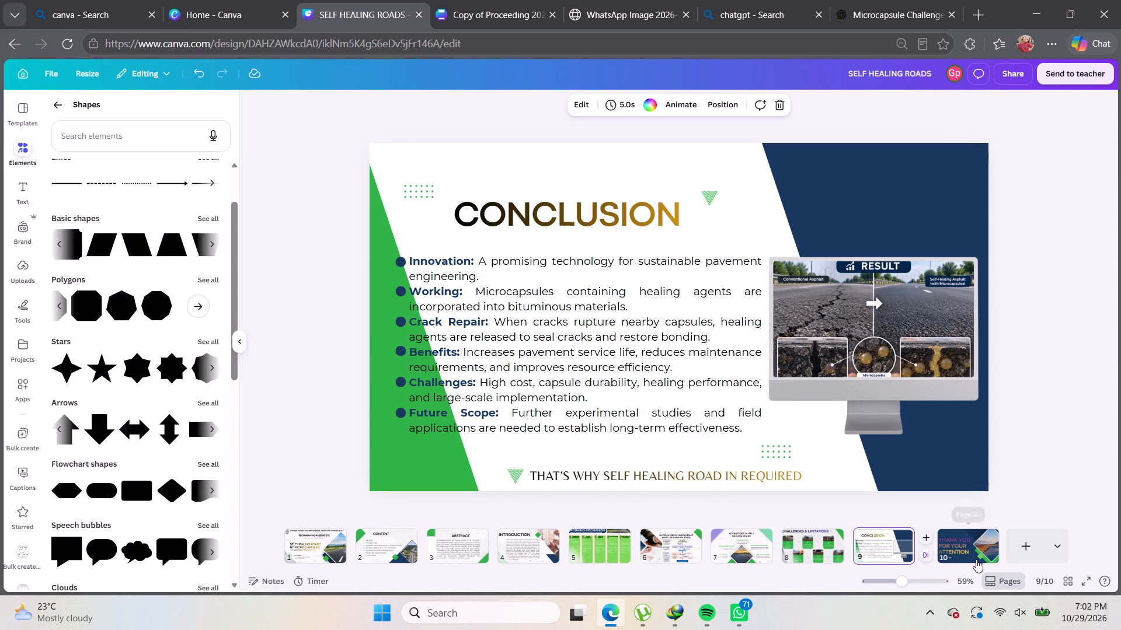
click(966, 554)
click(896, 551)
click(803, 549)
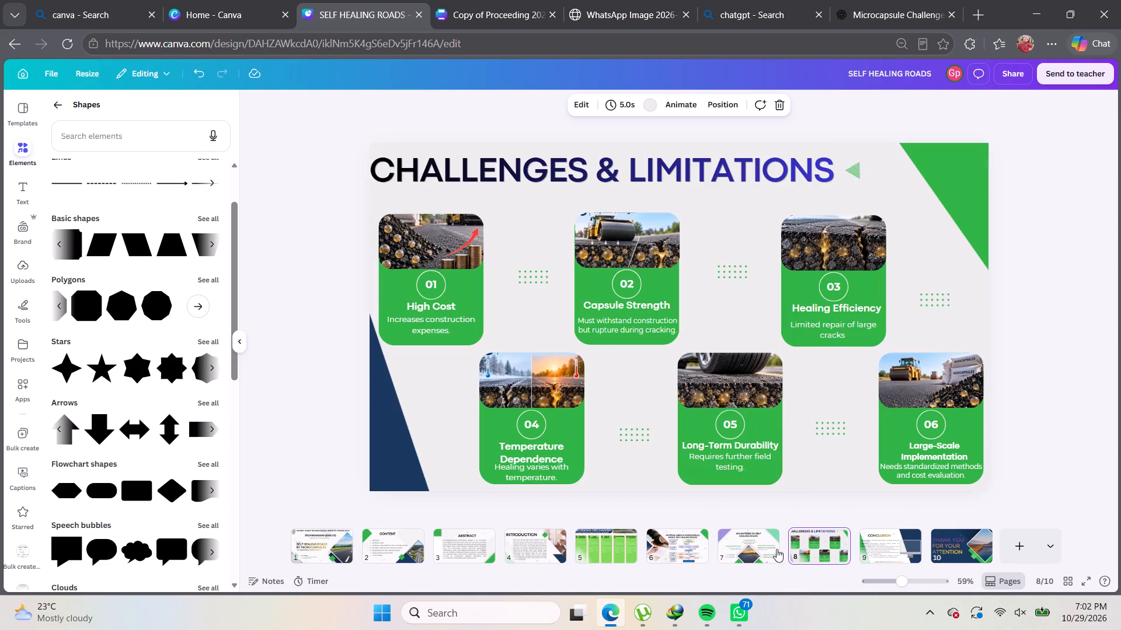
click(746, 551)
click(677, 535)
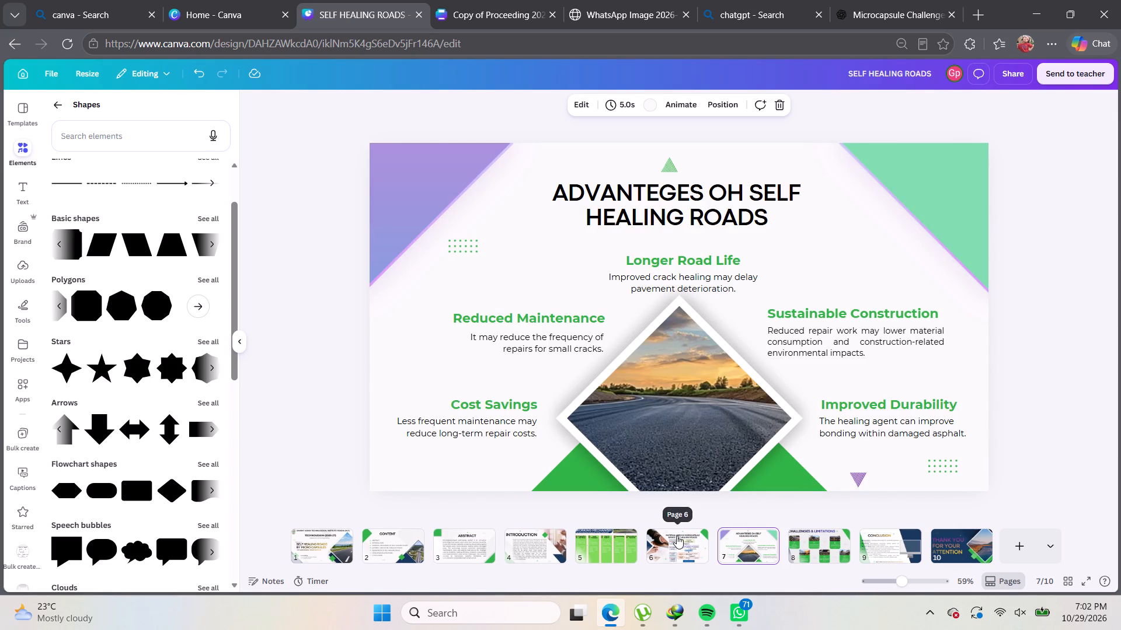
click(614, 548)
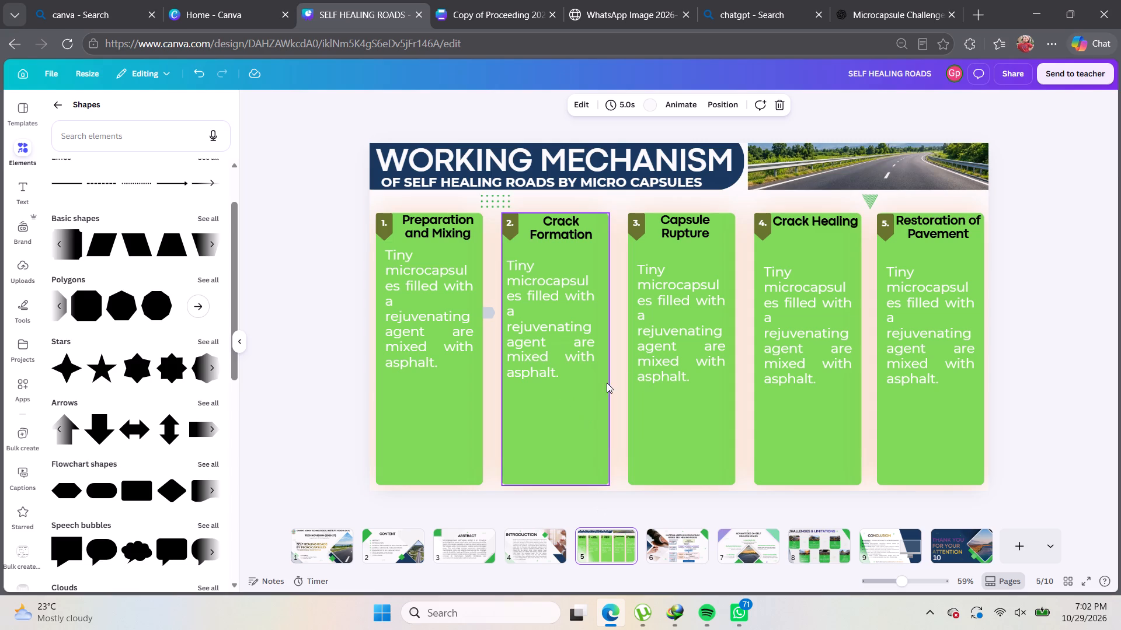
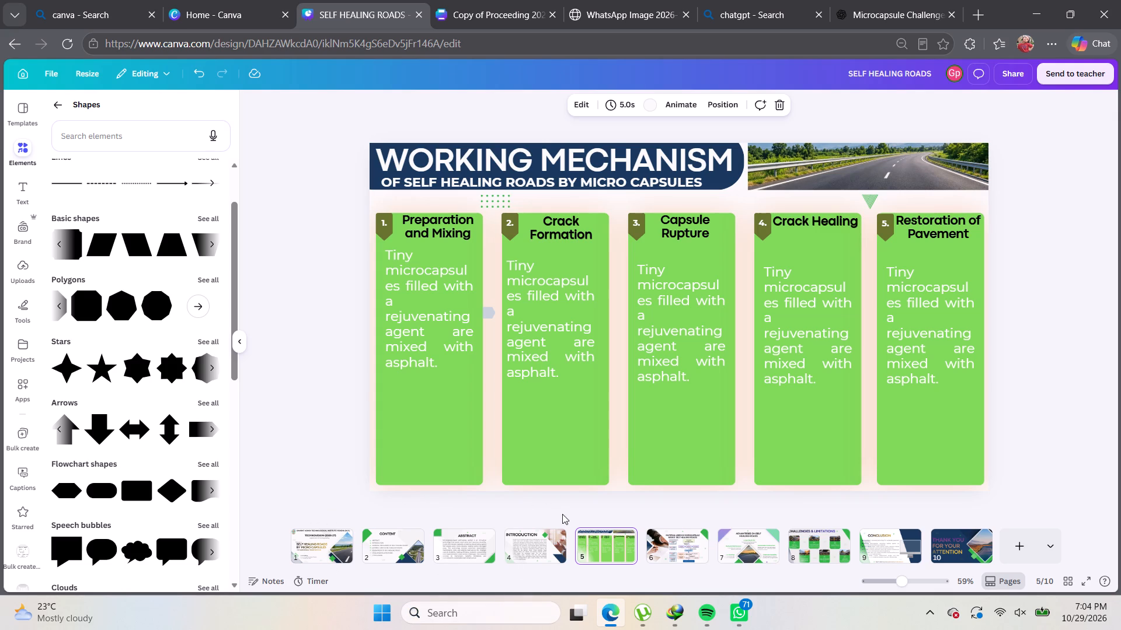
Review slides 6 to 10 of the presentation again, and return to the WORKING MECHANISM slide.
click(661, 540)
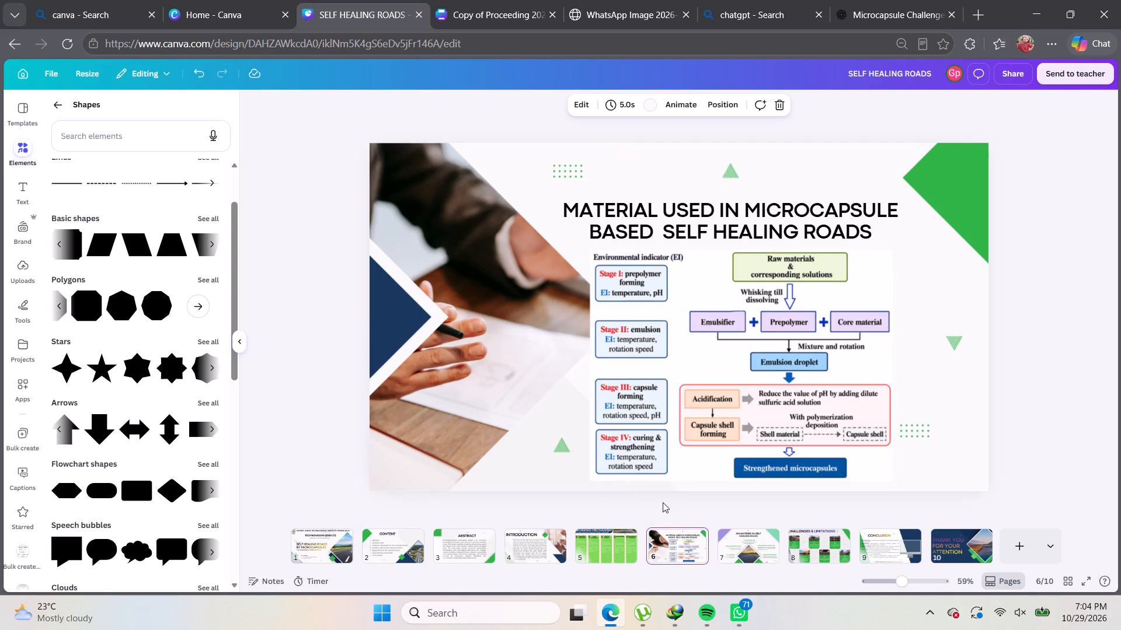
click(633, 547)
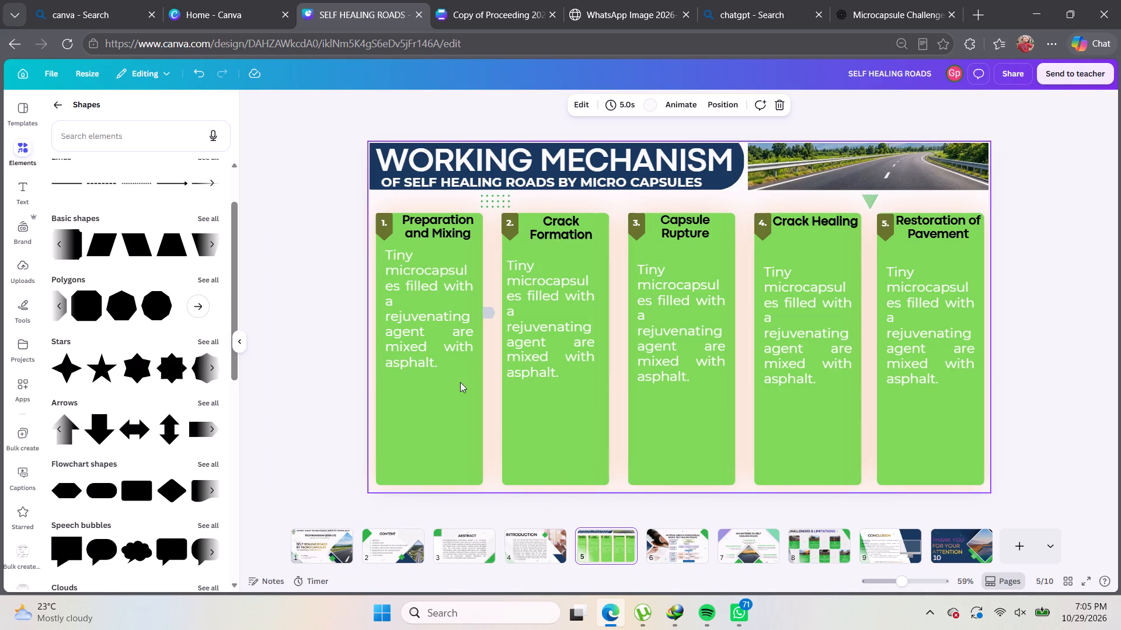
click(659, 546)
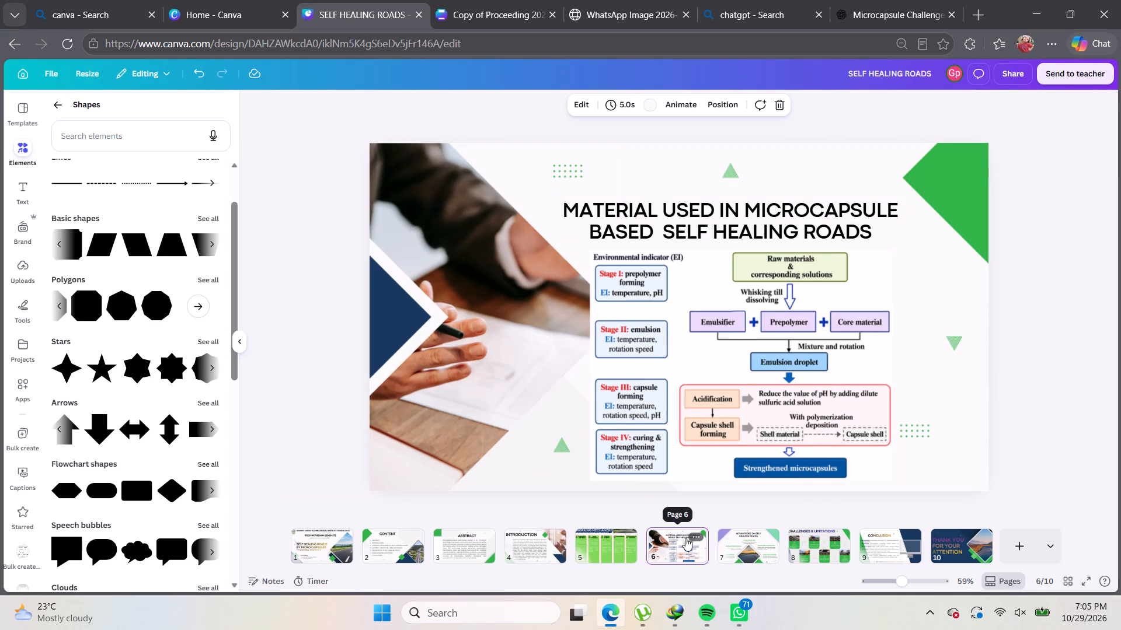
click(733, 557)
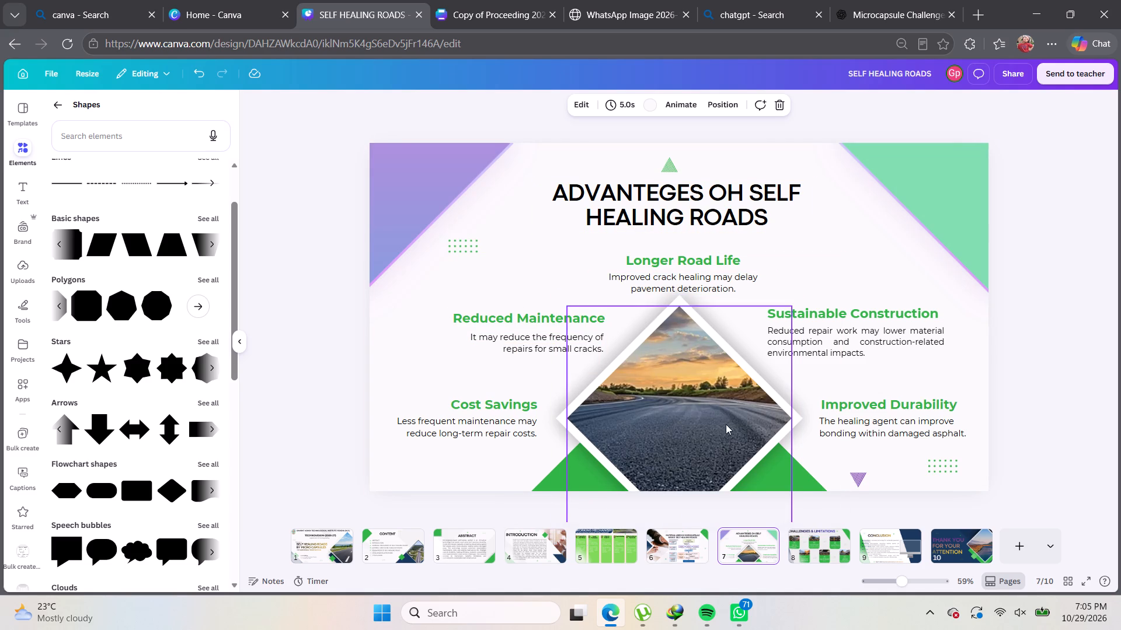
click(806, 532)
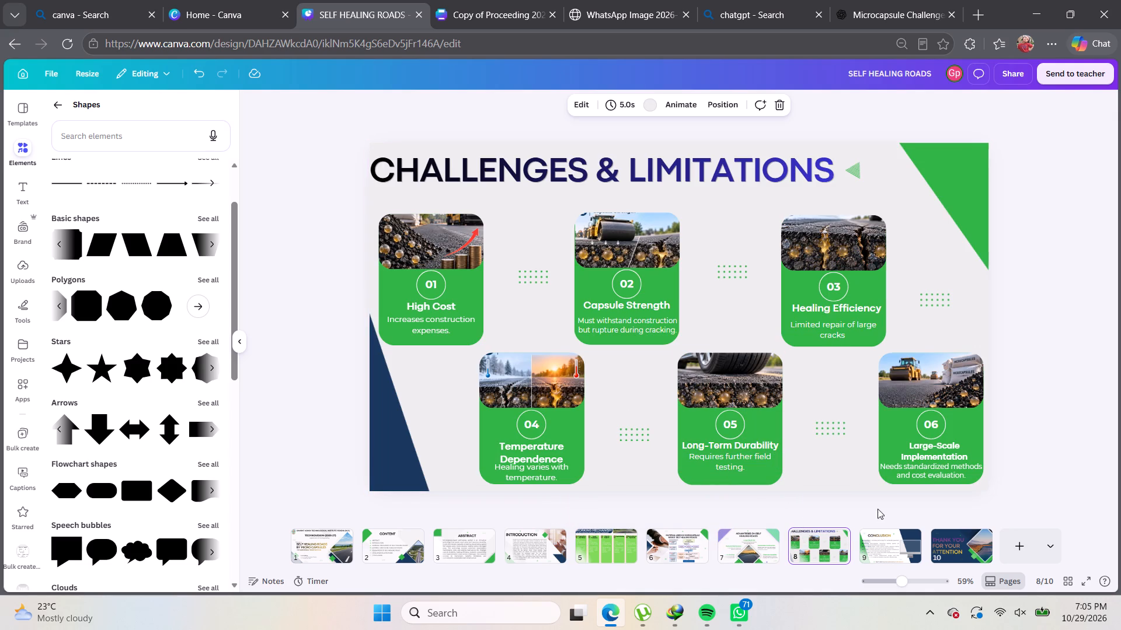
click(912, 540)
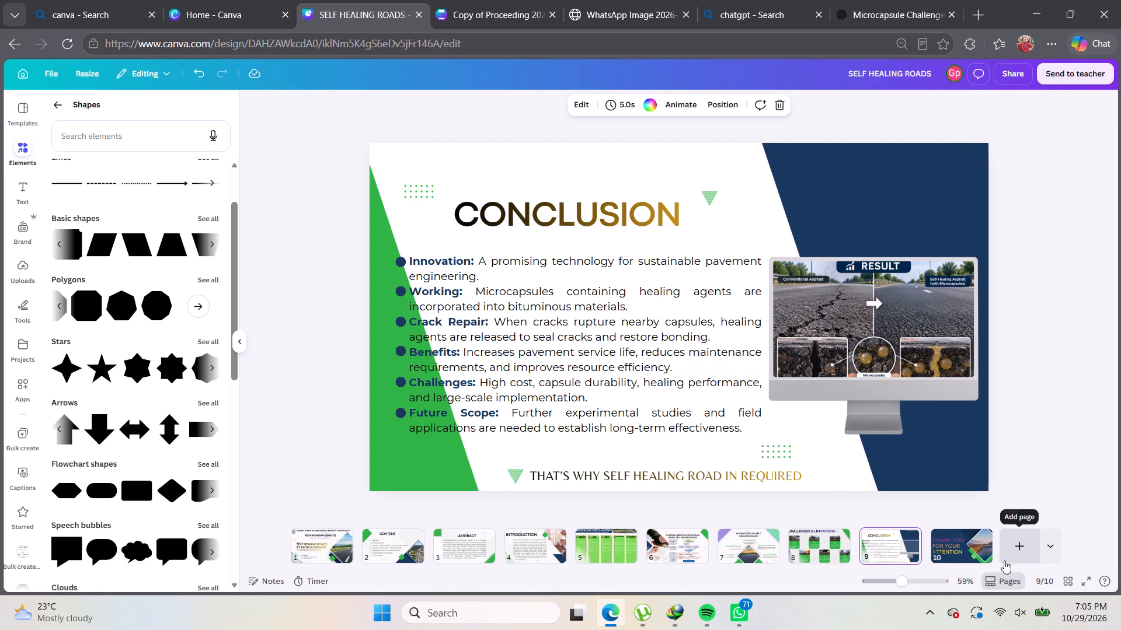
click(958, 561)
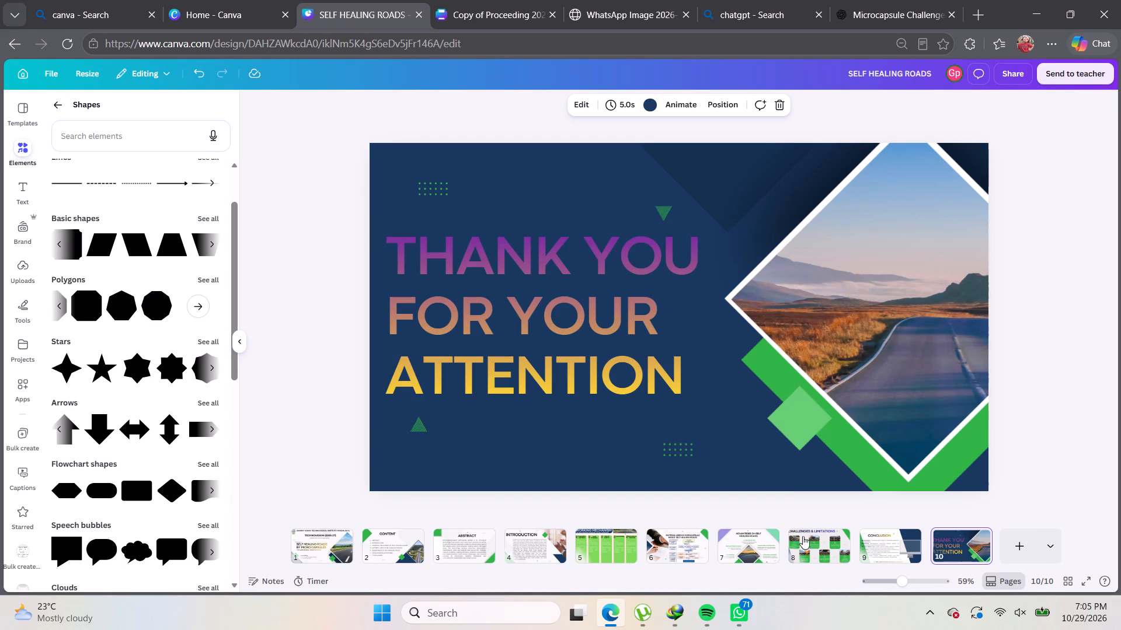
click(767, 556)
click(690, 550)
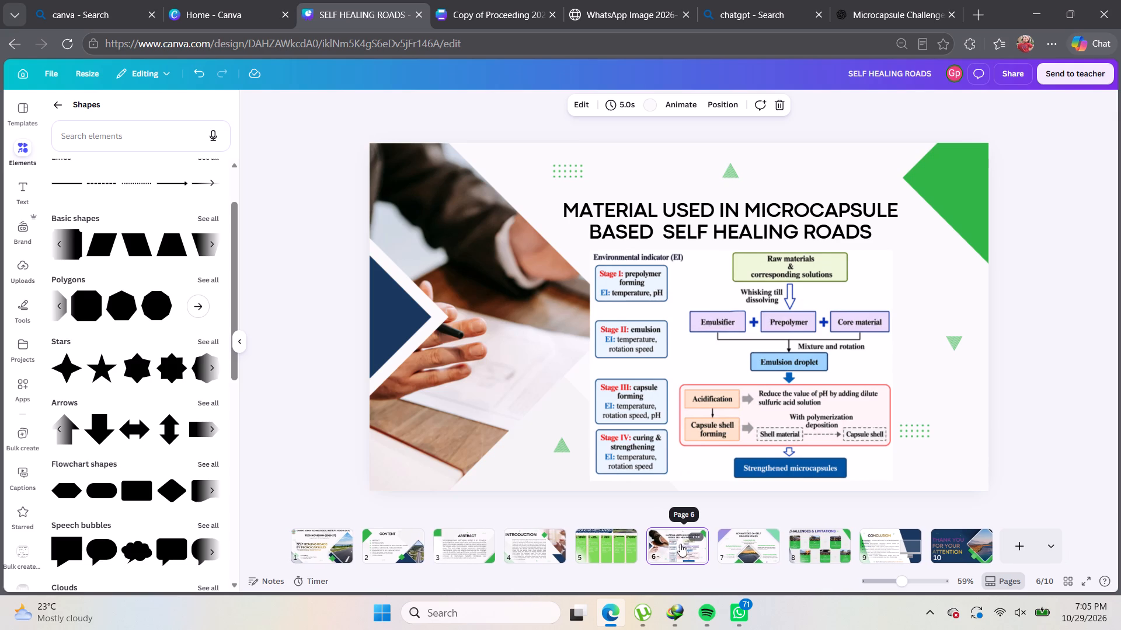
click(631, 497)
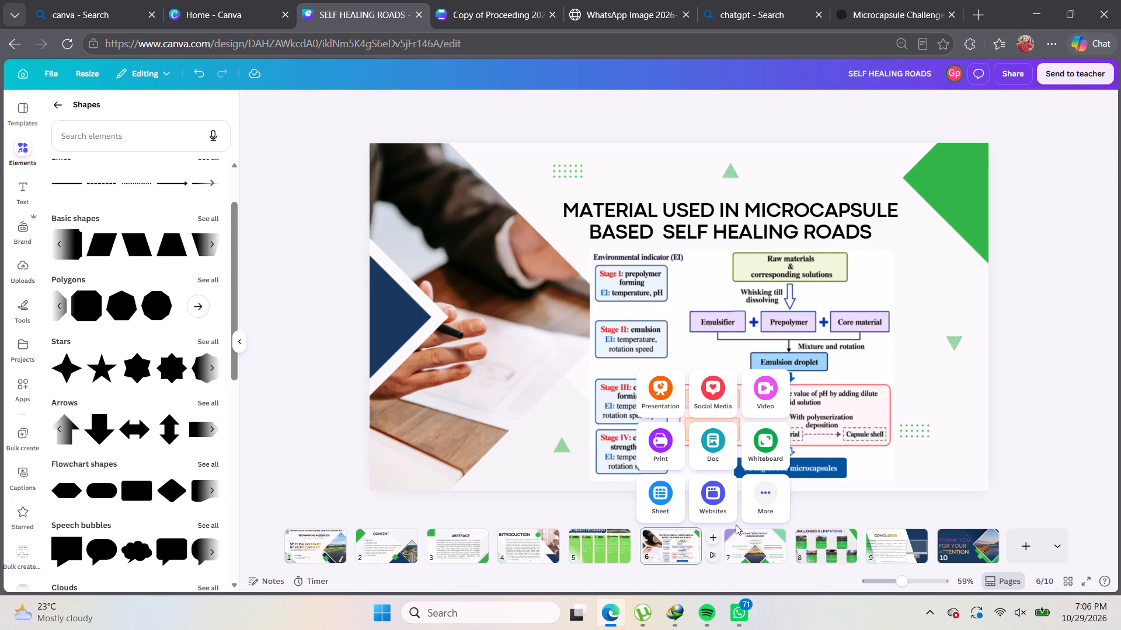
click(816, 509)
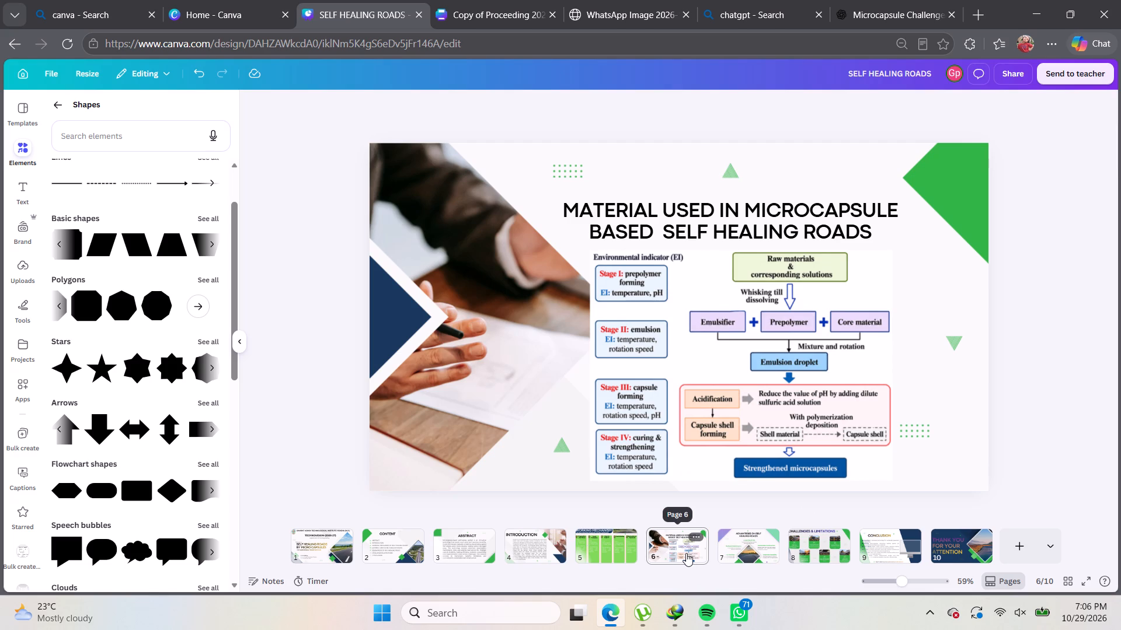
click(621, 552)
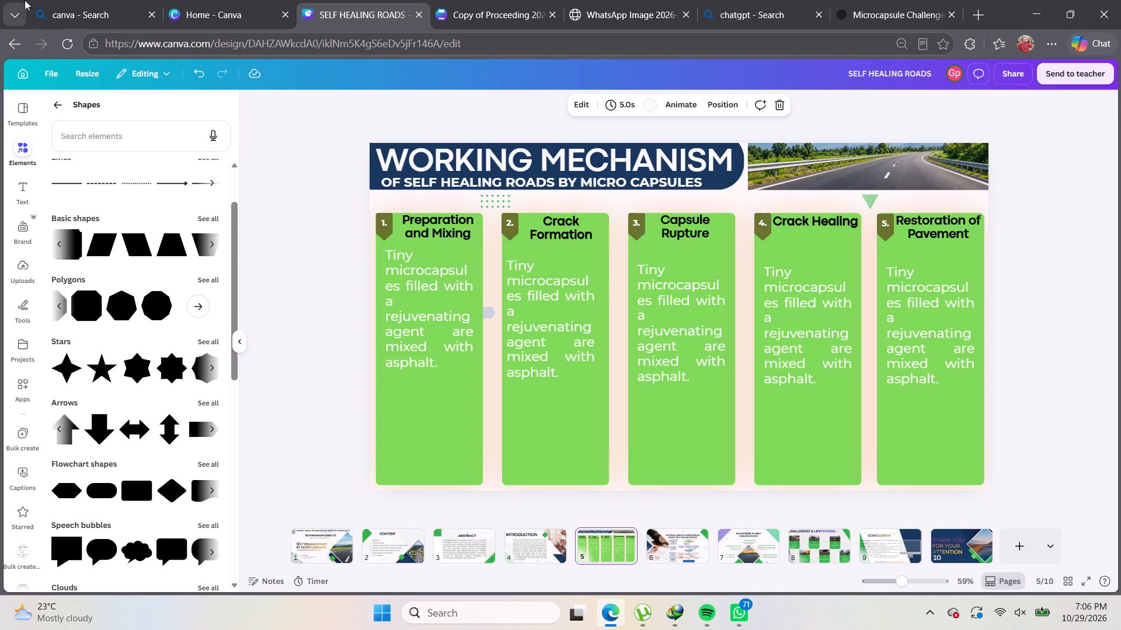
click(0, 0)
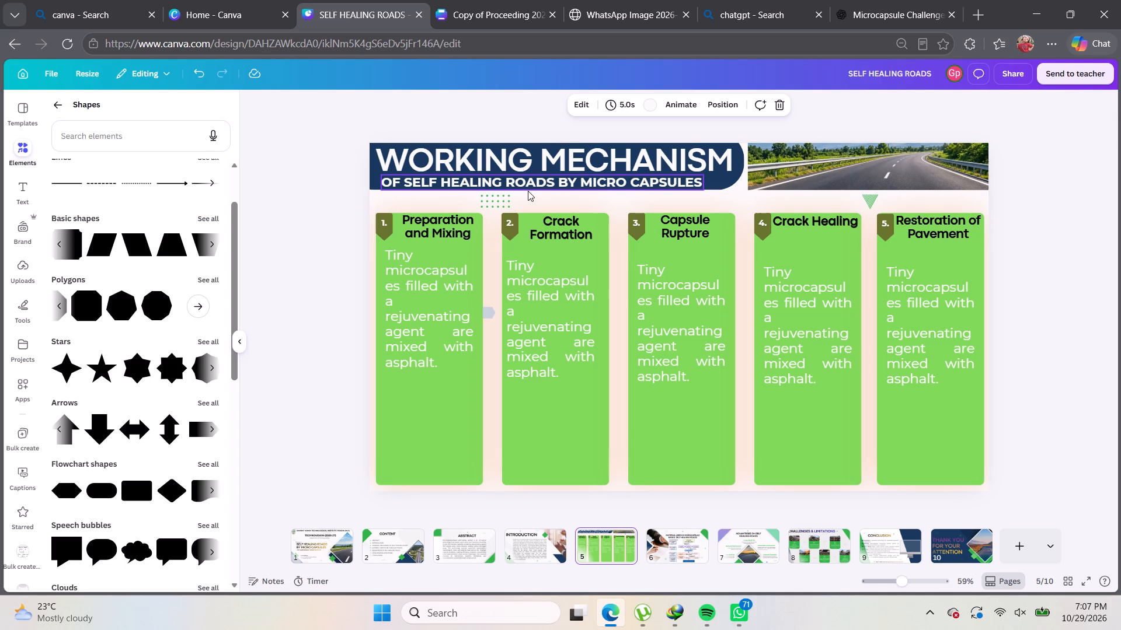
Shift the subtitle OF SELF HEALING ROADS BY MICRO CAPSULES slightly right beneath the WORKING MECHANISM title.
drag(528, 191, 537, 190)
drag(441, 100, 444, 85)
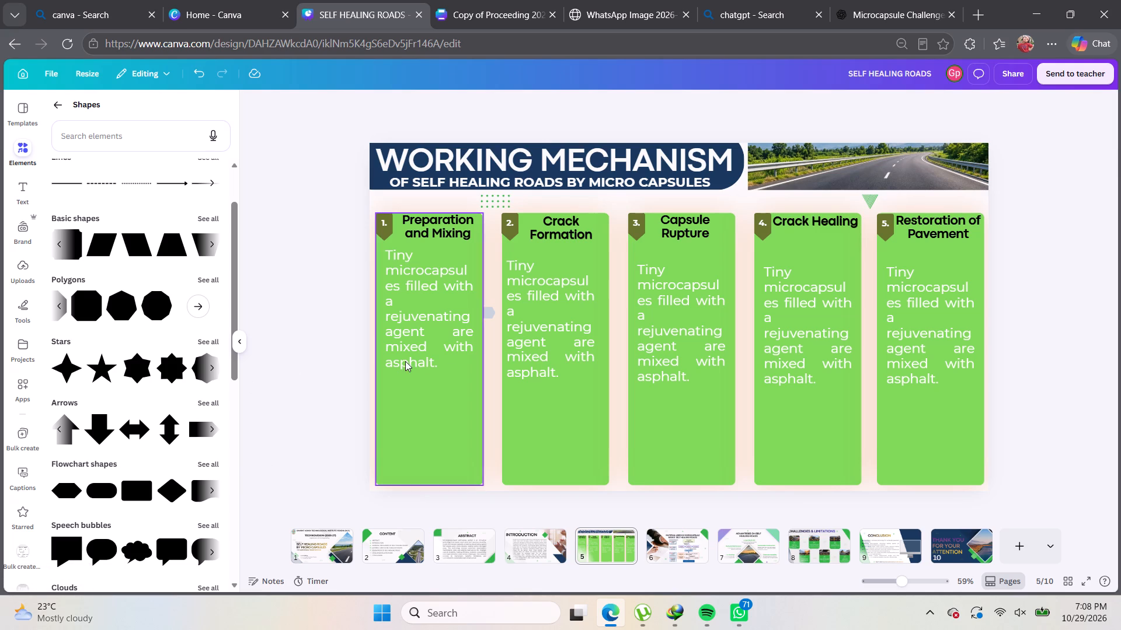
Nudge the small grey arrow slightly right and down in the gap between the Preparation and Mixing and Crack Formation cards.
click(576, 334)
click(684, 337)
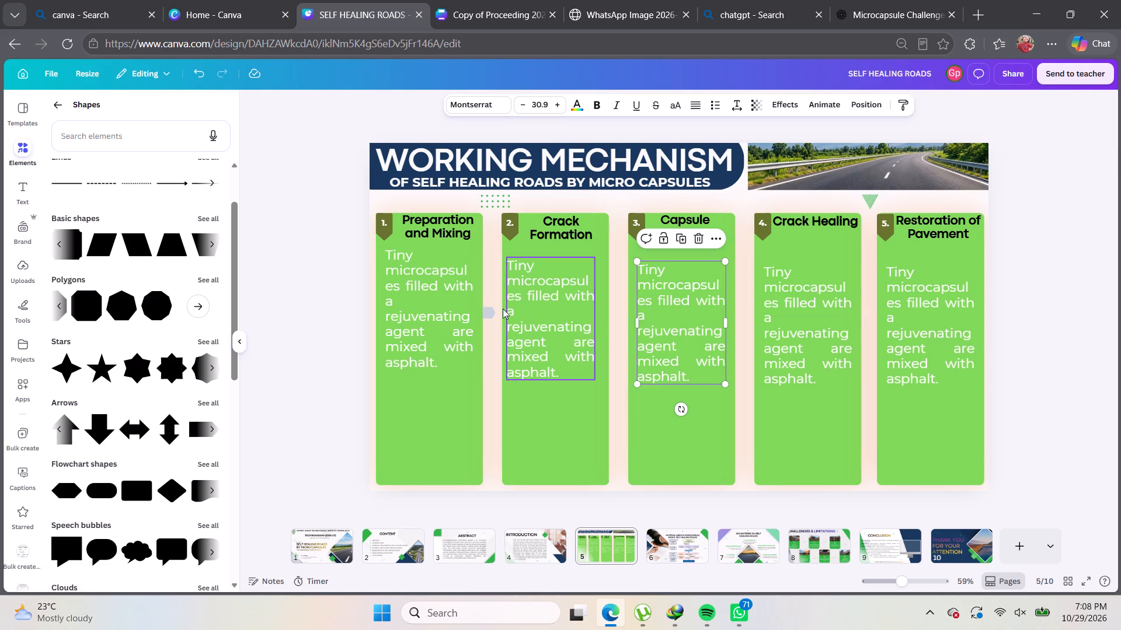
click(489, 315)
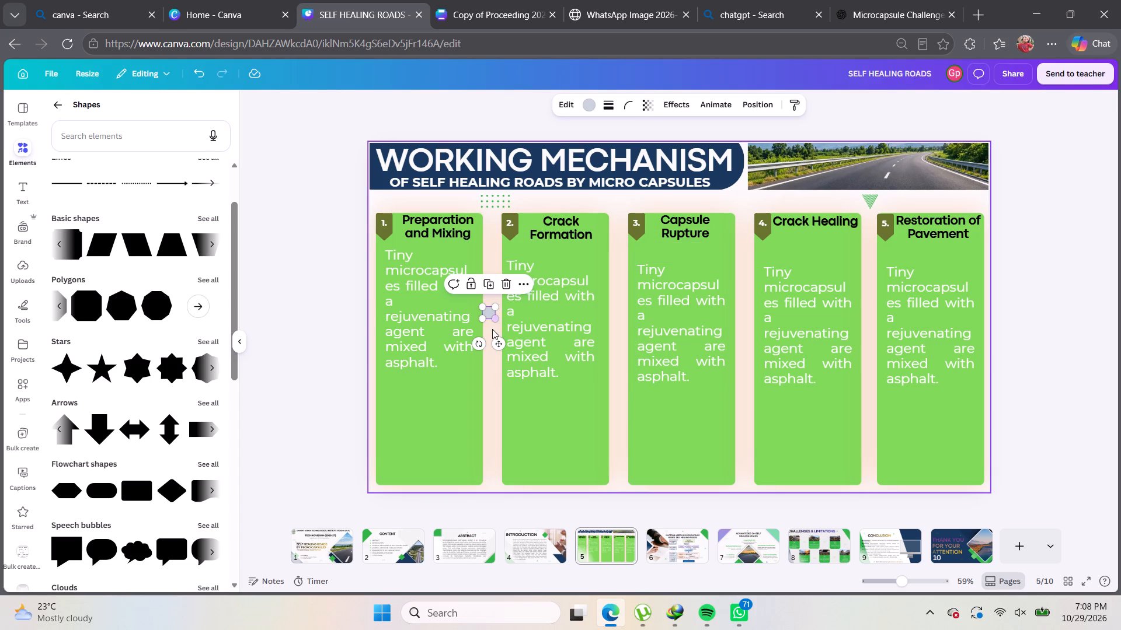
click(490, 366)
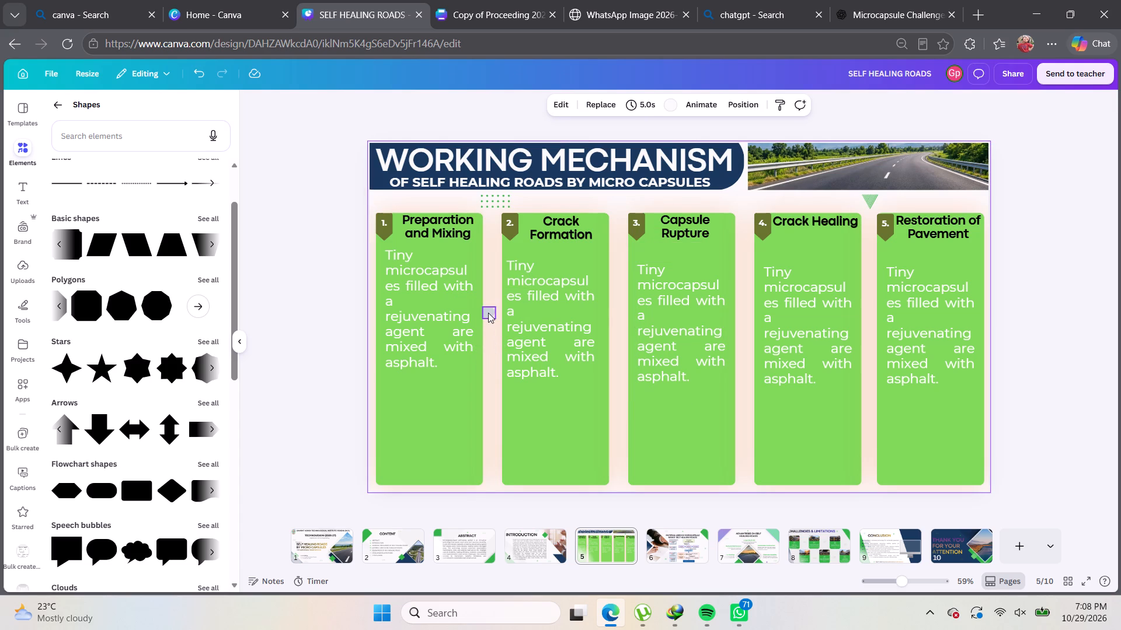
double_click(488, 313)
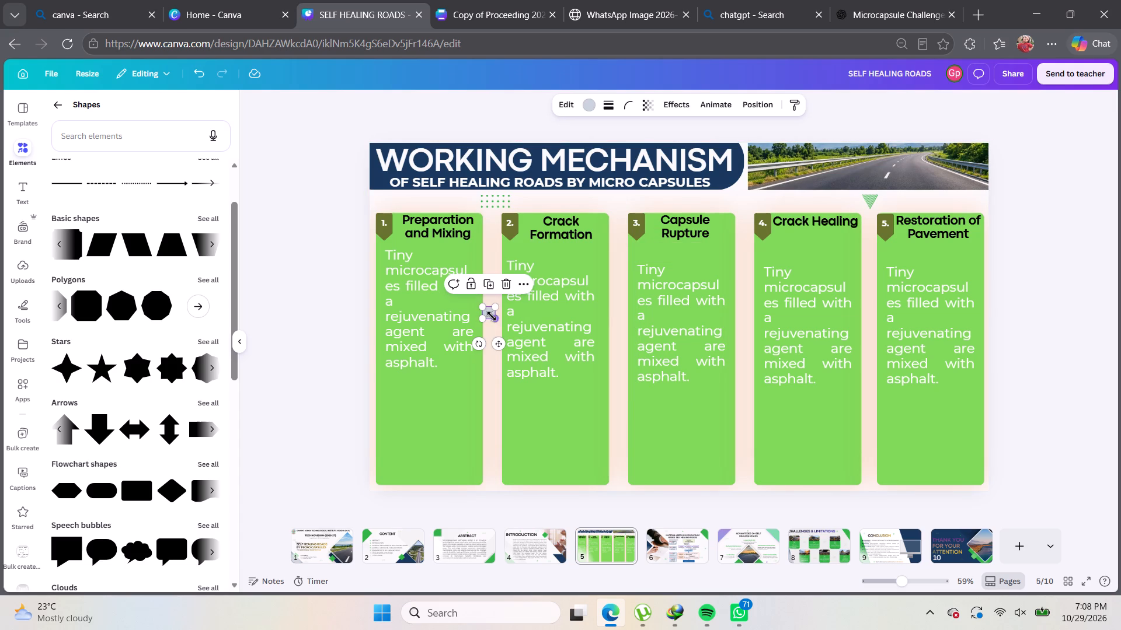
click(488, 359)
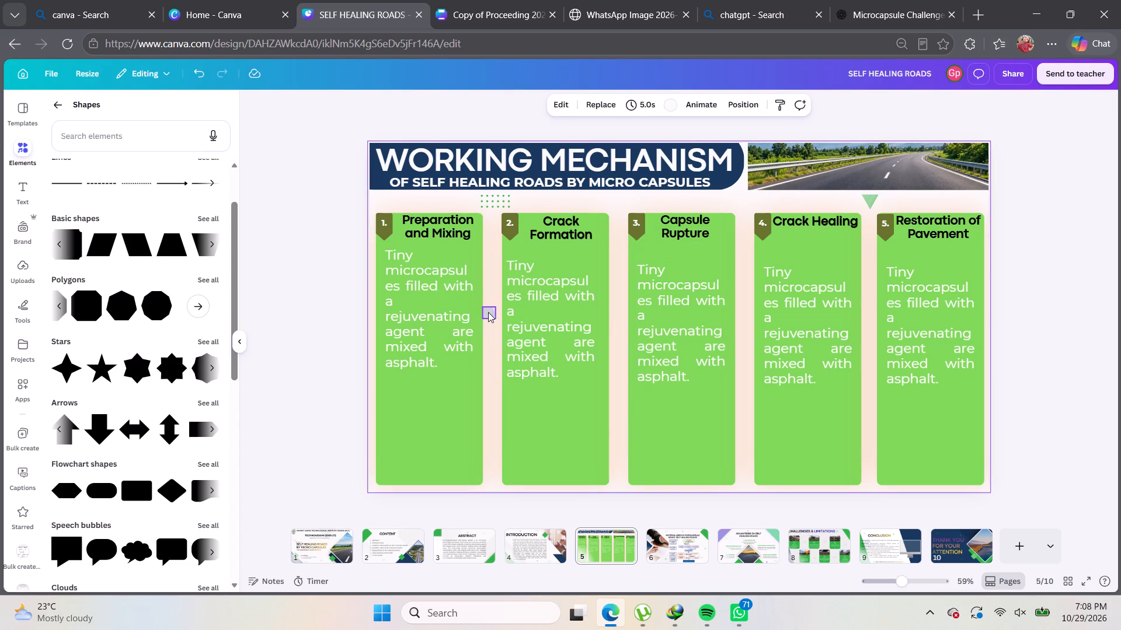
click(488, 311)
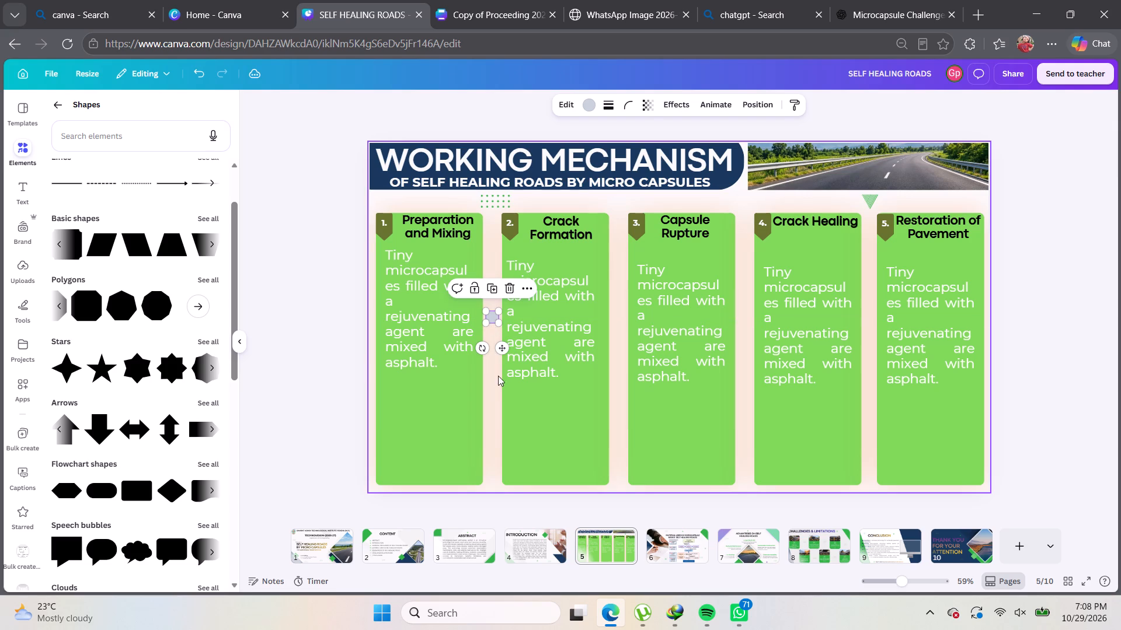
click(496, 377)
Make three copies of the small grey arrow between the first and second cards.
click(493, 317)
key(ctrl+c)
key(ctrl+v)
key(ctrl+v)
key(ctrl+v)
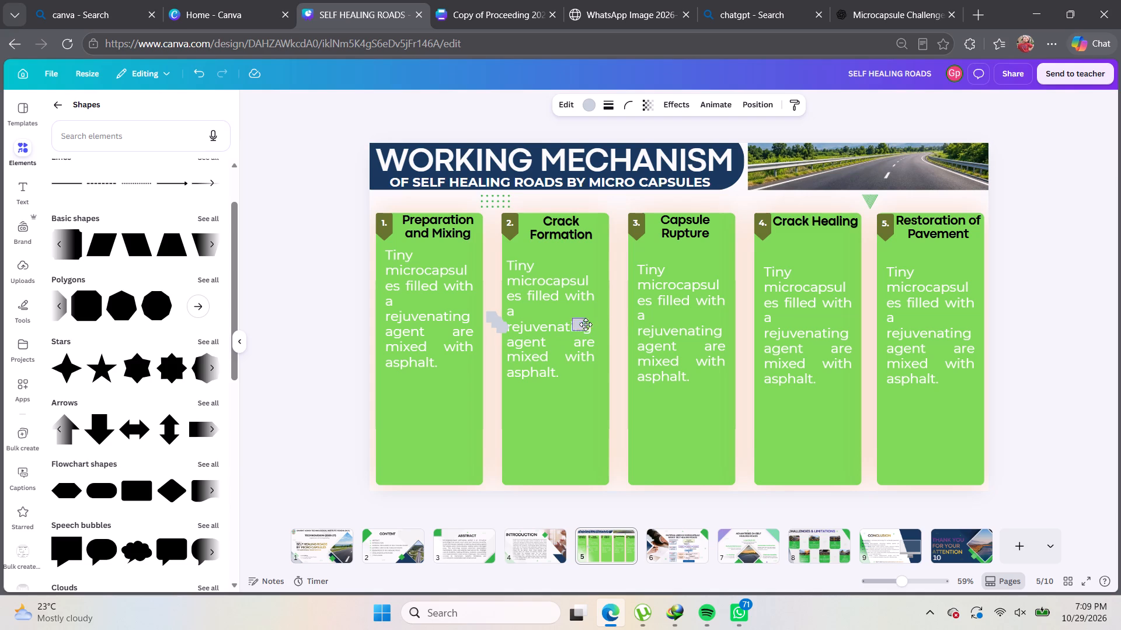
drag(586, 324, 627, 324)
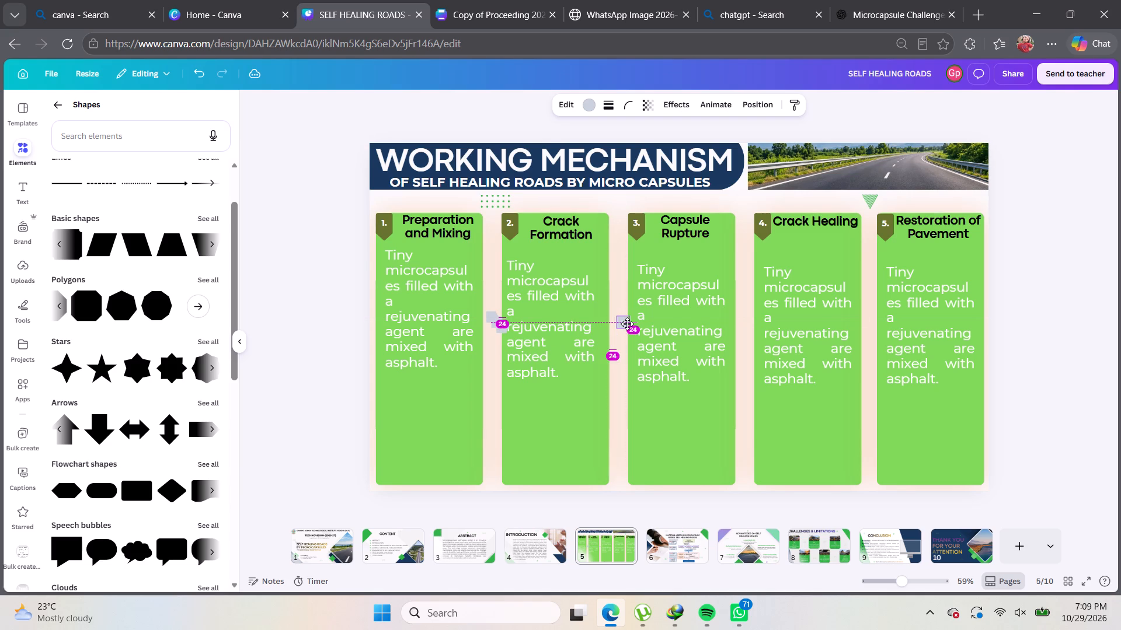
drag(627, 324, 622, 323)
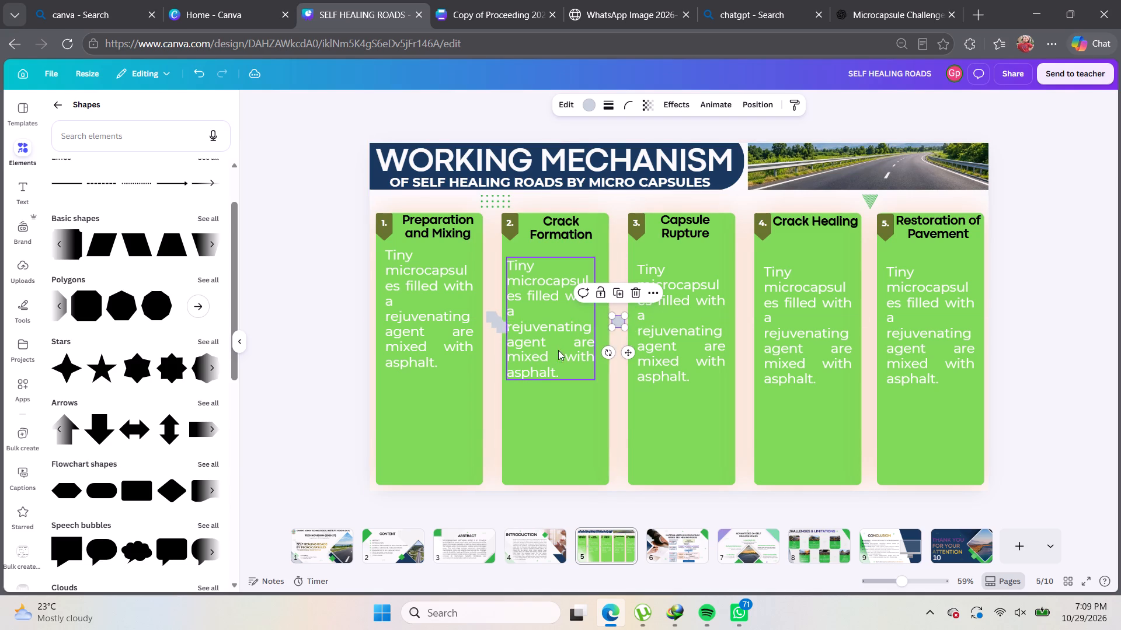
Place the second arrow copy in the gap between the Capsule Rupture and Crack Healing cards, roughly level with the other arrows.
click(488, 358)
drag(501, 325, 605, 328)
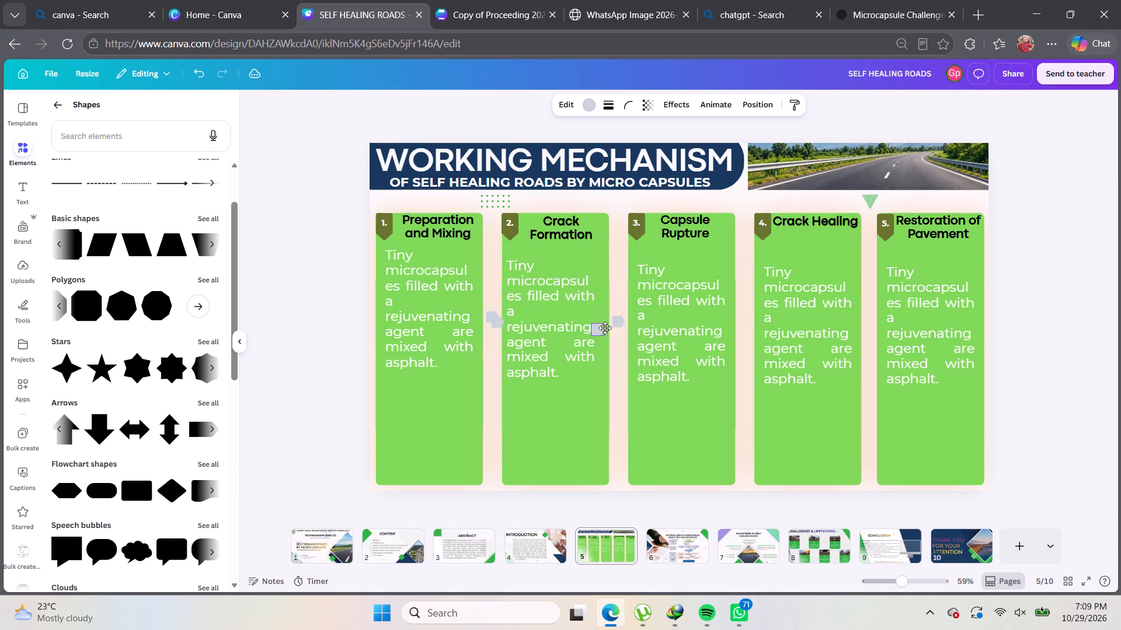
drag(605, 328, 749, 323)
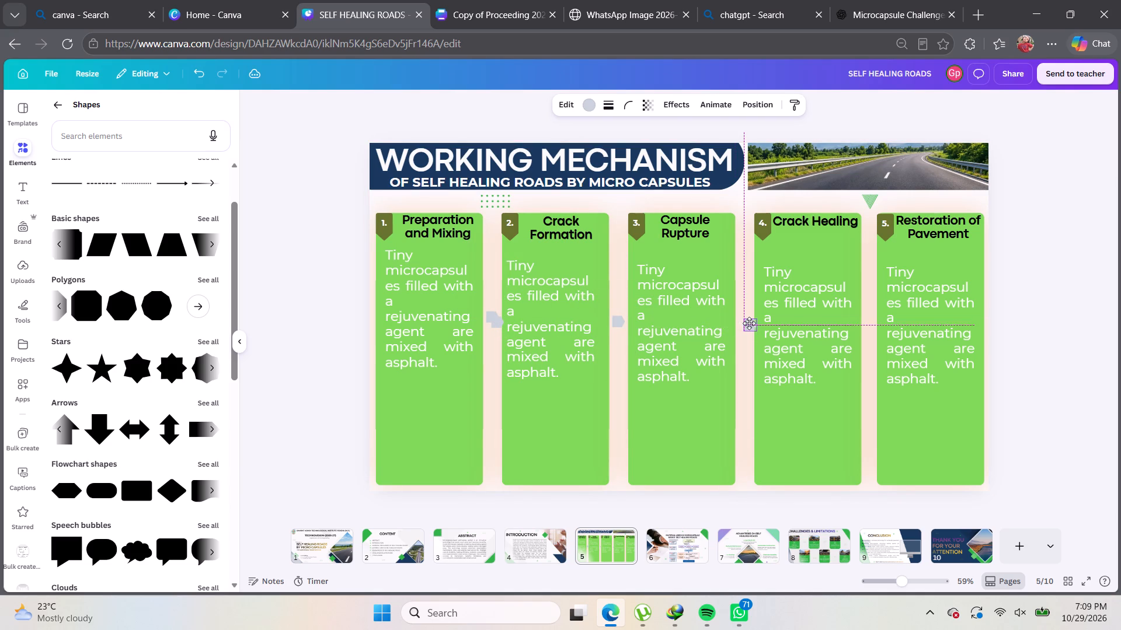
drag(749, 323, 746, 321)
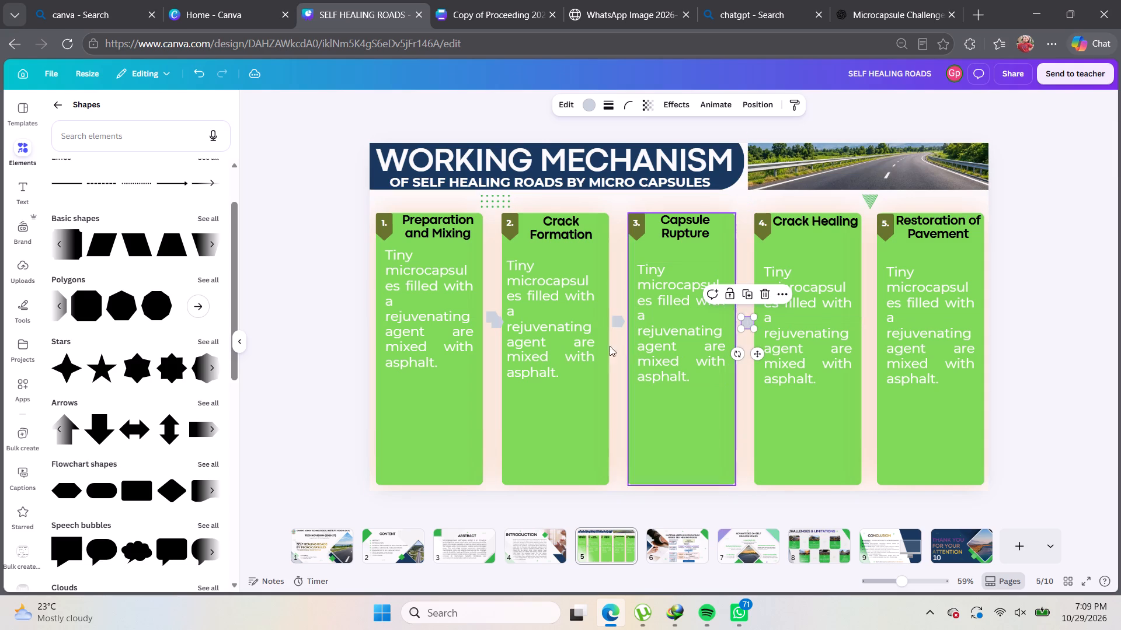
Place the last arrow copy in the gap between the Crack Healing and Restoration of Pavement cards, level with the other arrows.
click(494, 351)
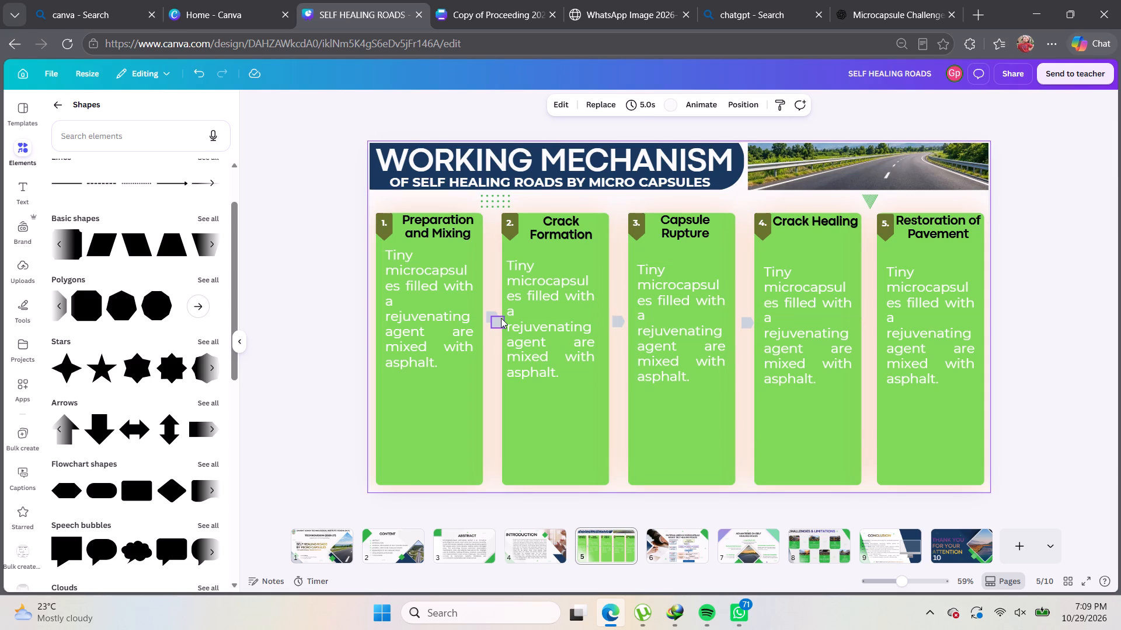
drag(501, 318, 871, 321)
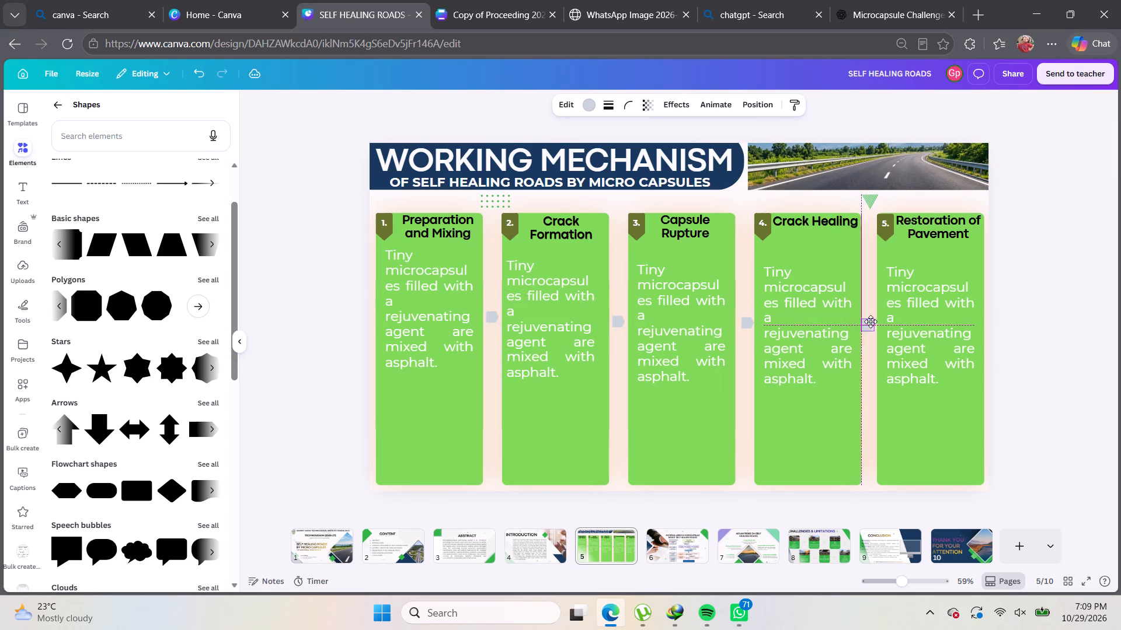
drag(871, 321, 875, 318)
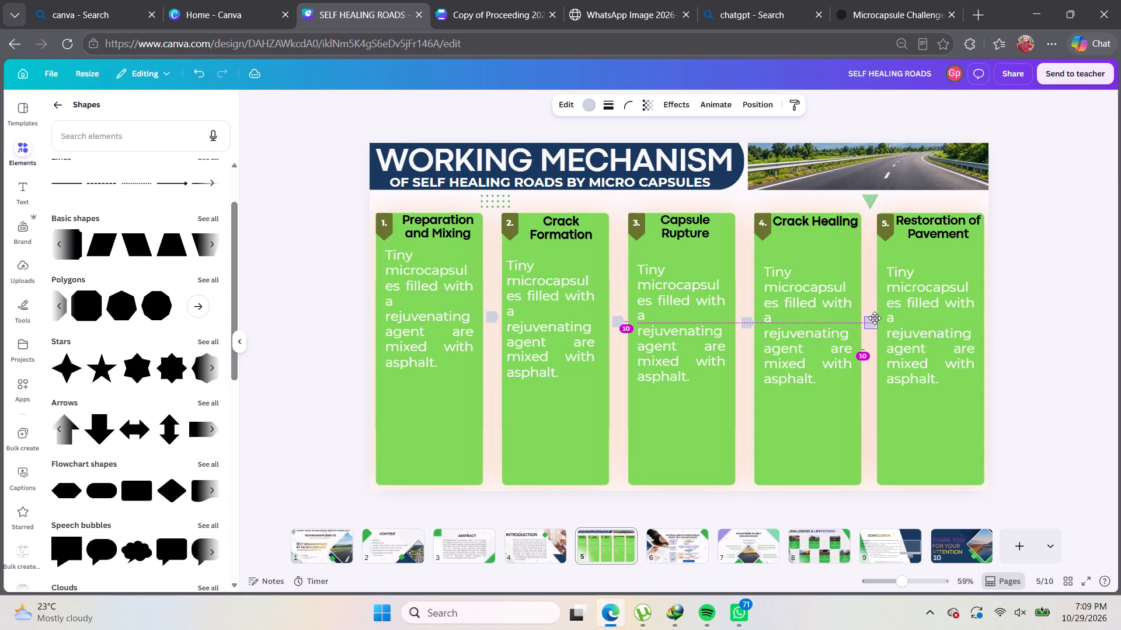
drag(875, 318, 874, 319)
click(871, 373)
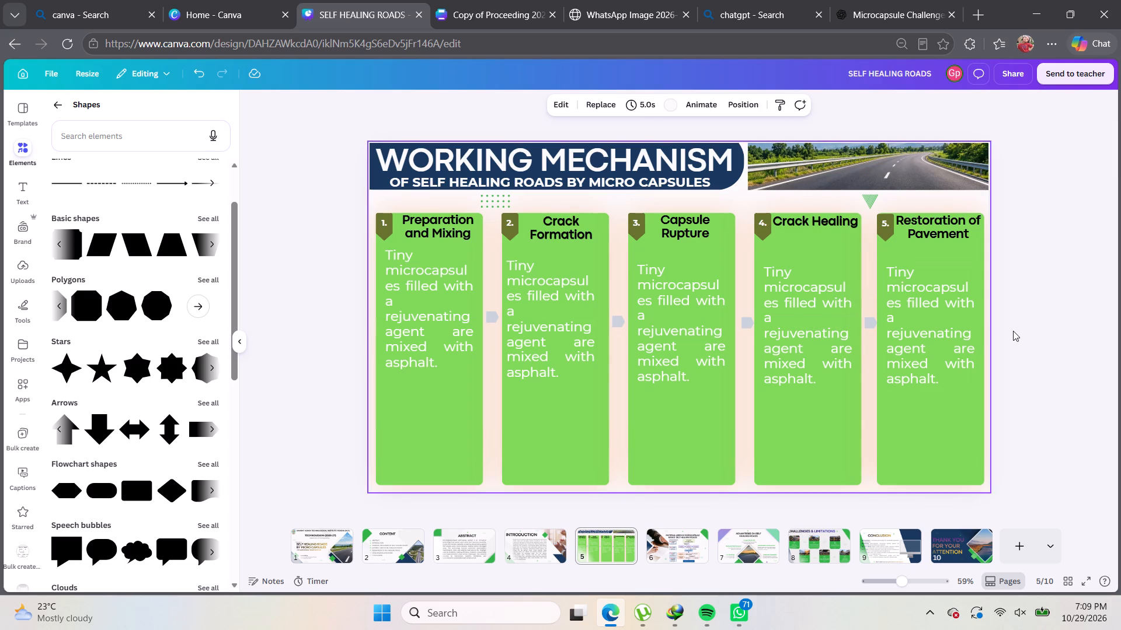
click(1018, 331)
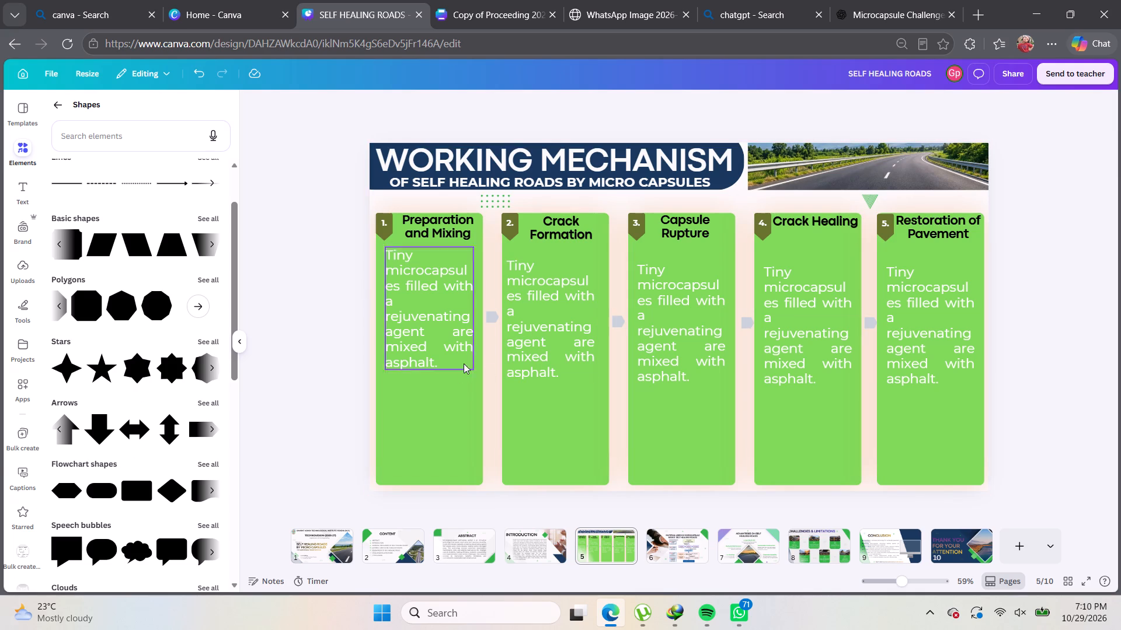
Move the first two arrows, on either side of the Crack Formation card, slightly down to the same level.
drag(494, 317, 495, 327)
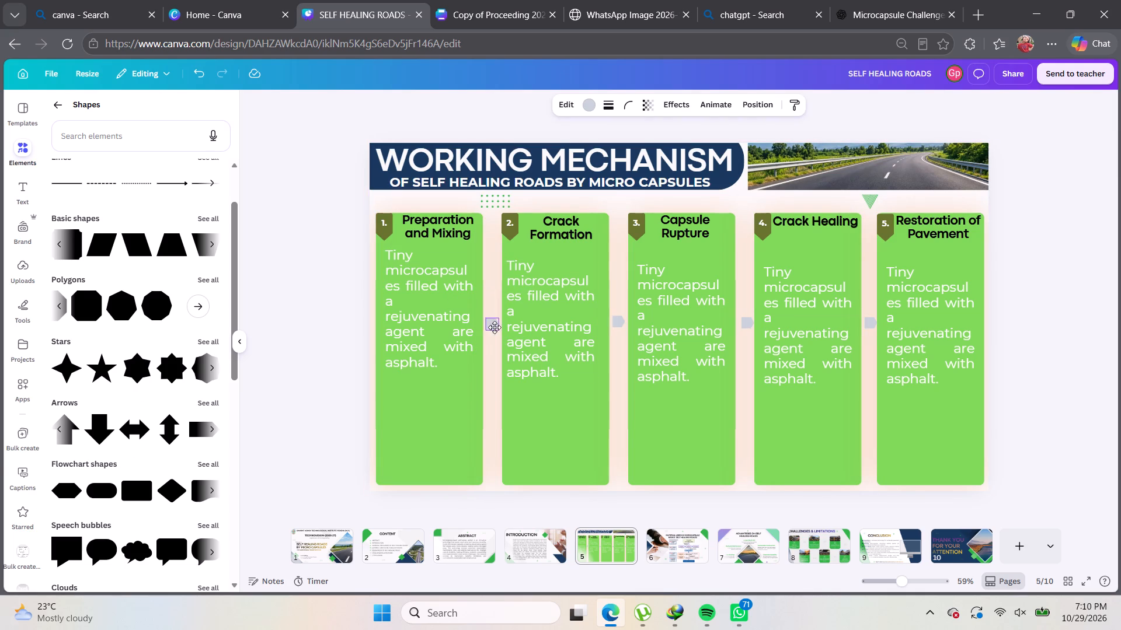
drag(495, 327, 495, 333)
click(495, 333)
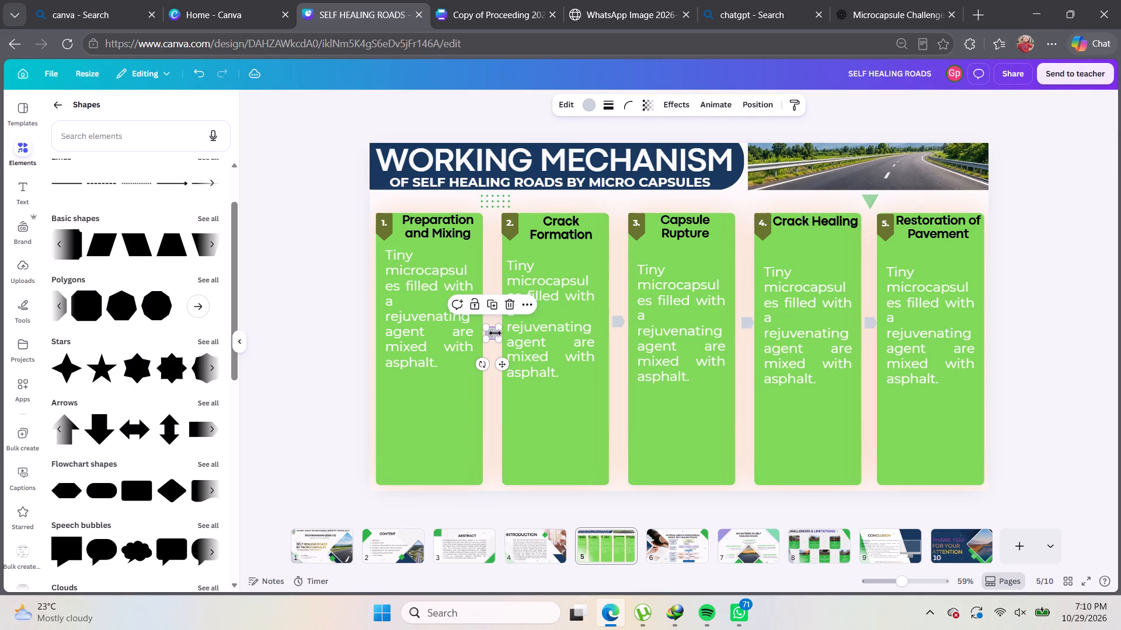
click(619, 343)
drag(617, 322, 617, 331)
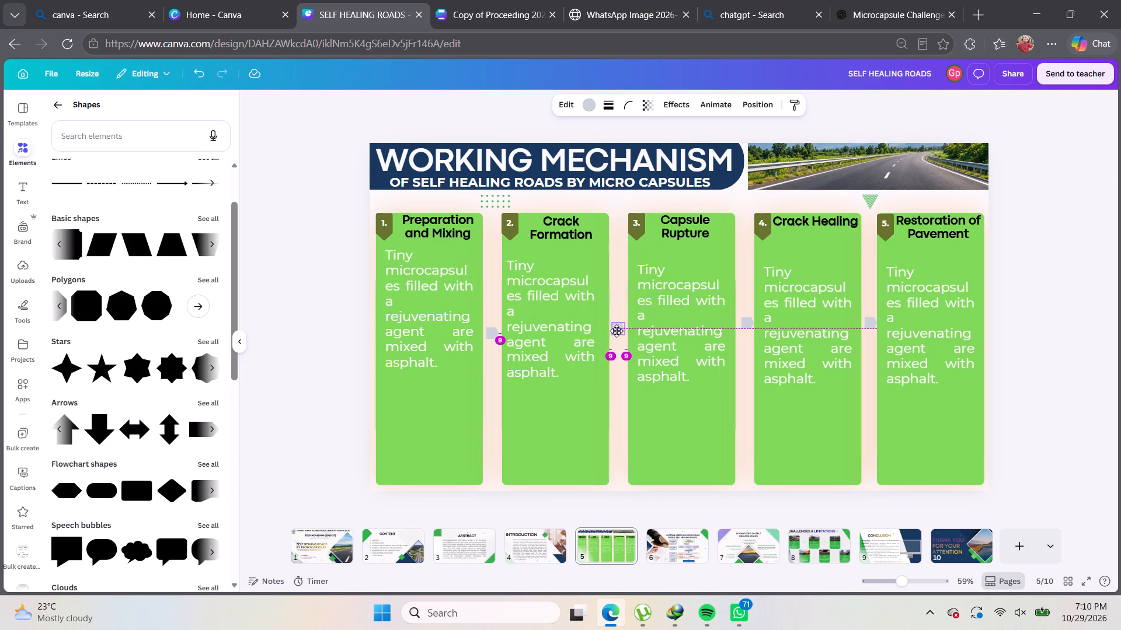
drag(617, 331, 617, 334)
click(619, 387)
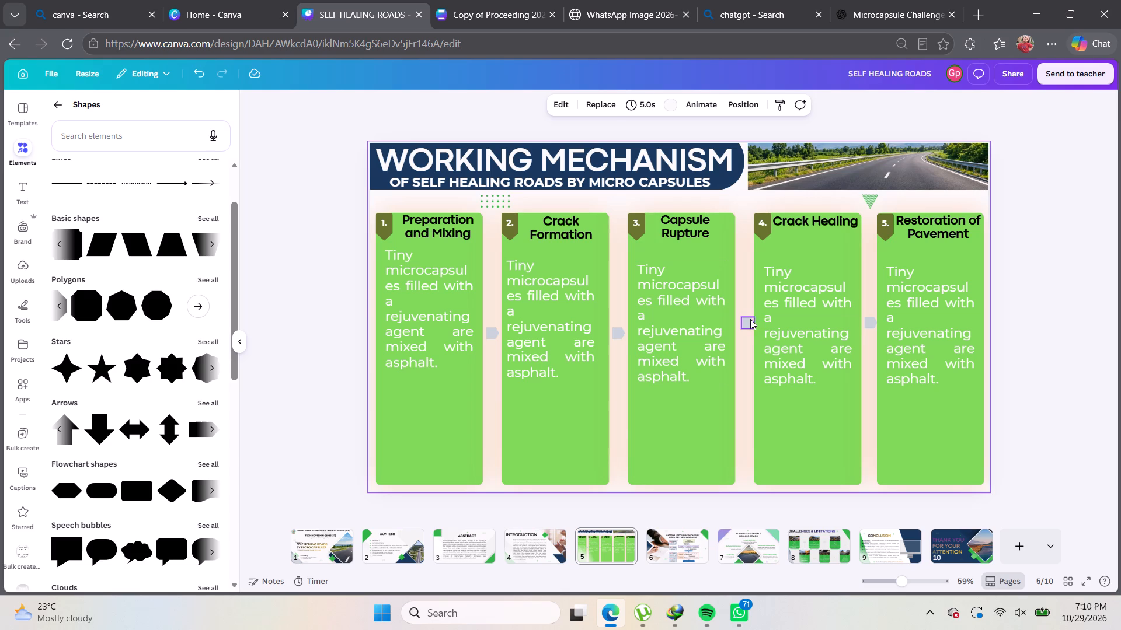
Lower the arrow between the Capsule Rupture and Crack Healing cards level with the first two, and center it in the gap.
drag(750, 320, 749, 332)
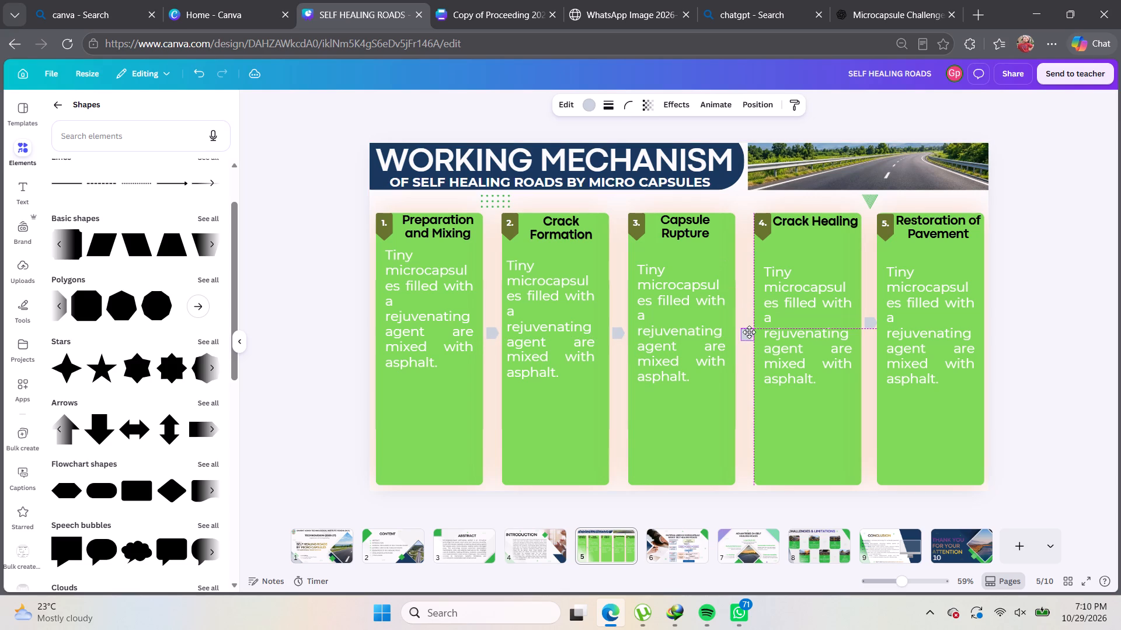
drag(749, 332, 749, 329)
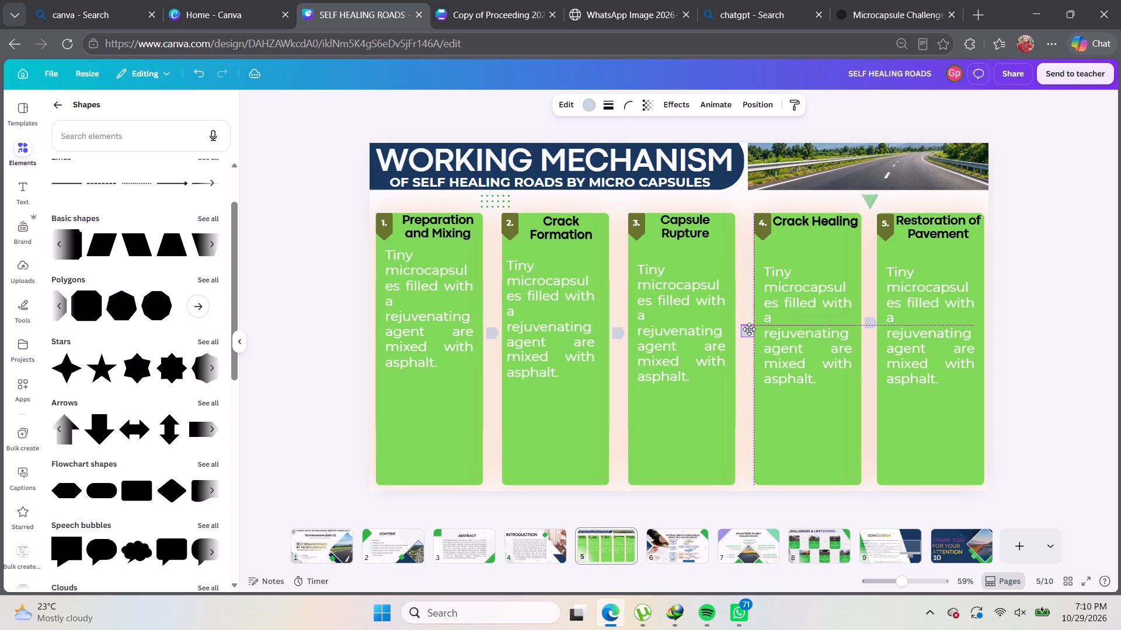
drag(749, 329, 750, 330)
click(750, 375)
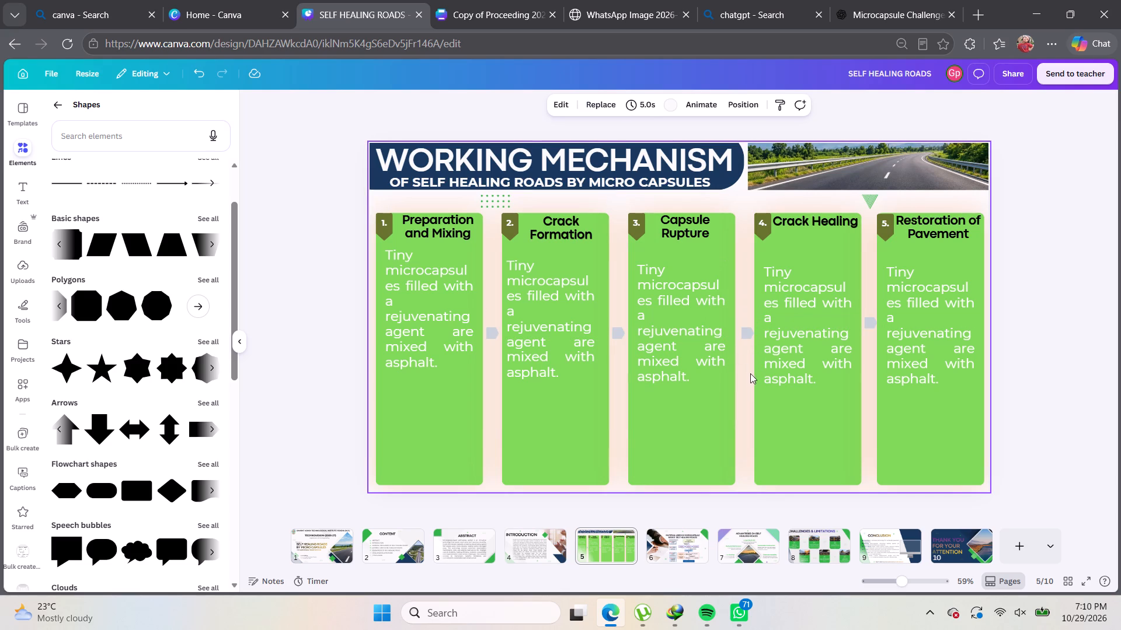
click(749, 326)
click(750, 332)
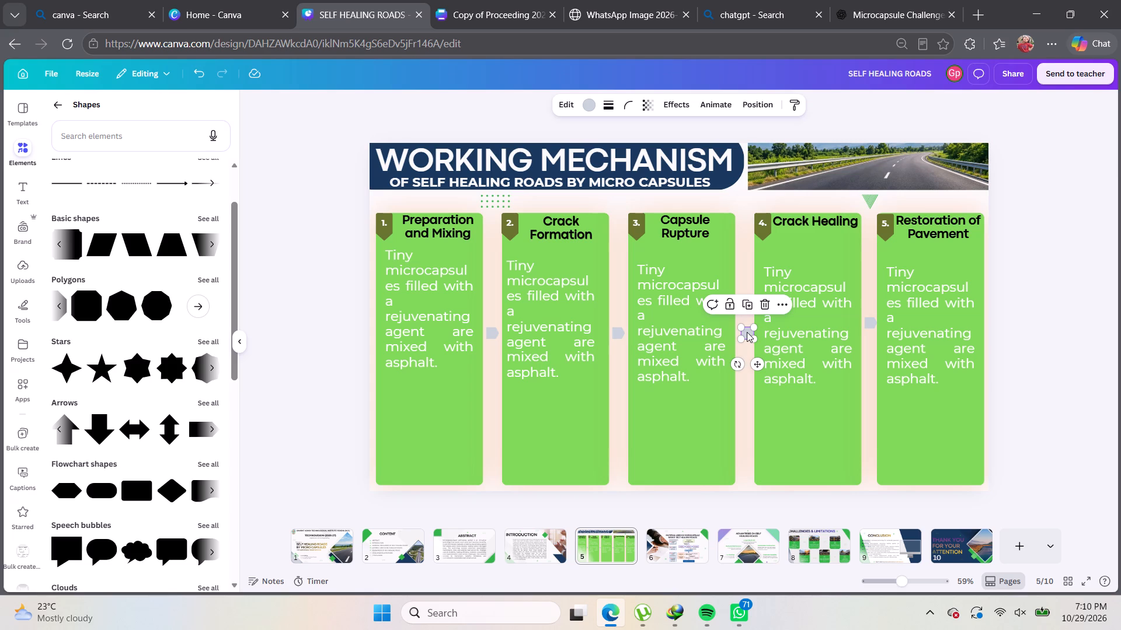
click(747, 332)
click(737, 394)
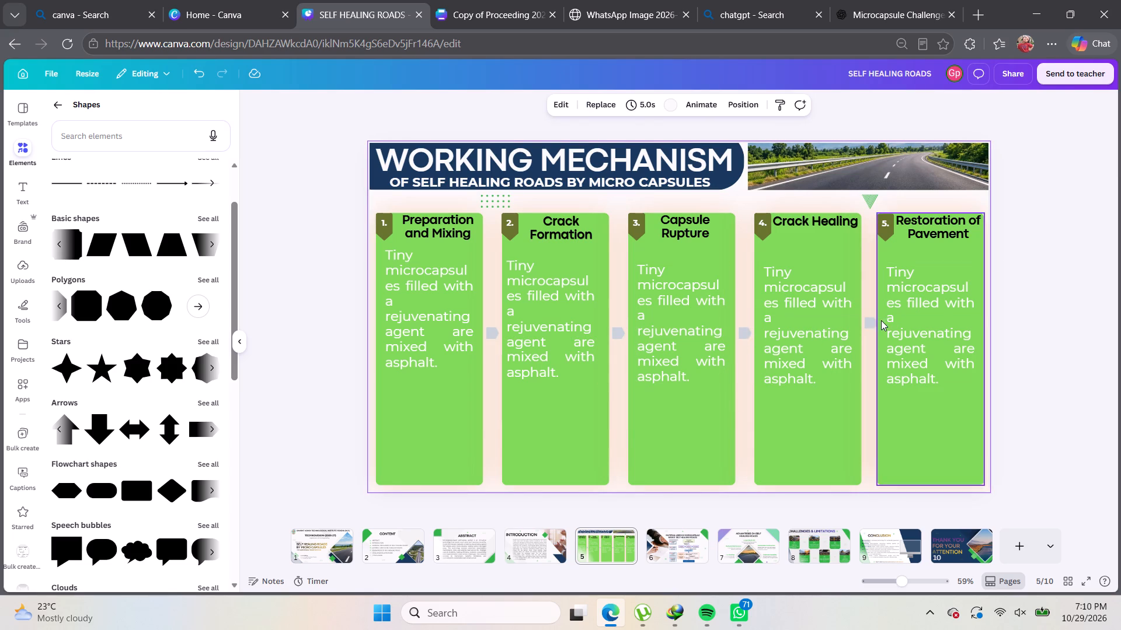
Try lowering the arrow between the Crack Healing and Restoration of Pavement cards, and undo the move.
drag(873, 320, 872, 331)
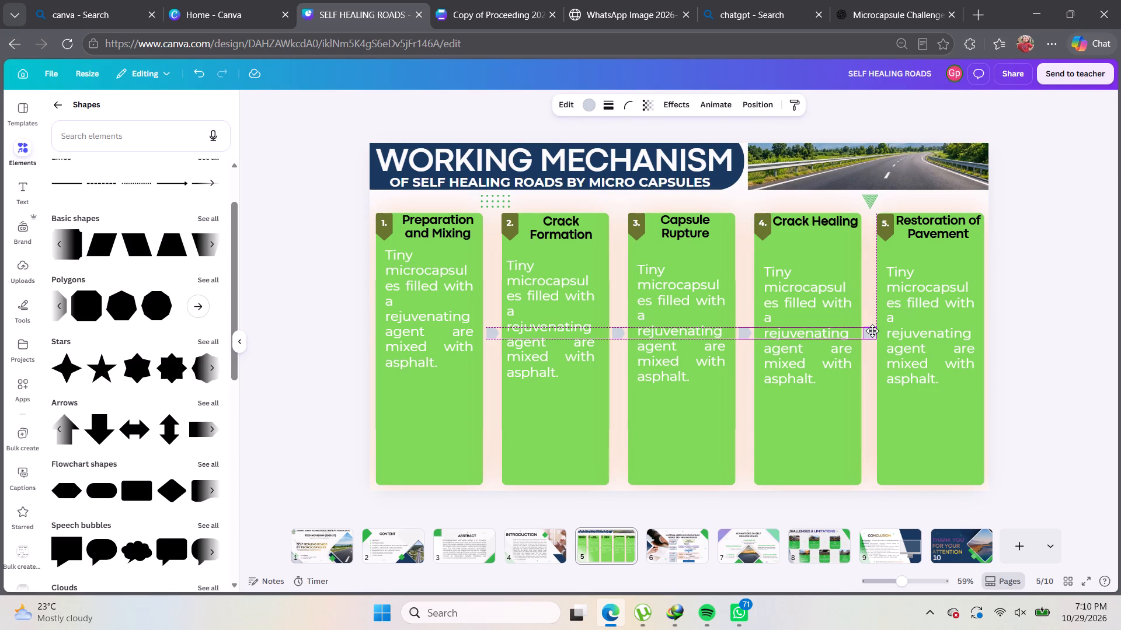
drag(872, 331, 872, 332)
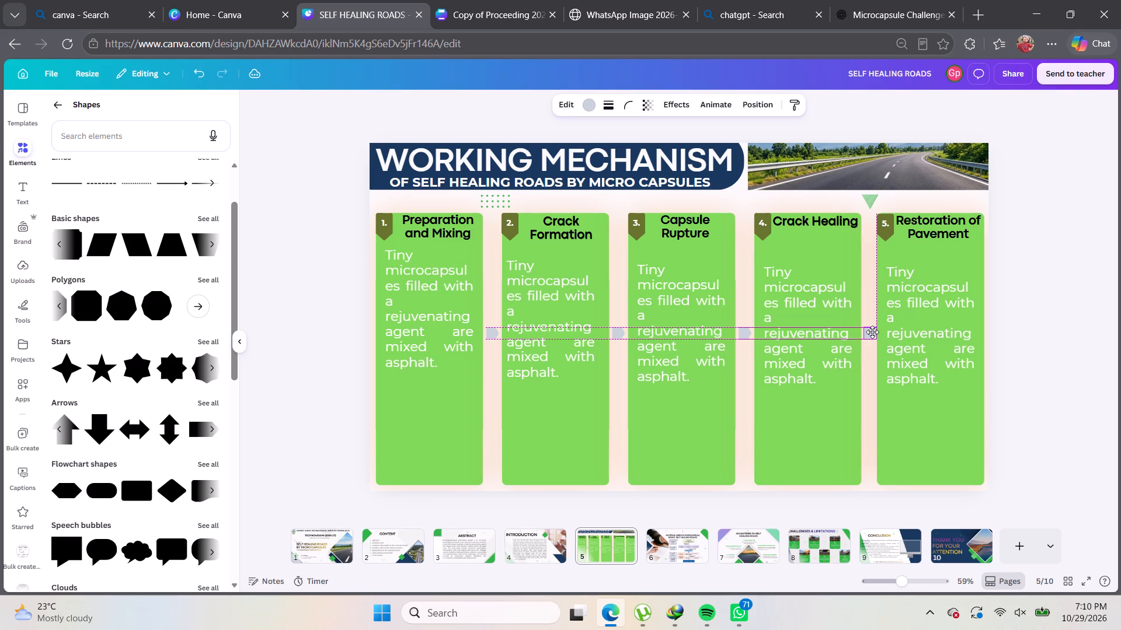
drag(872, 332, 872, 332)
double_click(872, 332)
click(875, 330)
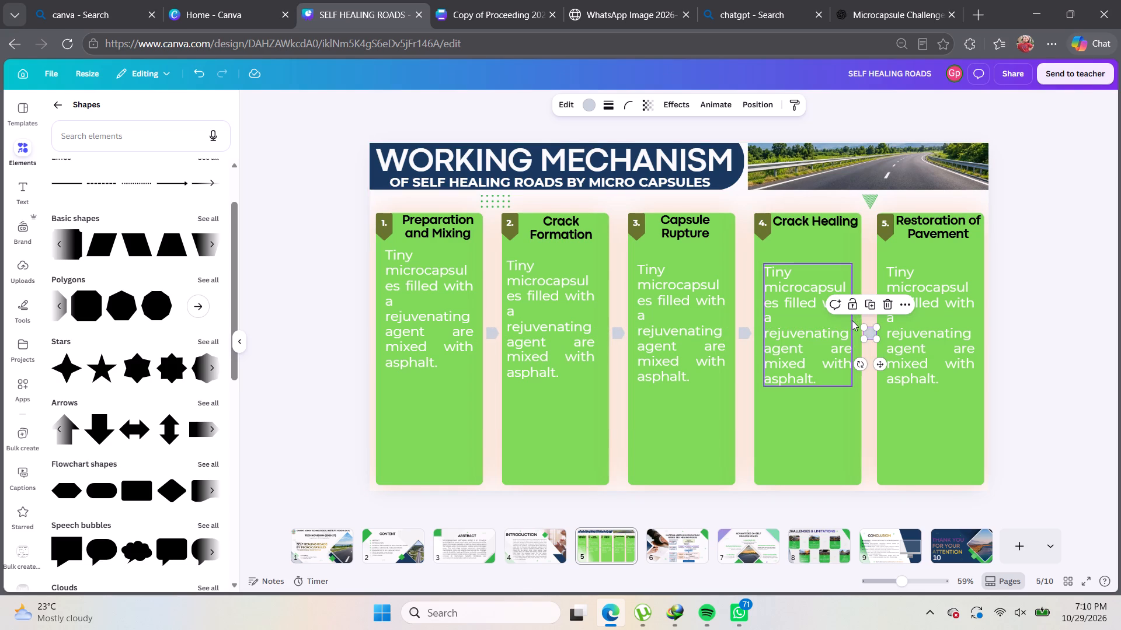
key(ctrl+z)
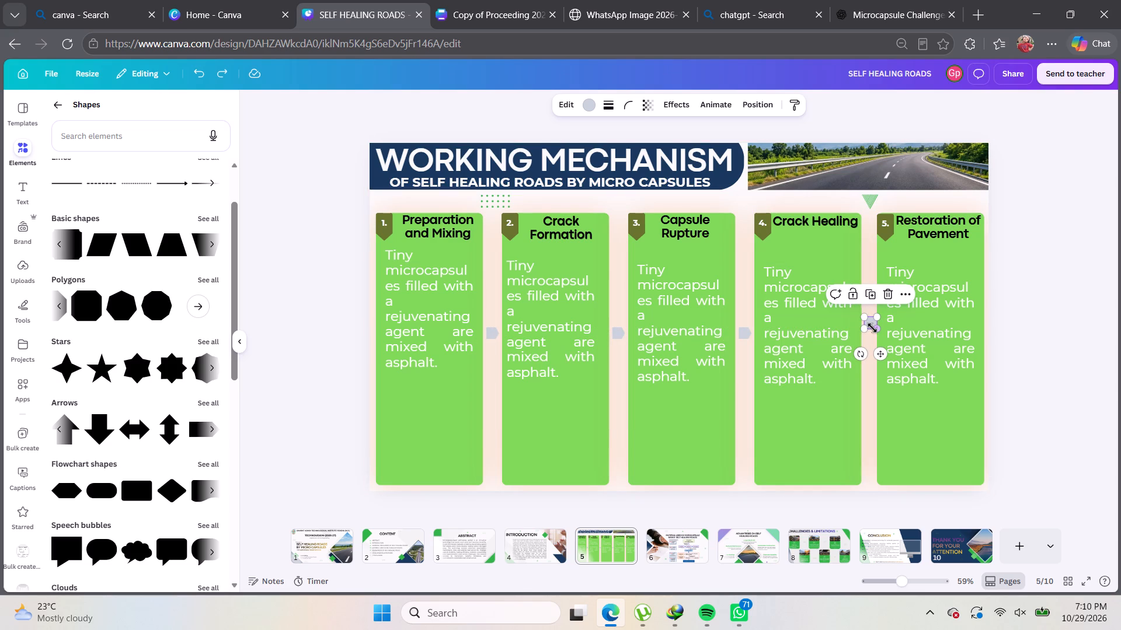
Lower the arrow between the Crack Healing and Restoration of Pavement cards level with the other arrows, keeping it in the gap.
drag(869, 323, 869, 331)
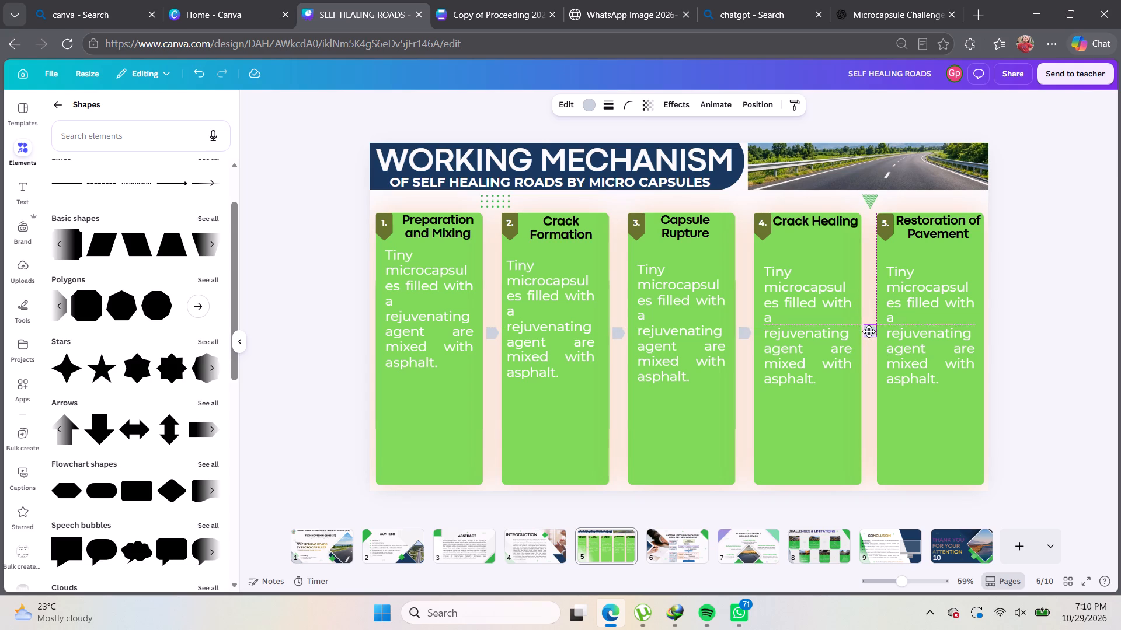
drag(869, 331, 869, 334)
click(872, 350)
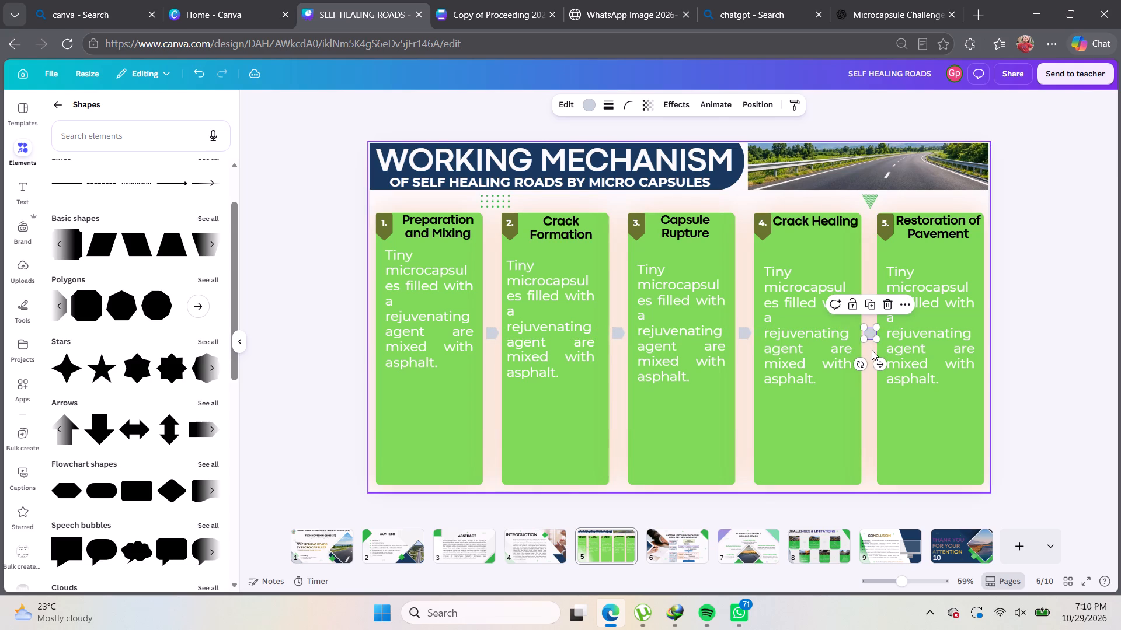
click(871, 334)
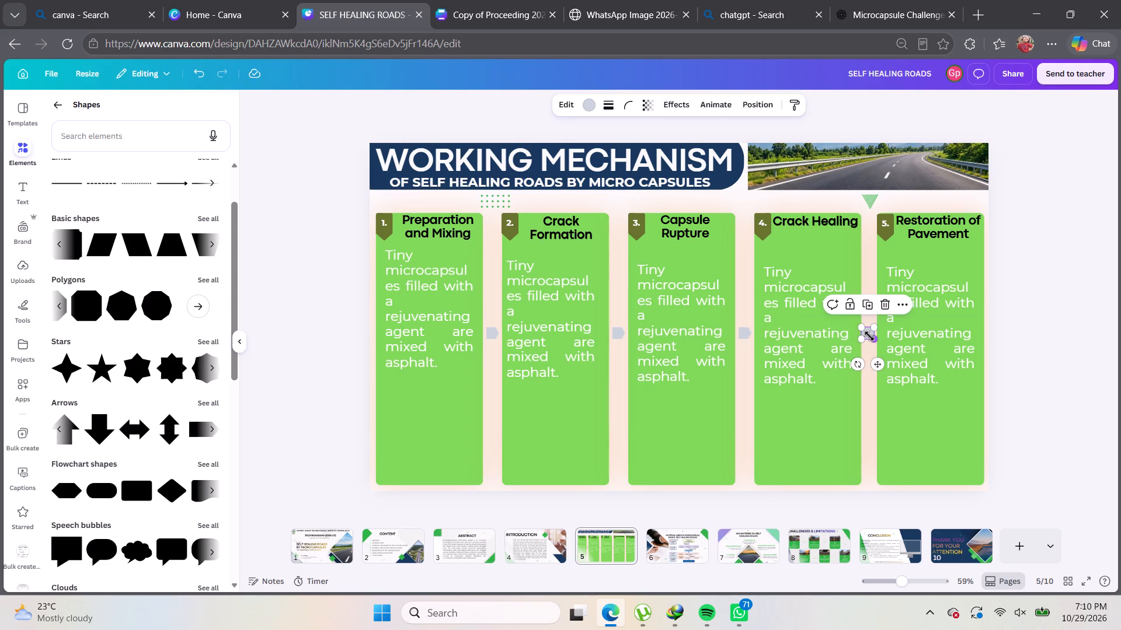
click(869, 336)
click(866, 335)
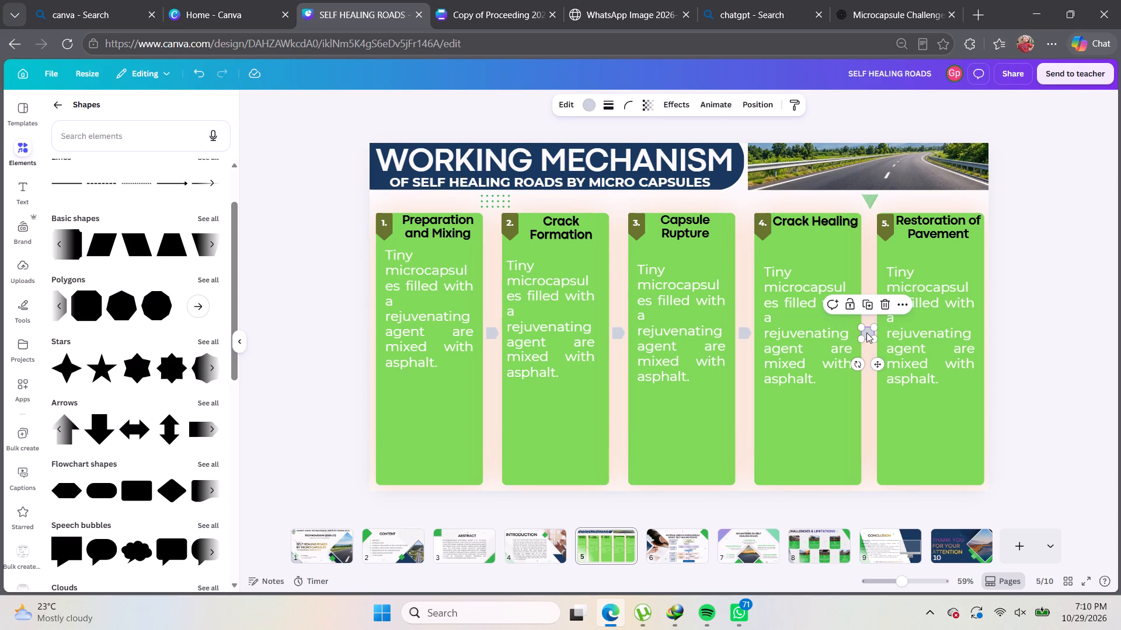
click(866, 332)
click(866, 332)
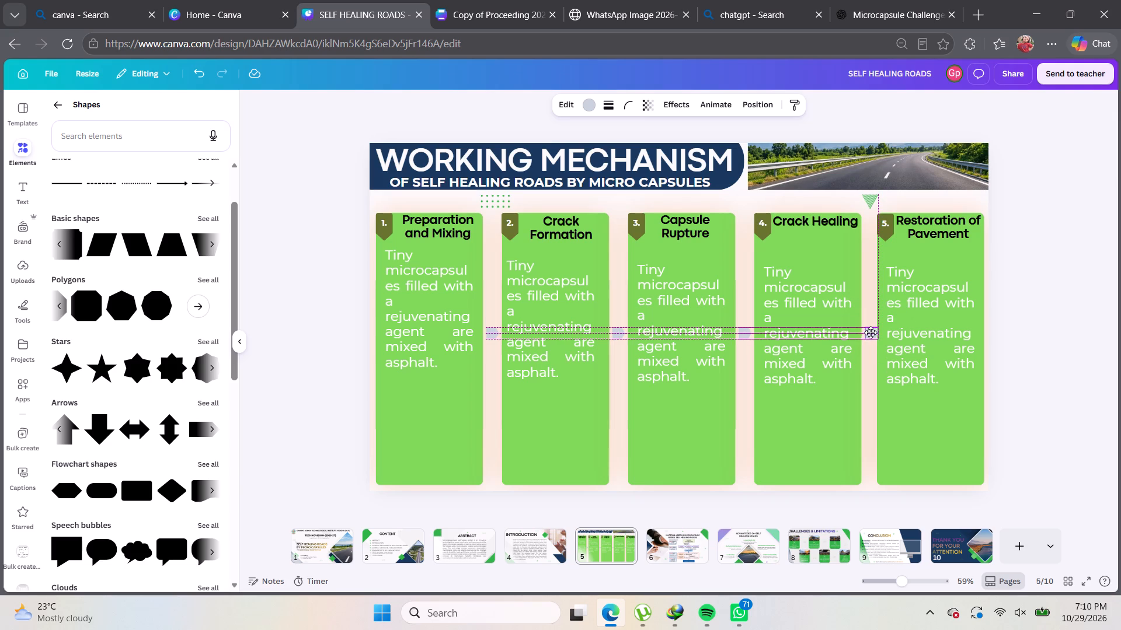
click(871, 377)
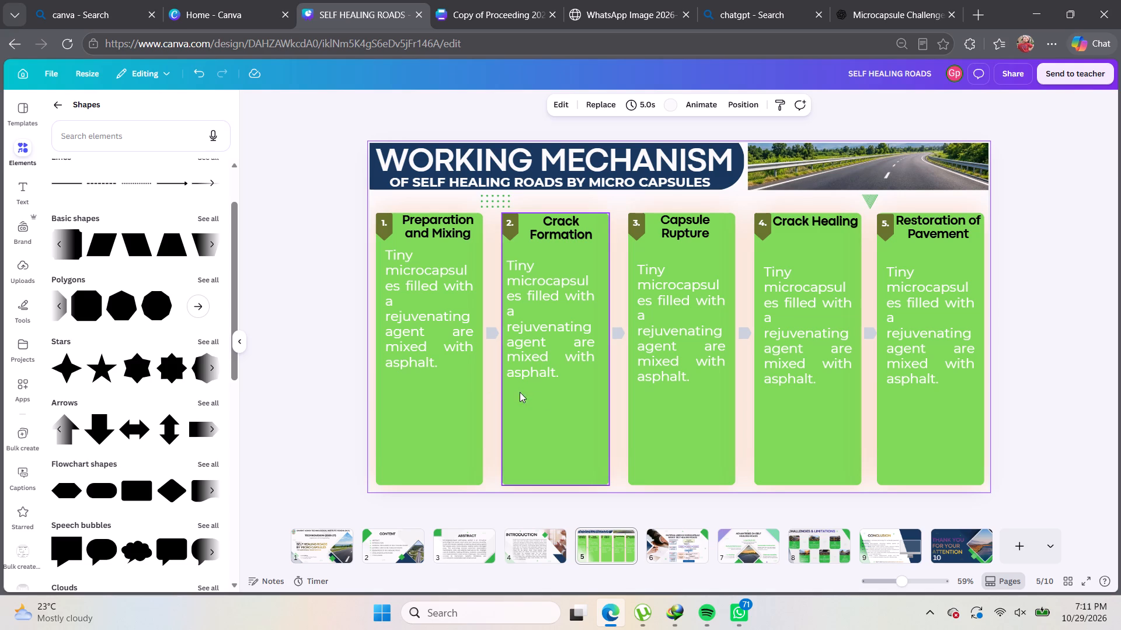
Nudge the arrow before the Capsule Rupture card and the card itself slightly left to even out the spacing.
click(548, 398)
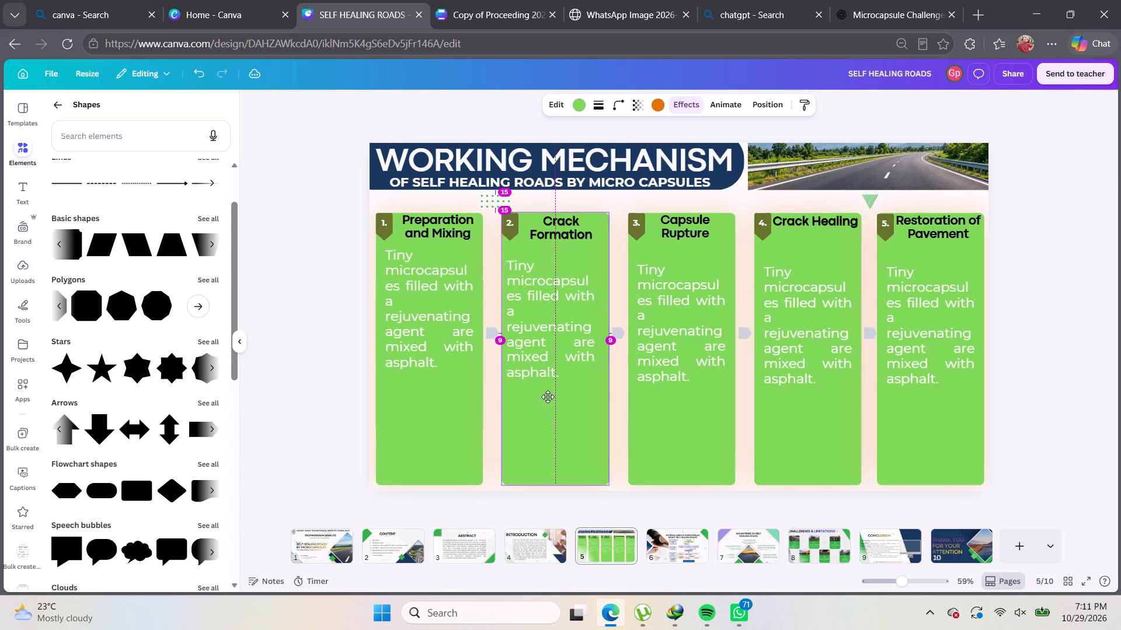
click(619, 396)
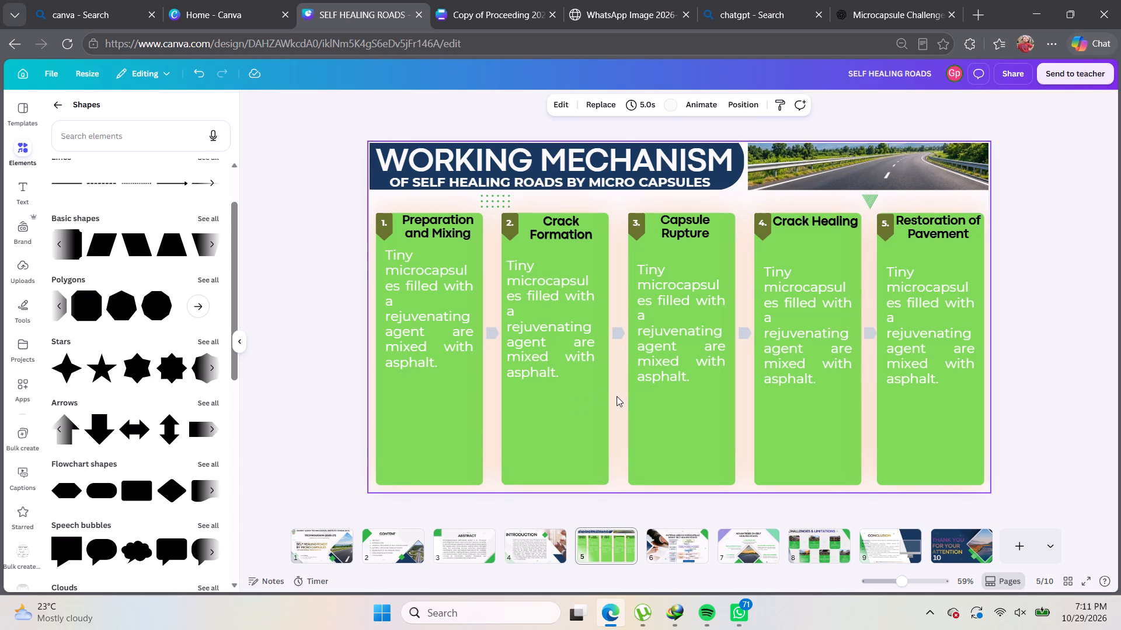
click(690, 416)
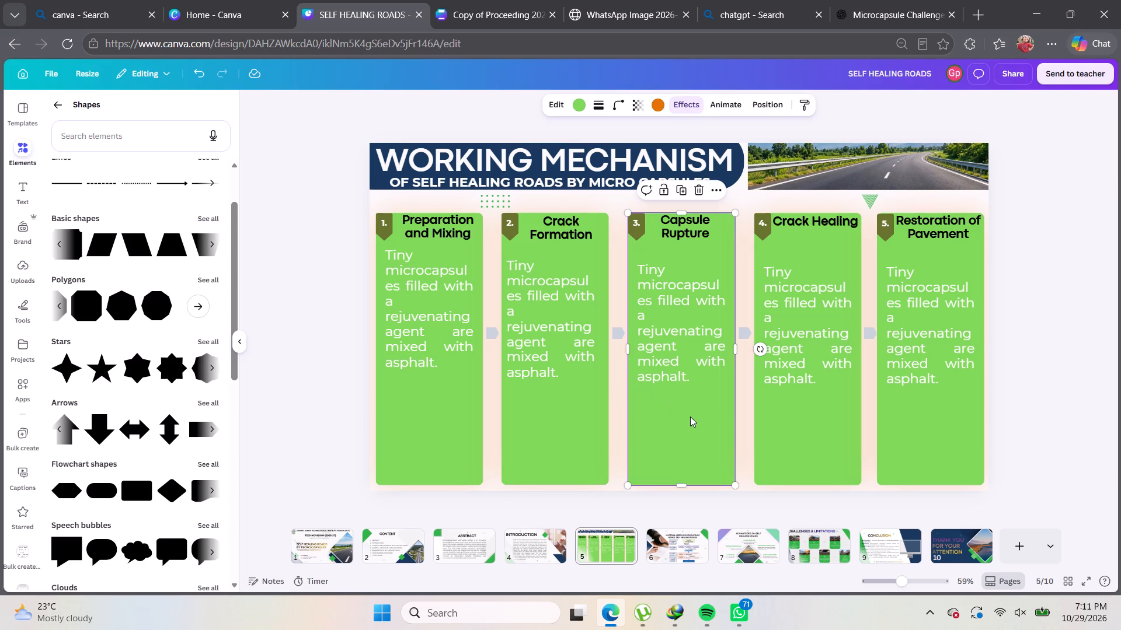
double_click(618, 336)
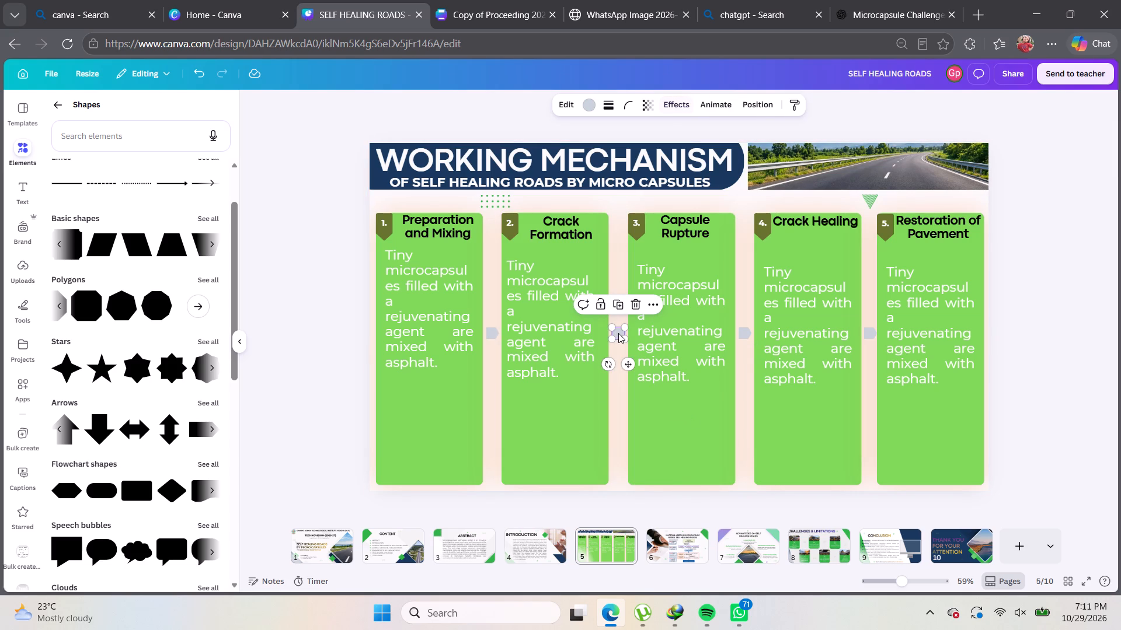
click(618, 332)
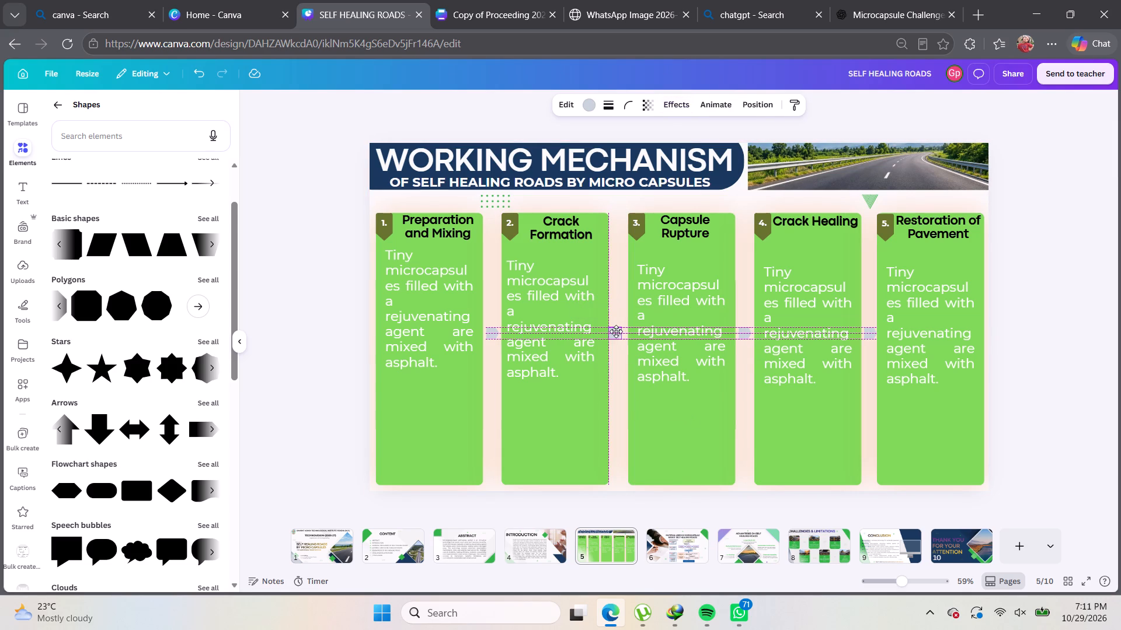
click(619, 391)
click(682, 412)
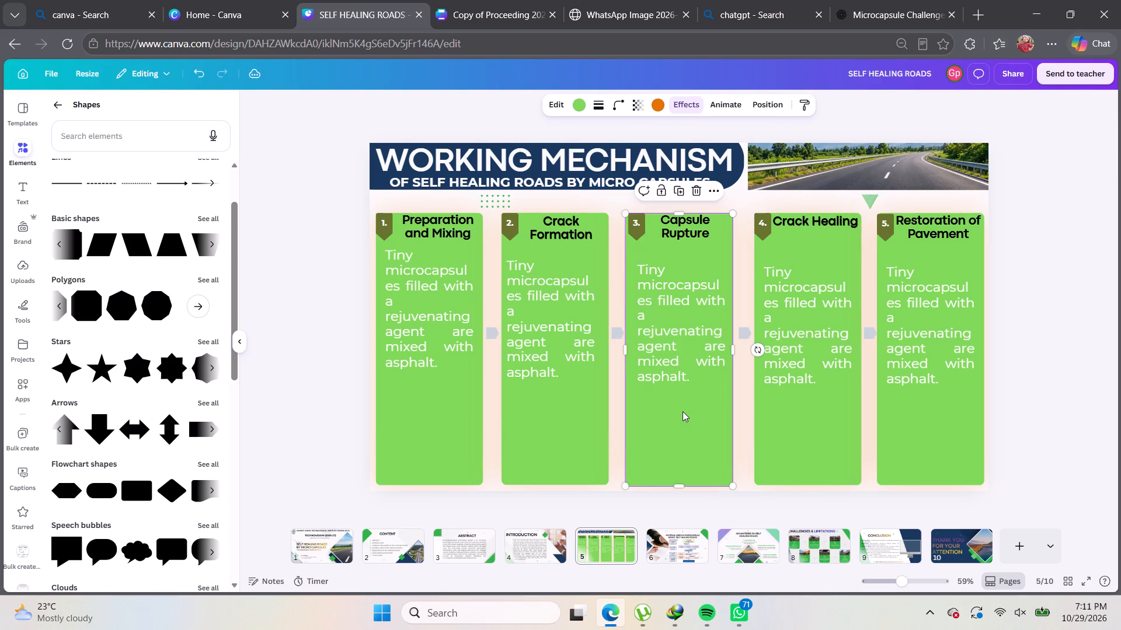
click(743, 412)
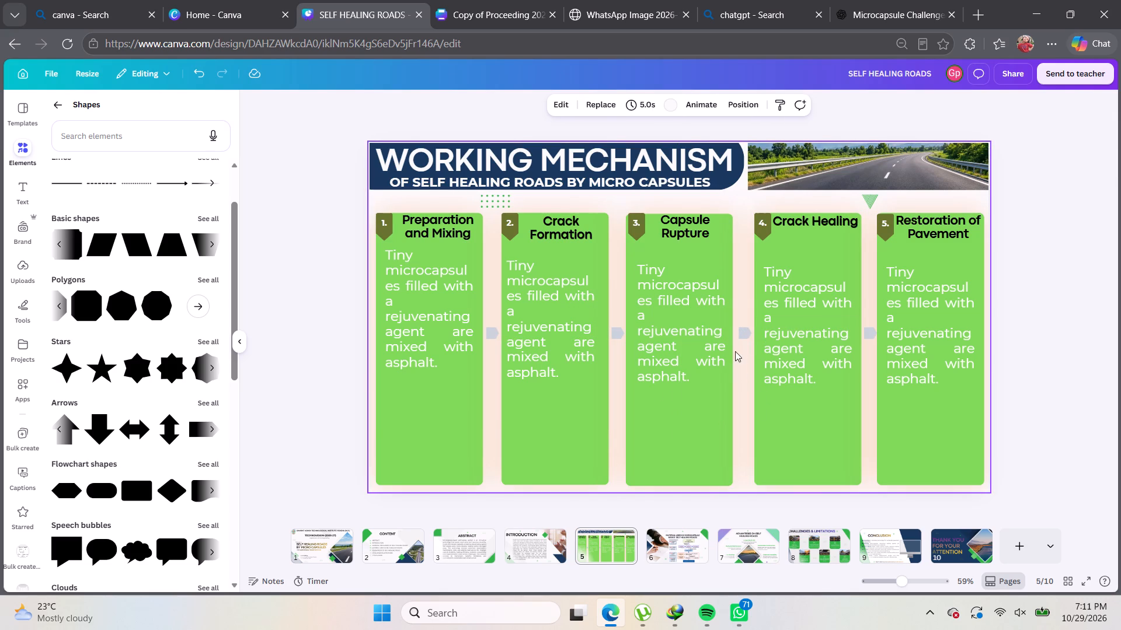
Nudge the arrow before the Crack Healing card and the card itself slightly left to match the other gaps.
click(748, 333)
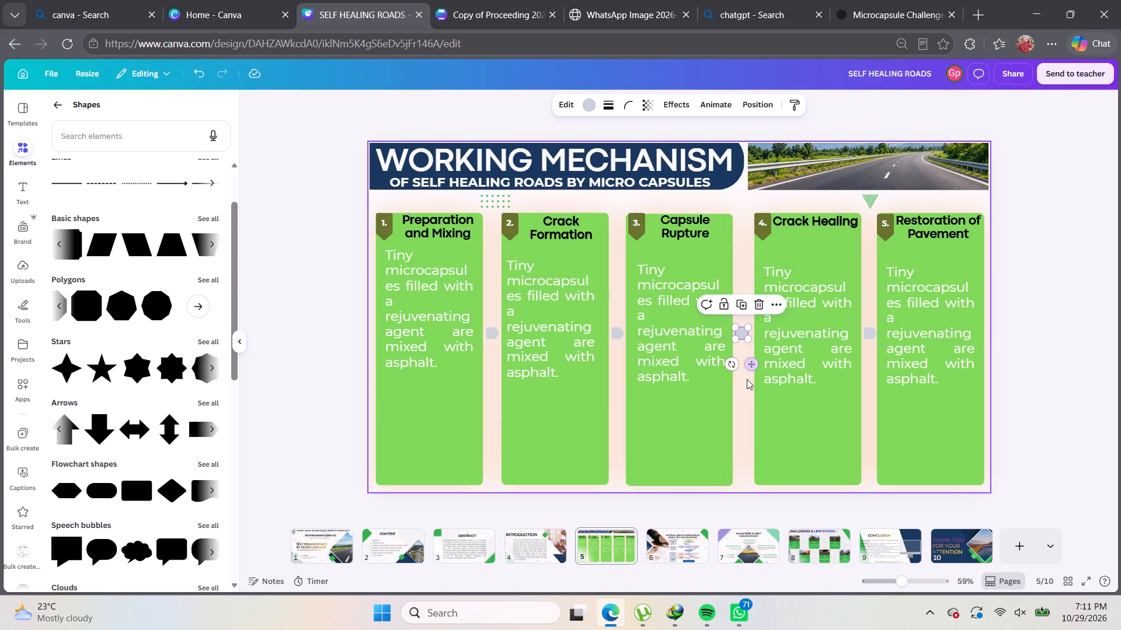
click(746, 388)
click(824, 415)
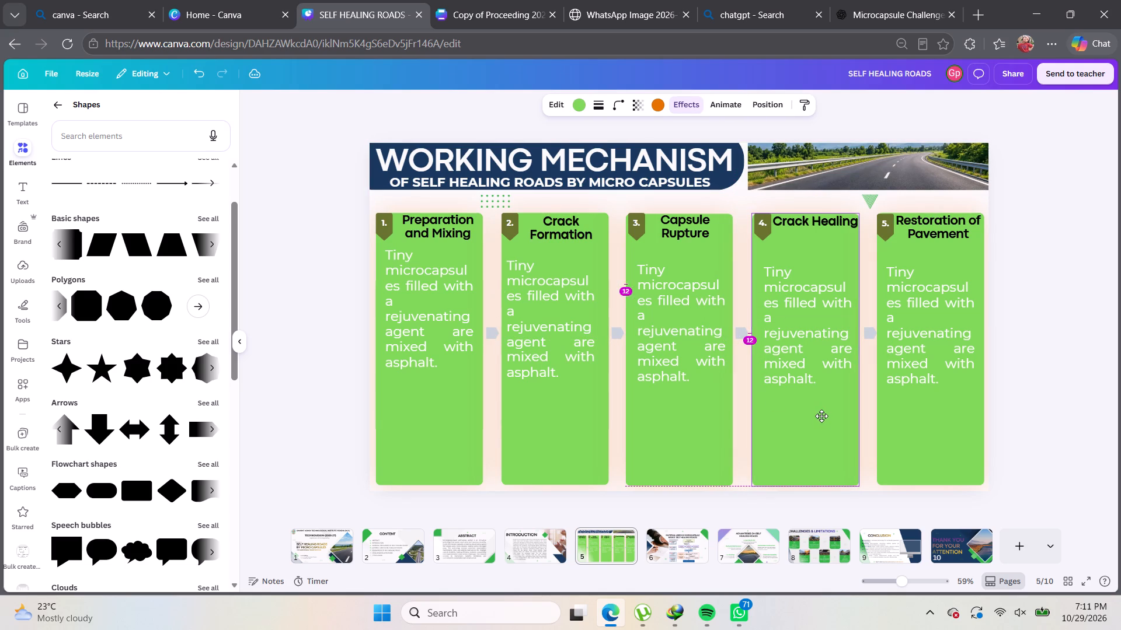
click(743, 434)
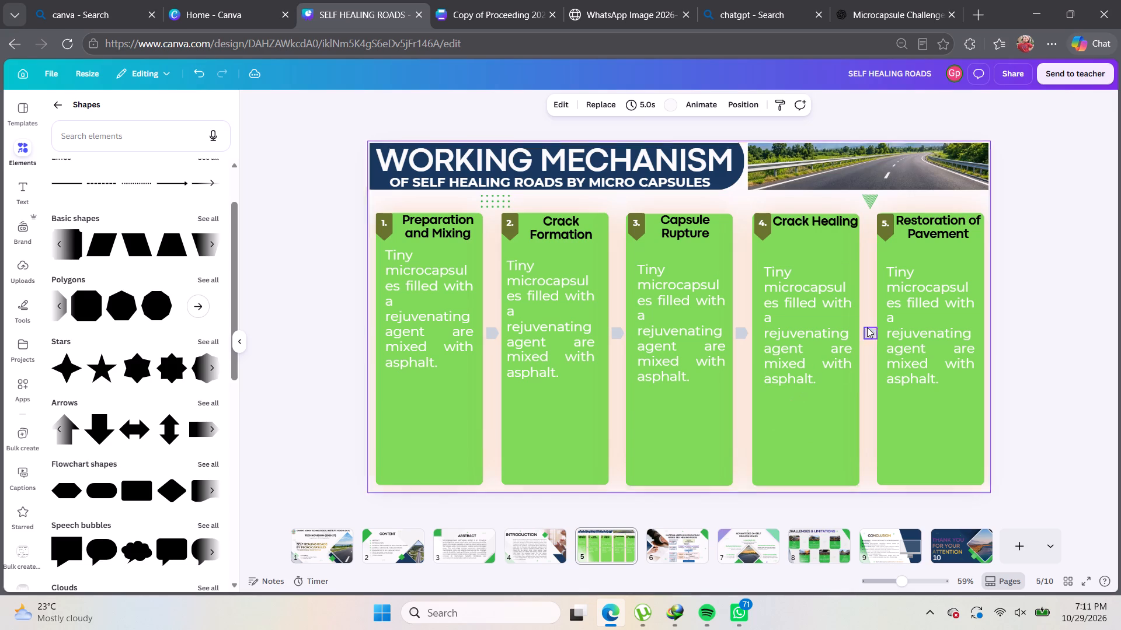
Shift the last arrow slightly left to center it in the gap between the Crack Healing and Restoration of Pavement cards.
click(871, 334)
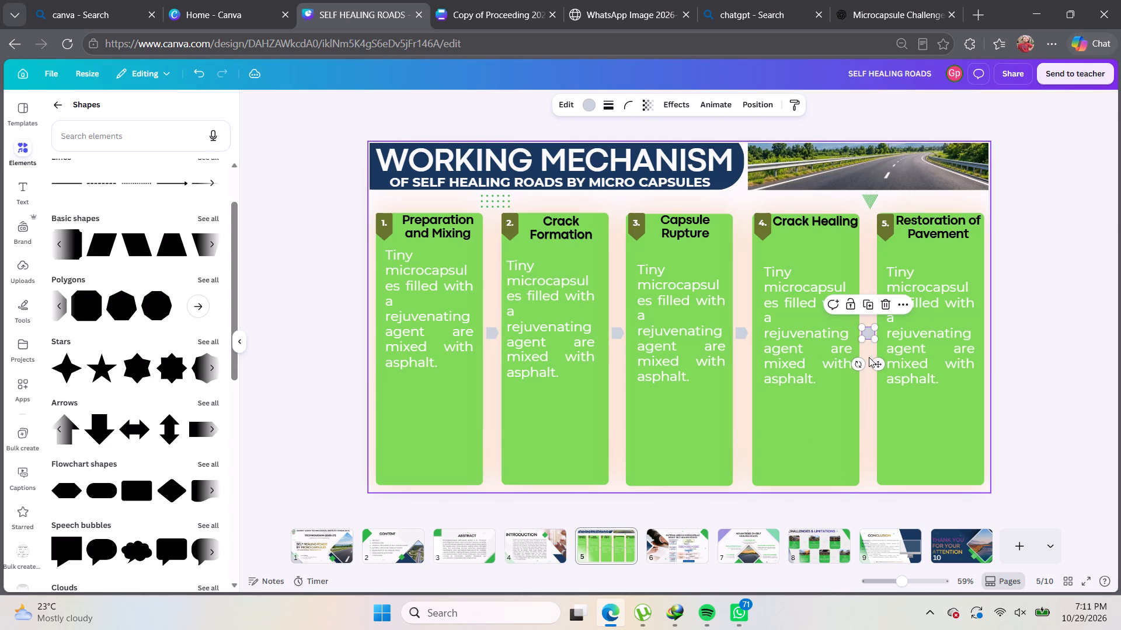
click(867, 387)
click(863, 333)
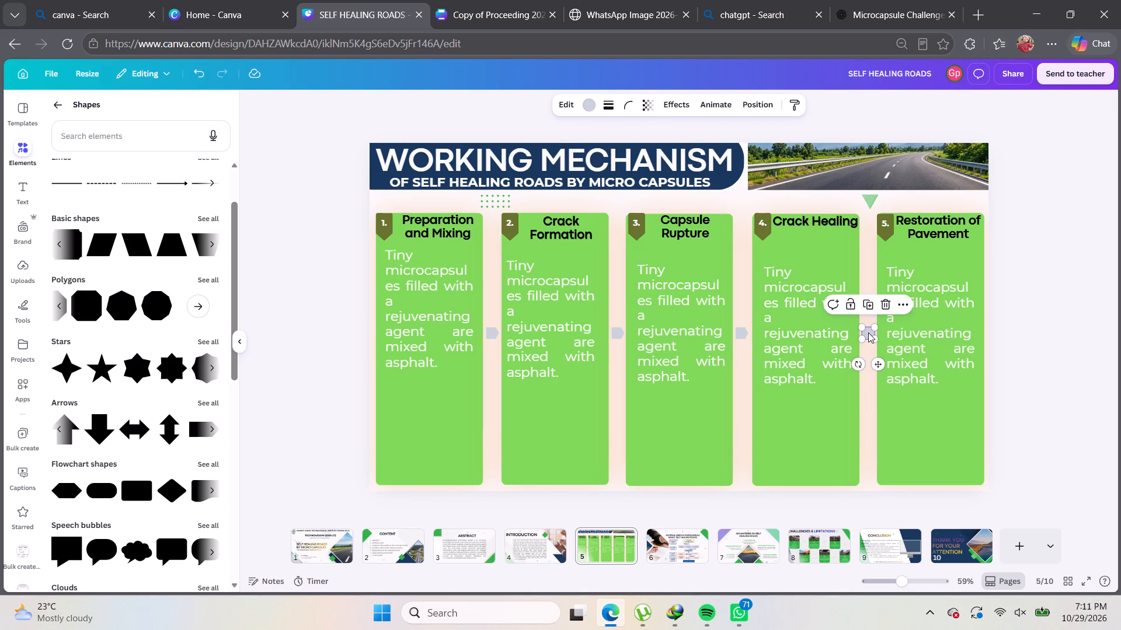
click(868, 332)
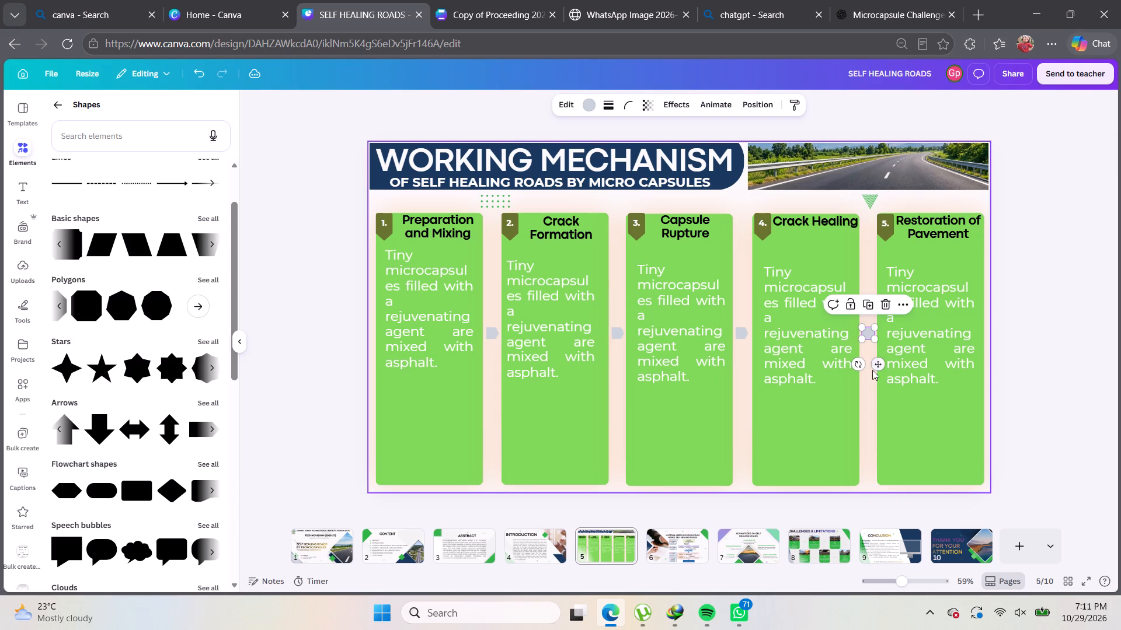
click(873, 400)
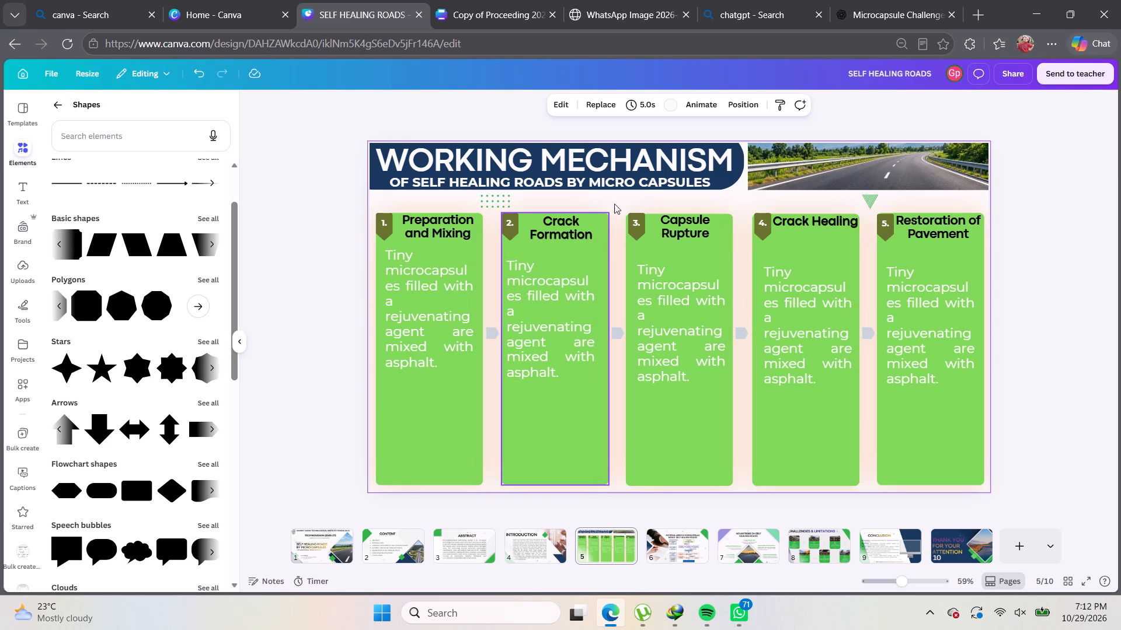
Nudge the number 4 badge slightly right on the Crack Healing card, level with the other badges.
click(764, 232)
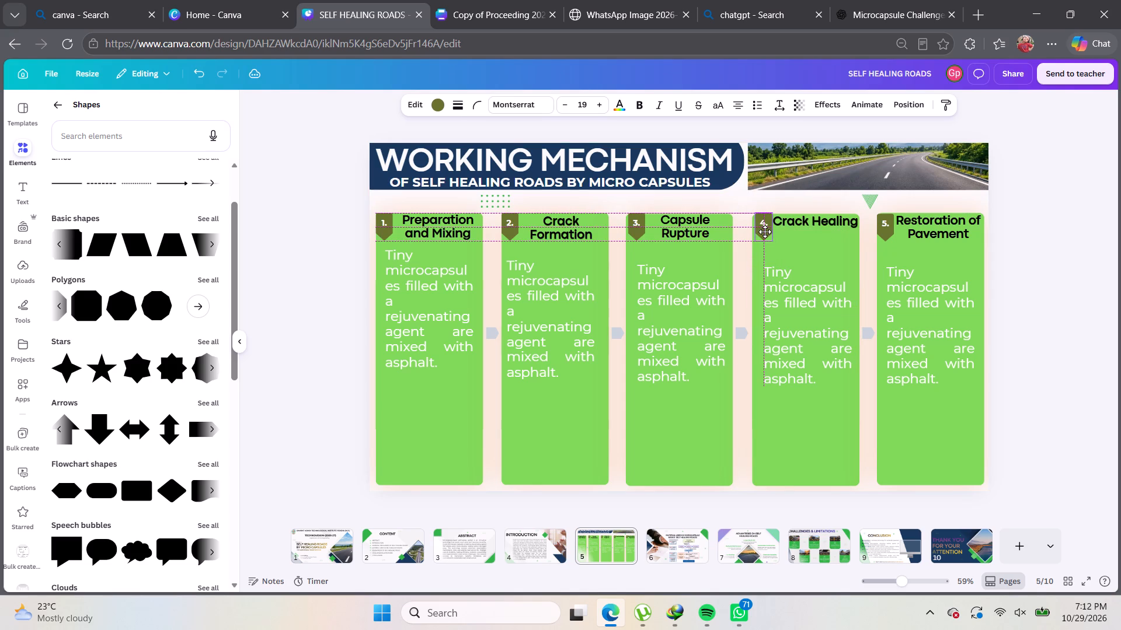
click(739, 204)
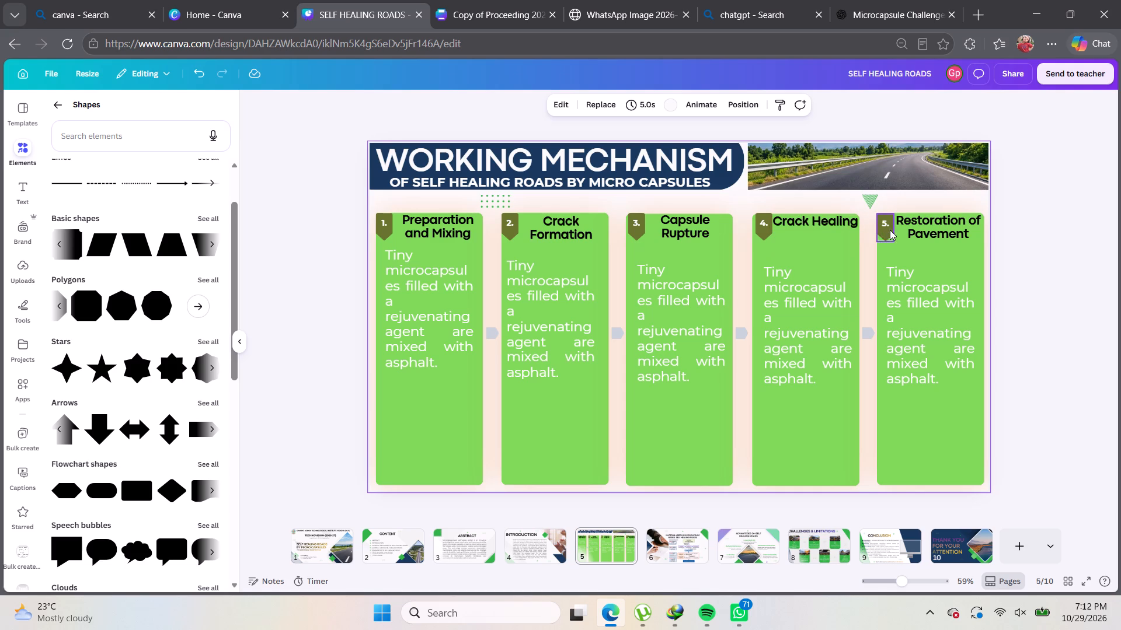
Nudge the number 4 badge slightly left on the Crack Healing card.
click(764, 236)
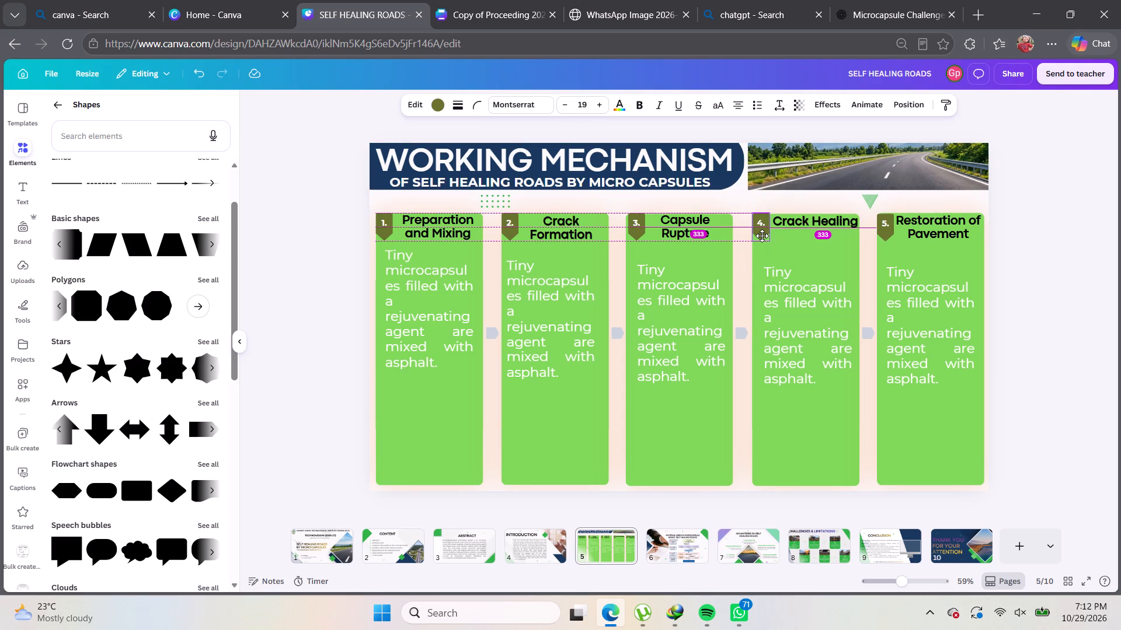
click(739, 214)
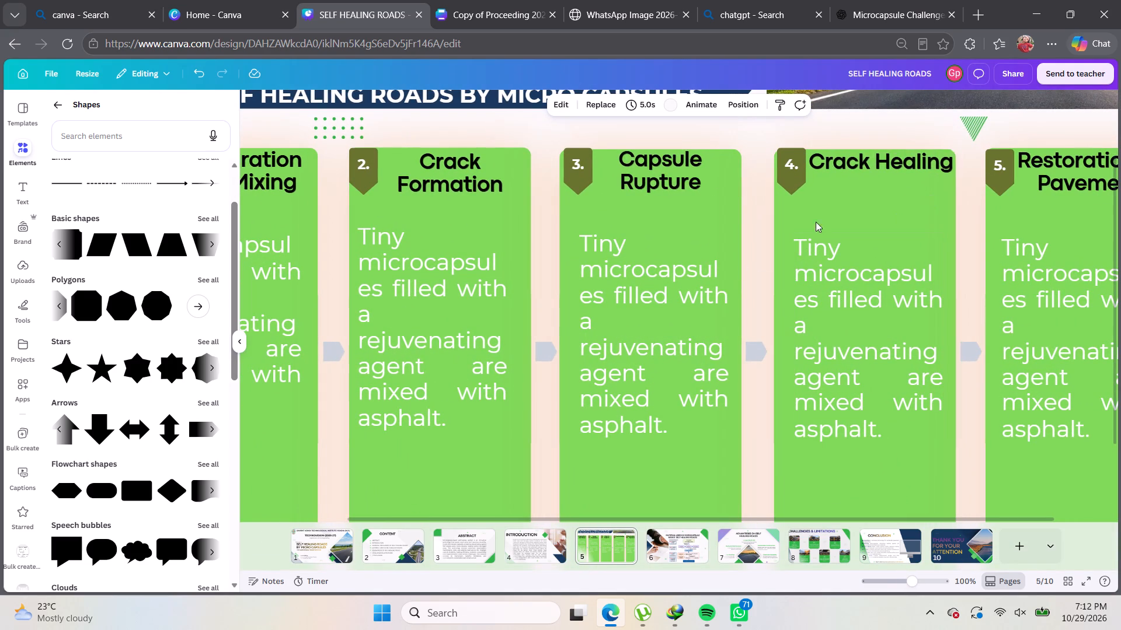
Nudge the number 5 badge slightly right on the Restoration of Pavement card, level with the other badges.
click(1009, 177)
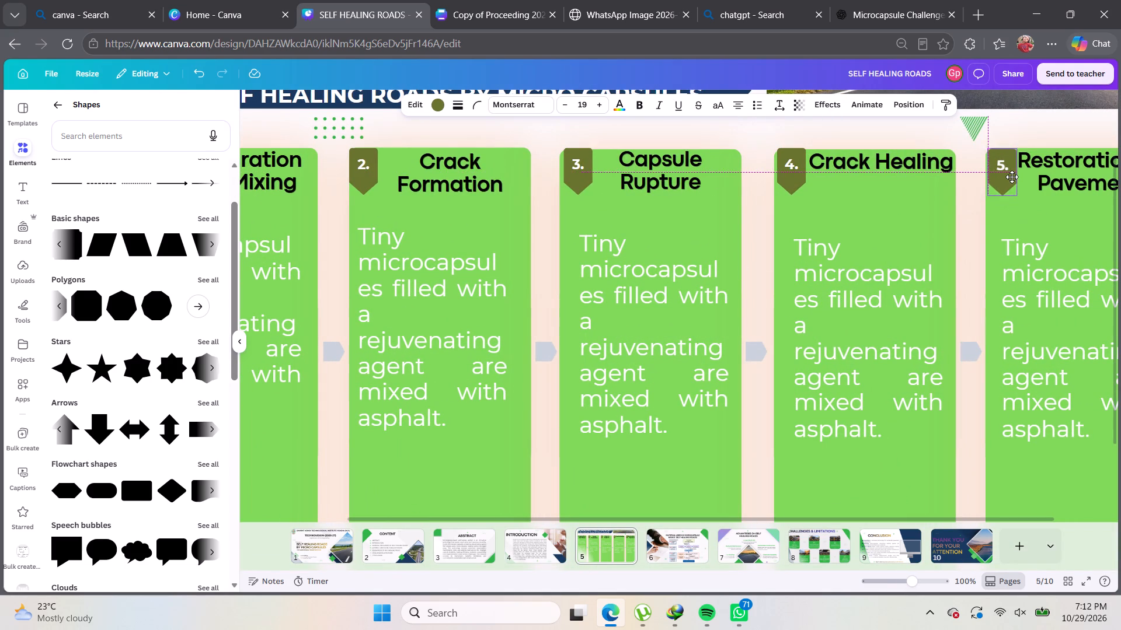
click(965, 150)
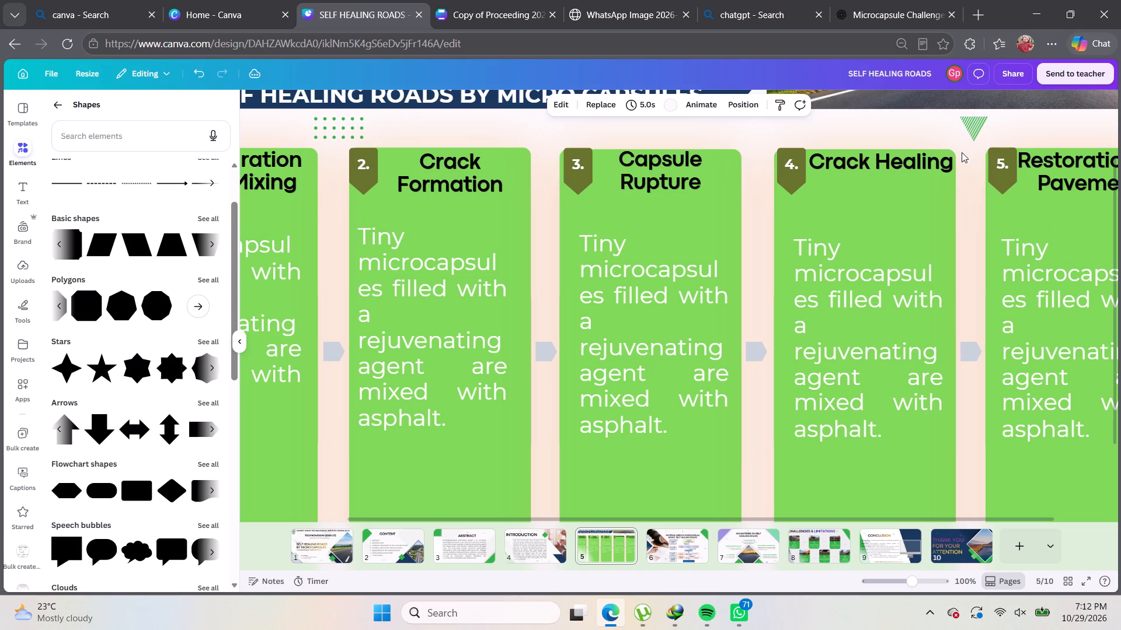
Nudge the number 3 badge slightly left on the Capsule Rupture card to match the inset of the other badges.
click(580, 175)
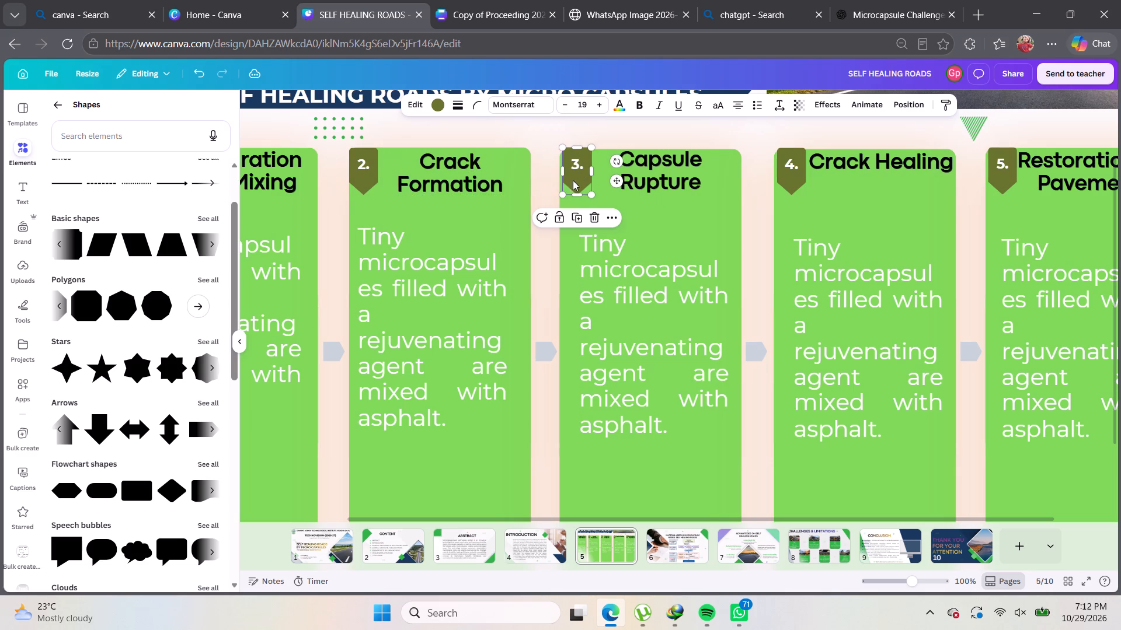
click(549, 205)
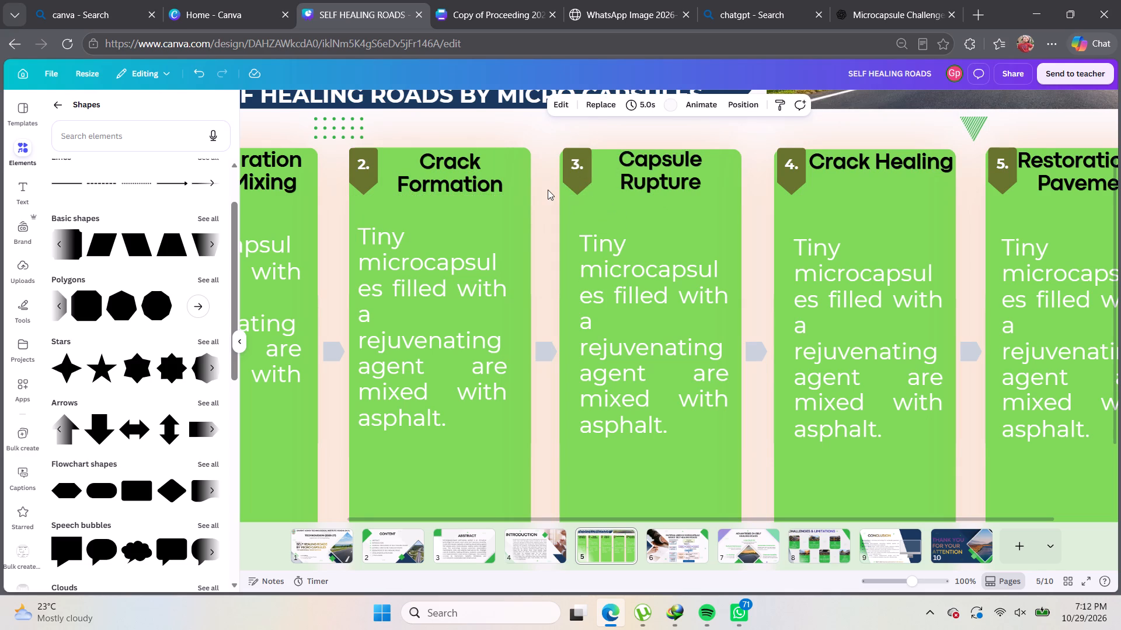
click(1004, 176)
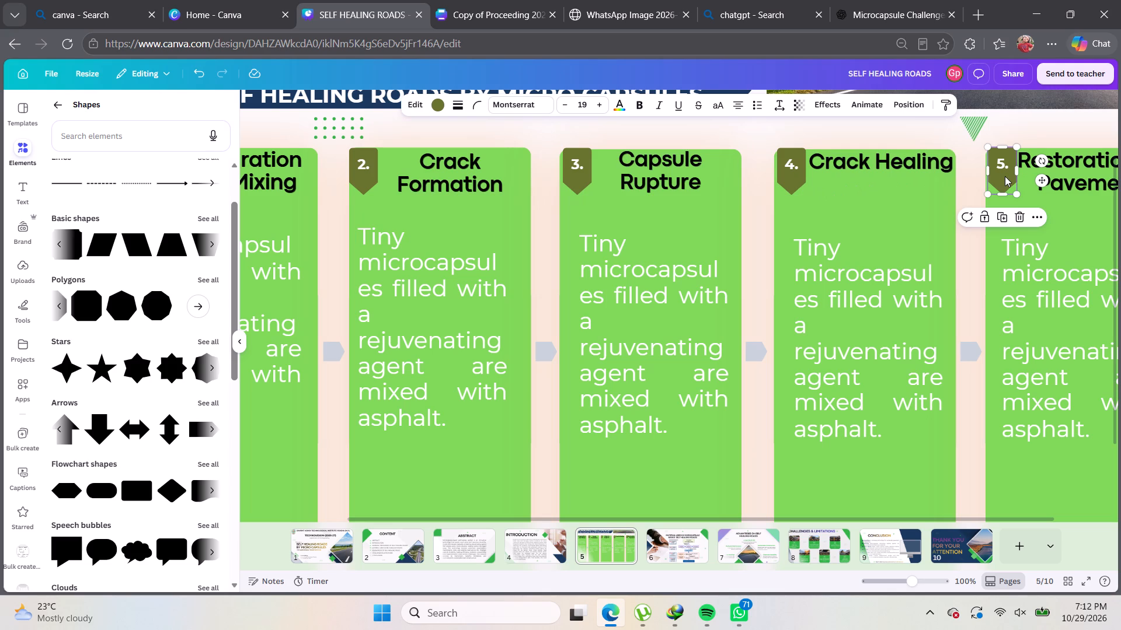
click(963, 176)
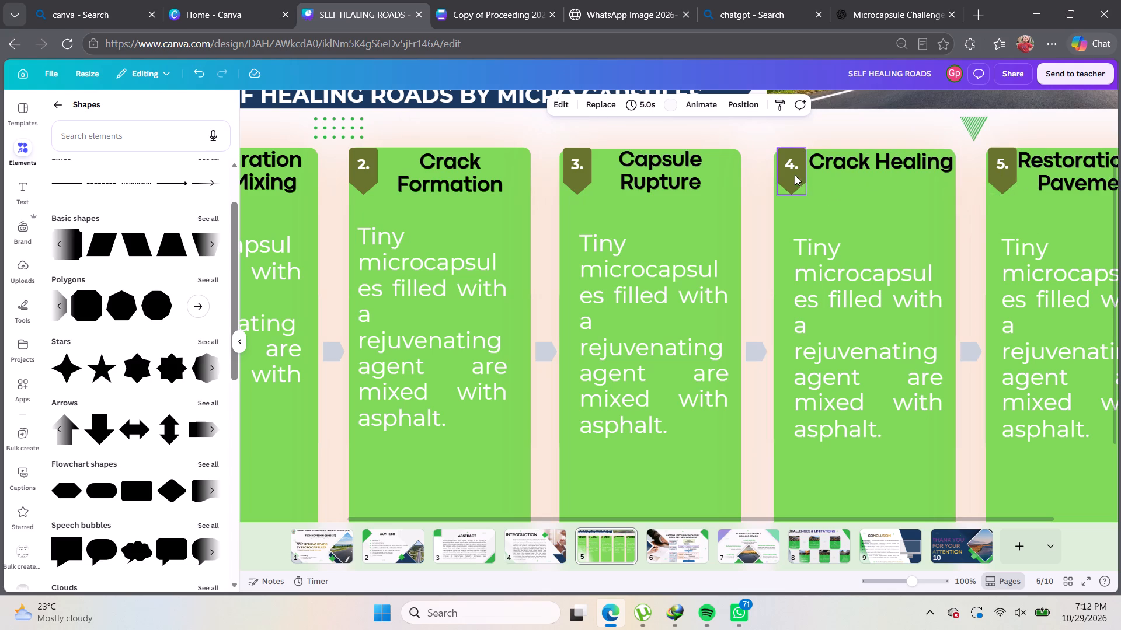
click(579, 173)
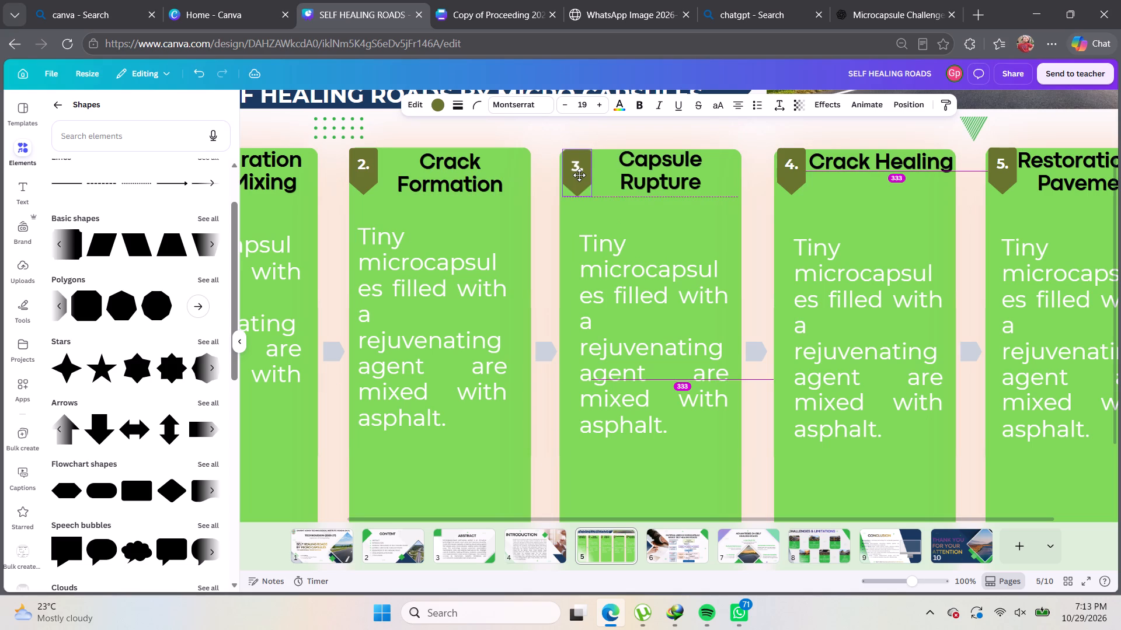
click(579, 173)
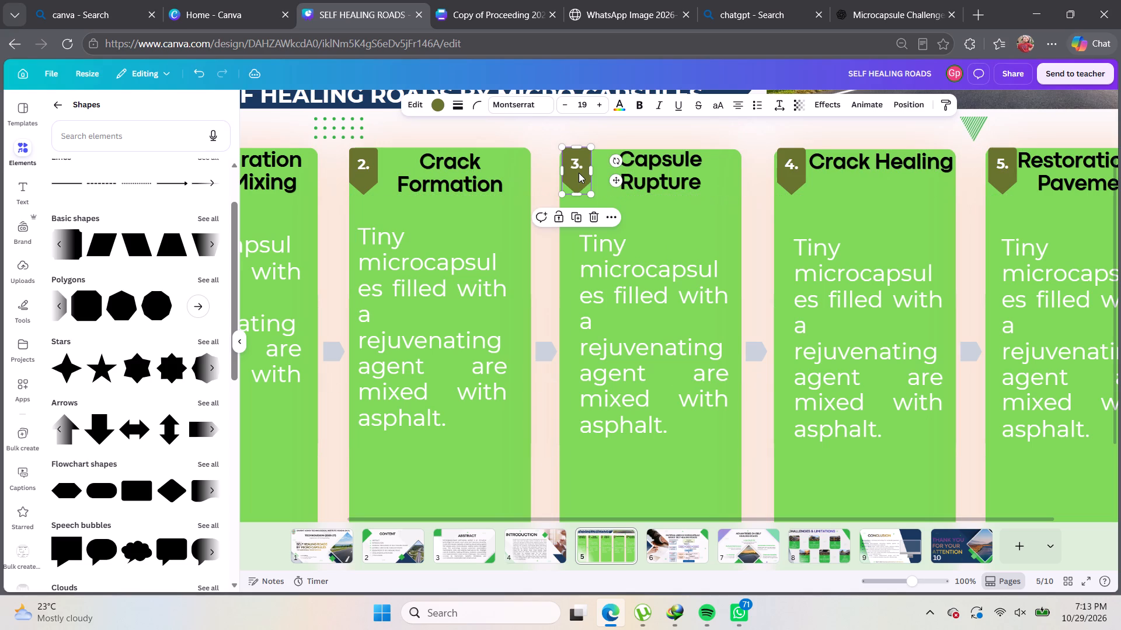
click(551, 173)
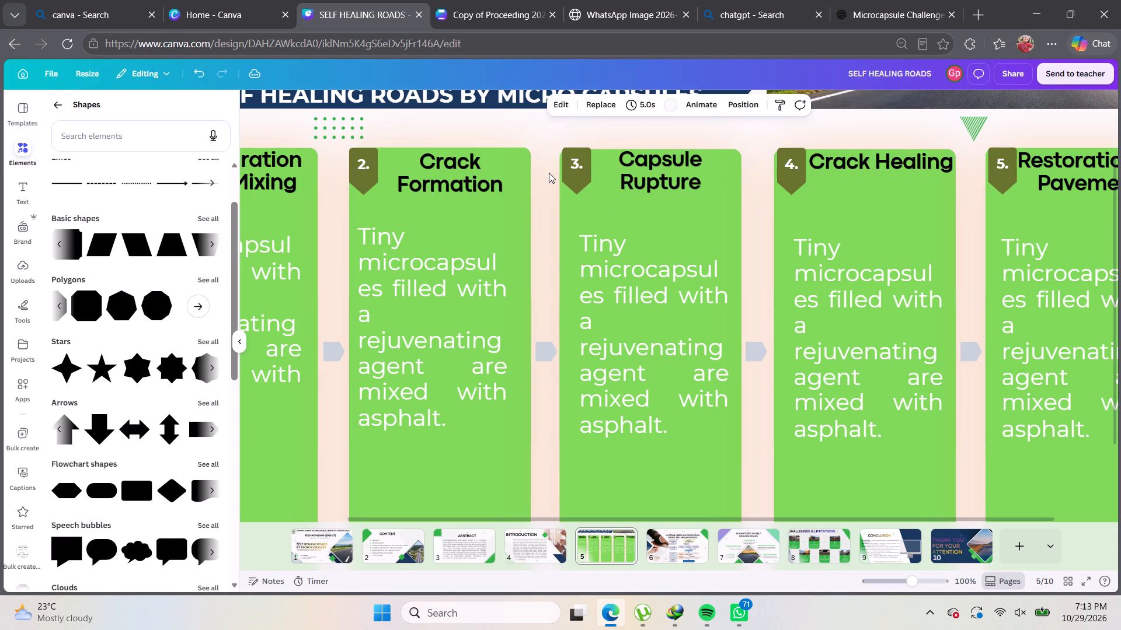
Nudge the number 2 badge slightly right so it sits just inside the Crack Formation card's left edge.
click(371, 163)
click(359, 156)
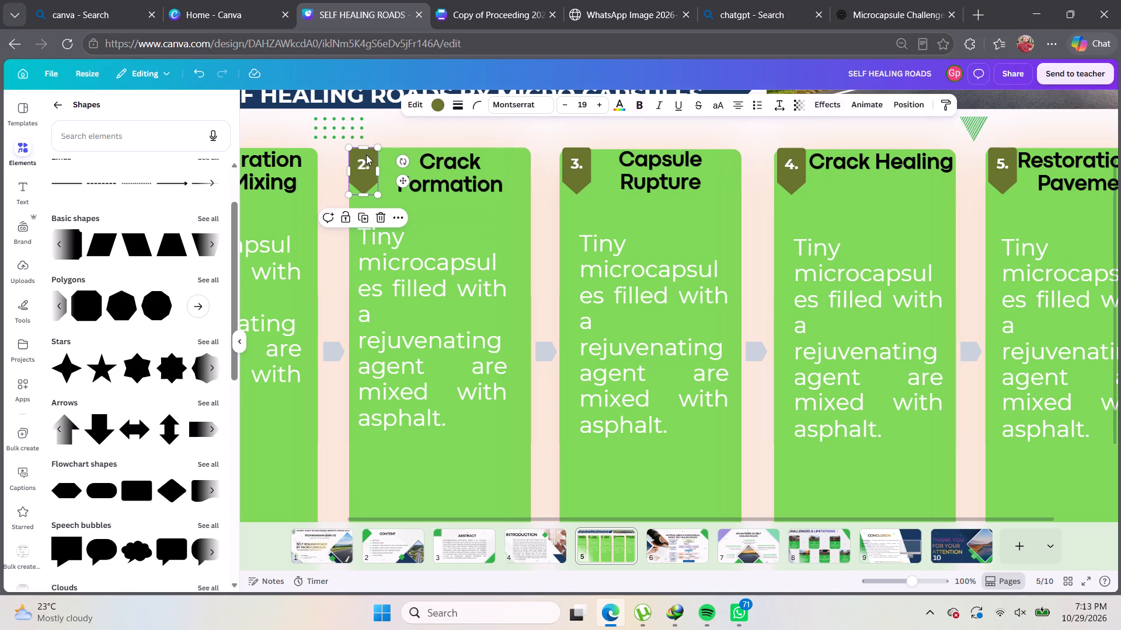
click(366, 155)
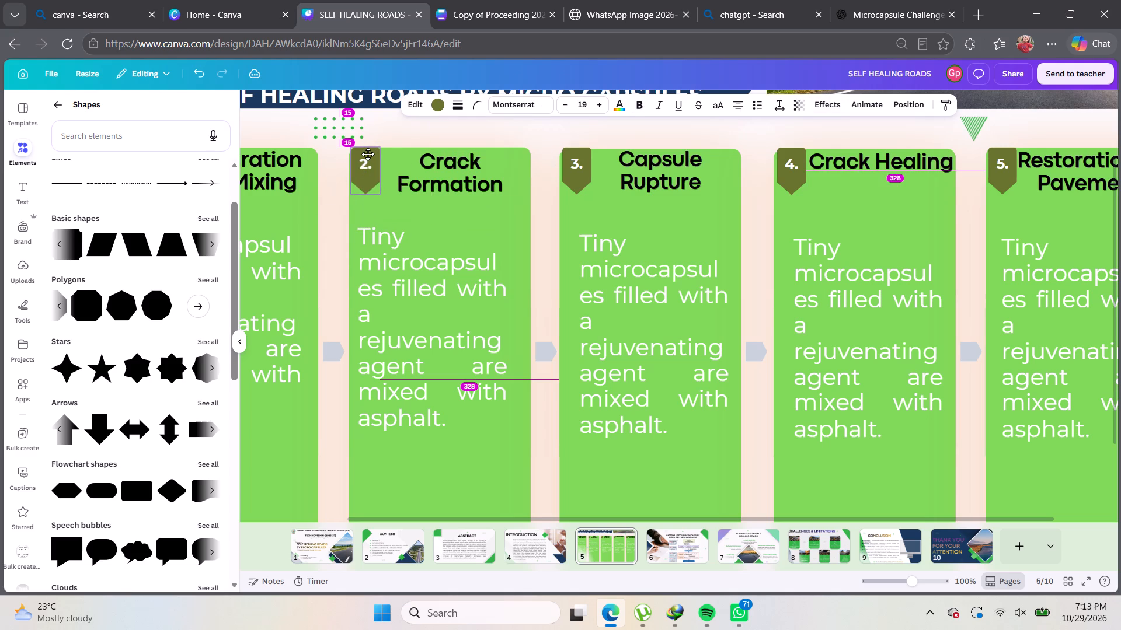
click(392, 139)
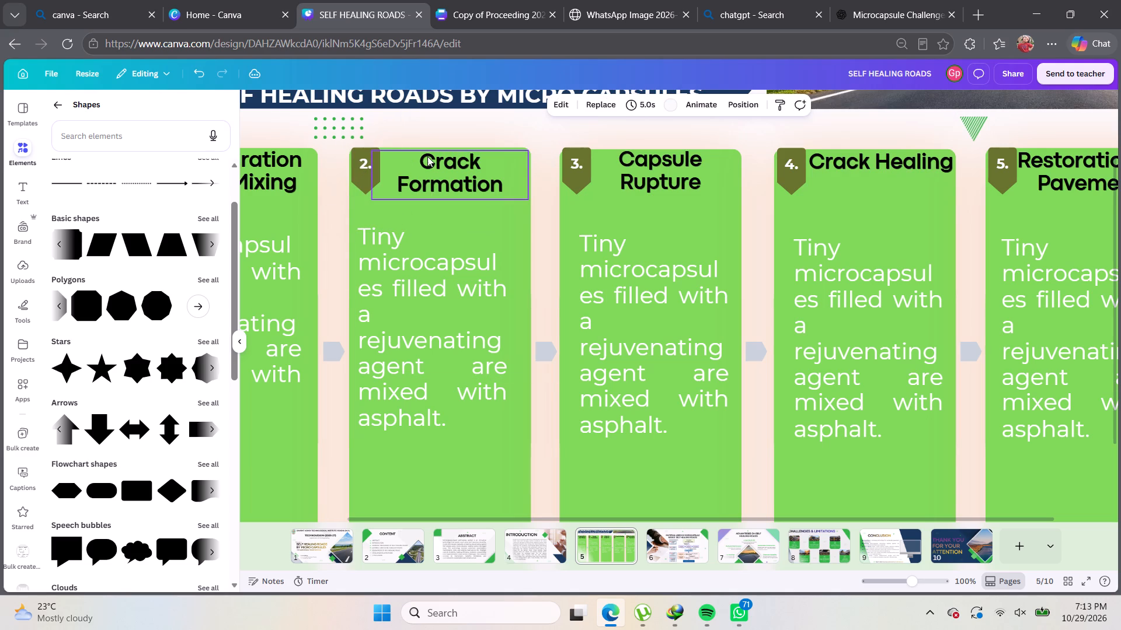
click(552, 212)
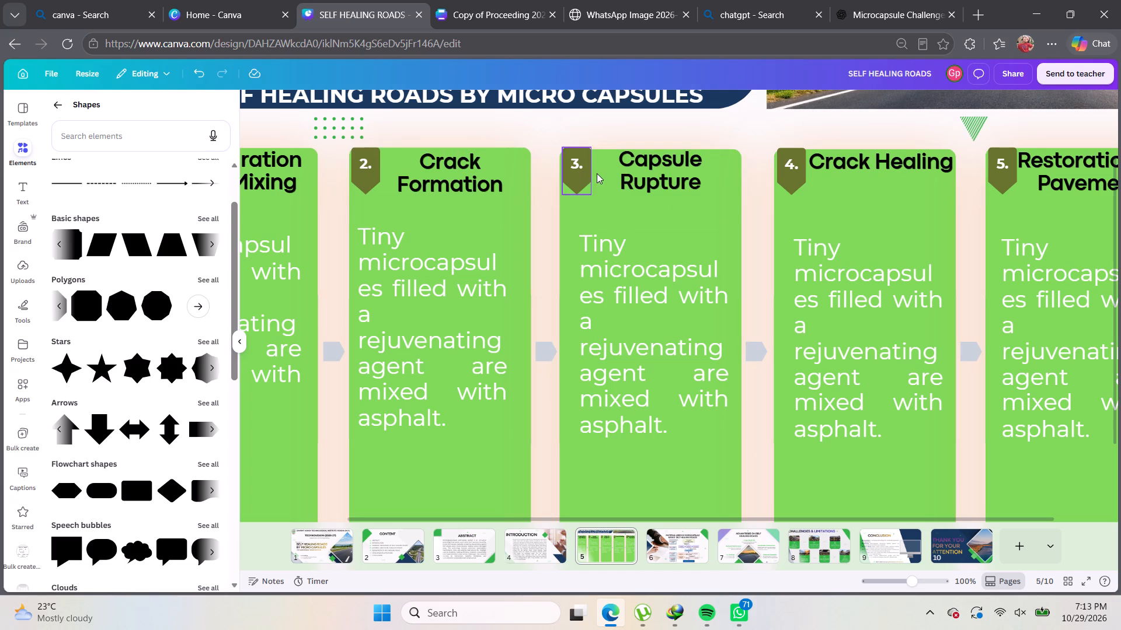
Fine-tune the number 5 and number 2 badges to line up with the other badges using the alignment guides.
click(994, 155)
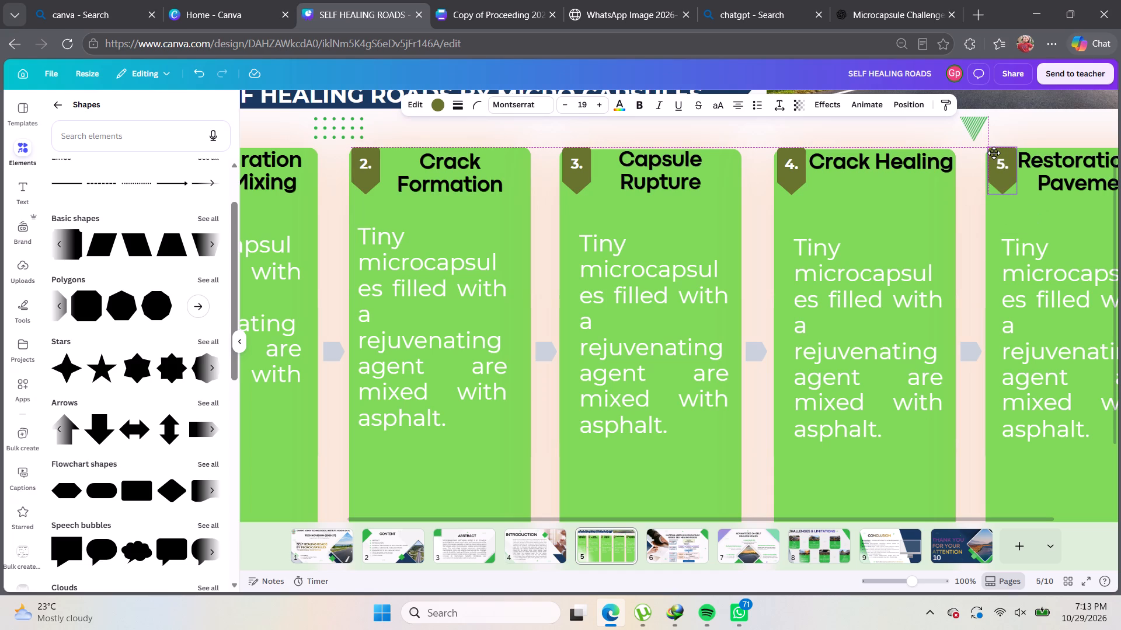
click(967, 146)
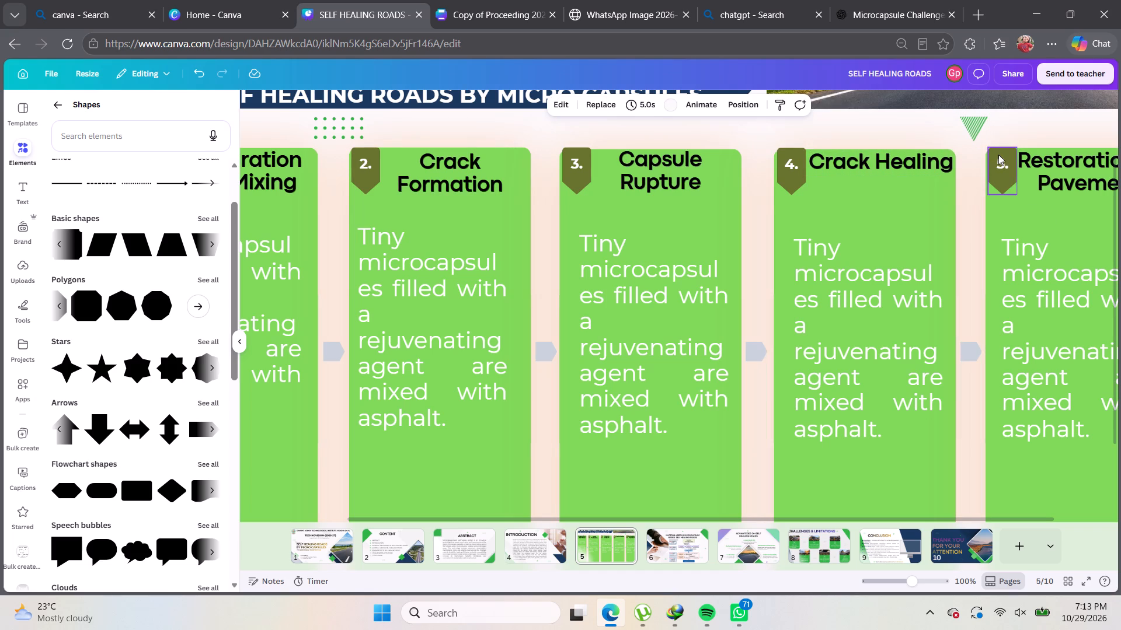
click(374, 161)
click(358, 159)
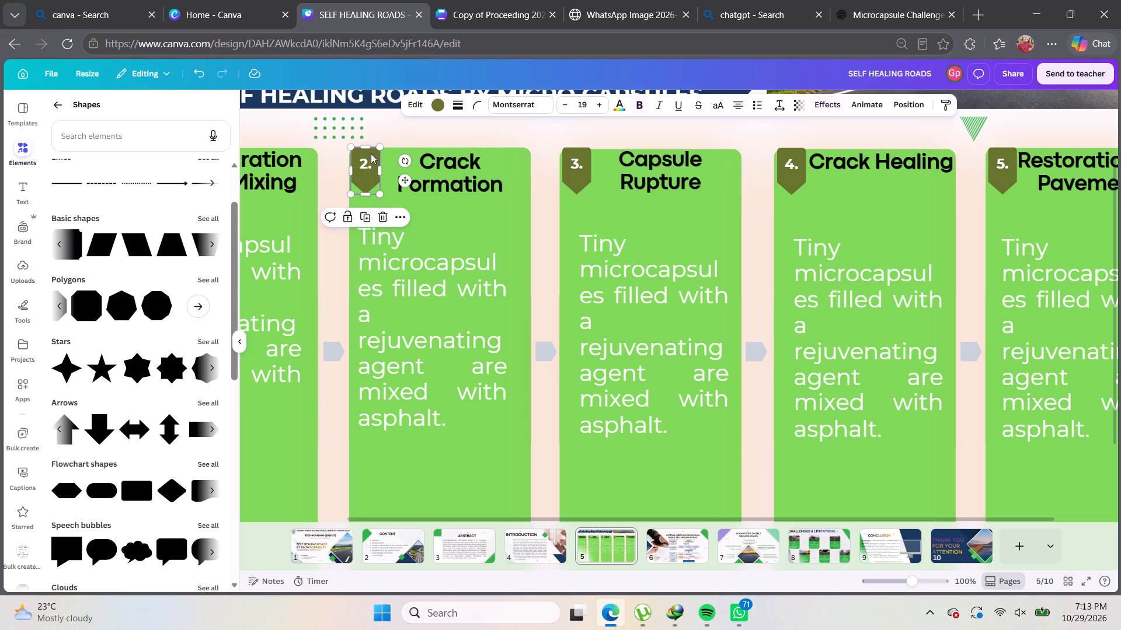
click(371, 153)
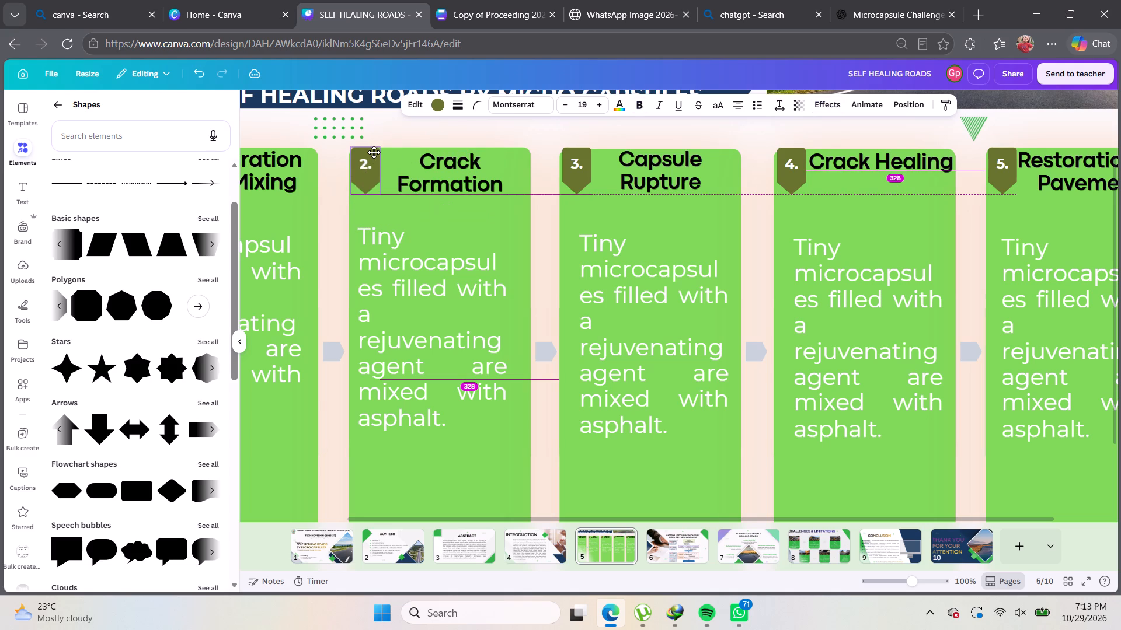
click(395, 130)
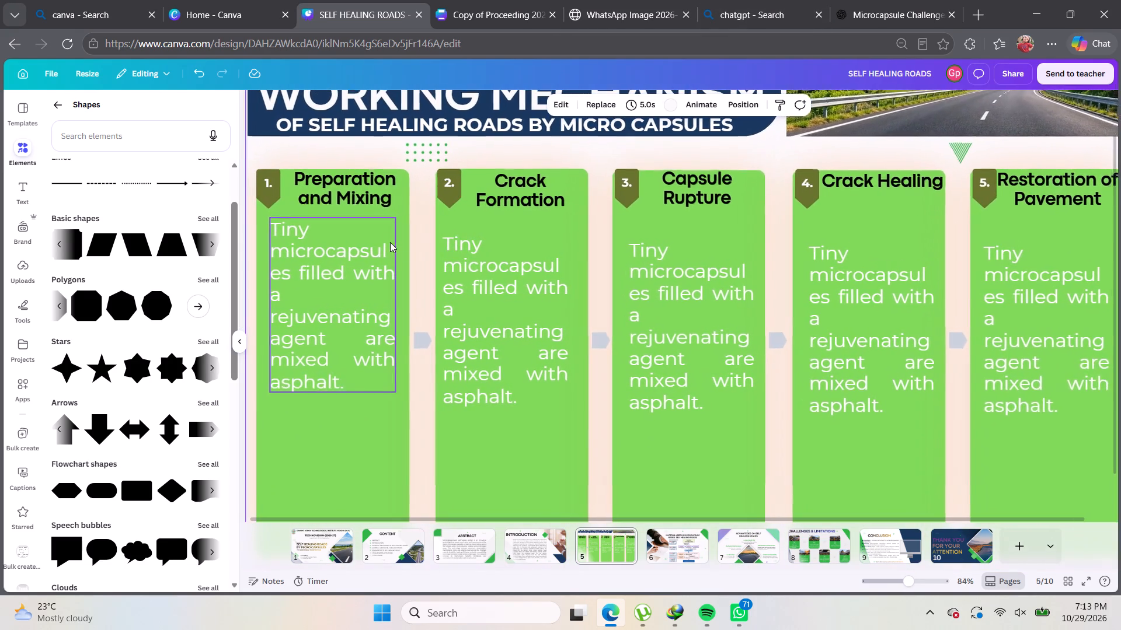
Nudge the number 1 badge slightly right on the Preparation and Mixing card, keeping it level with the number 2 badge.
scroll(260, 179, right, 1)
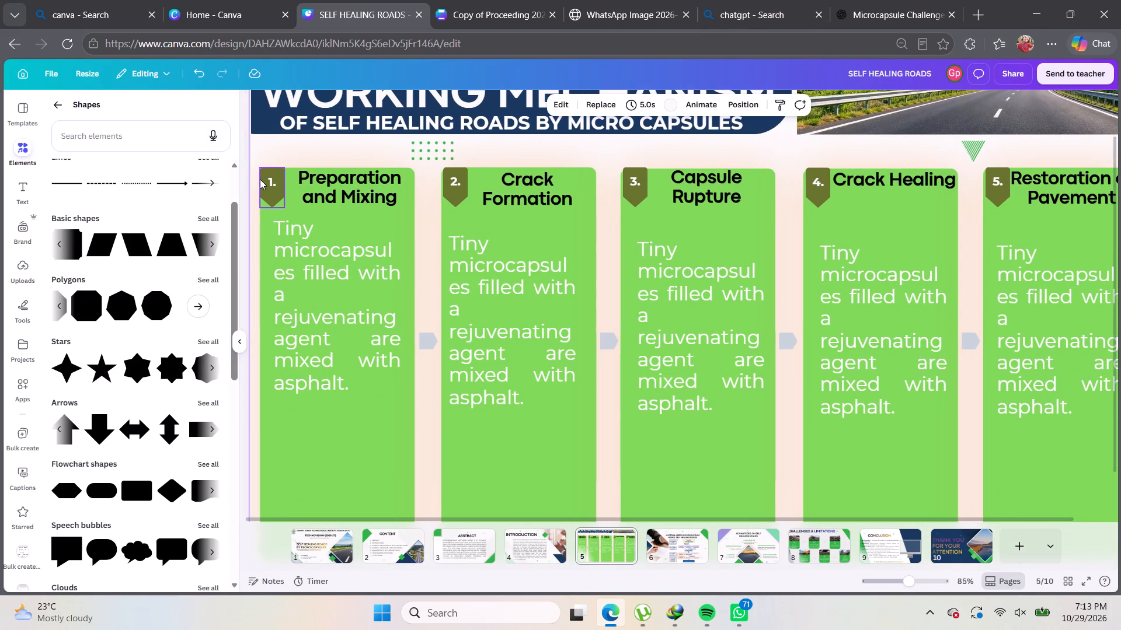
scroll(260, 179, right, 2)
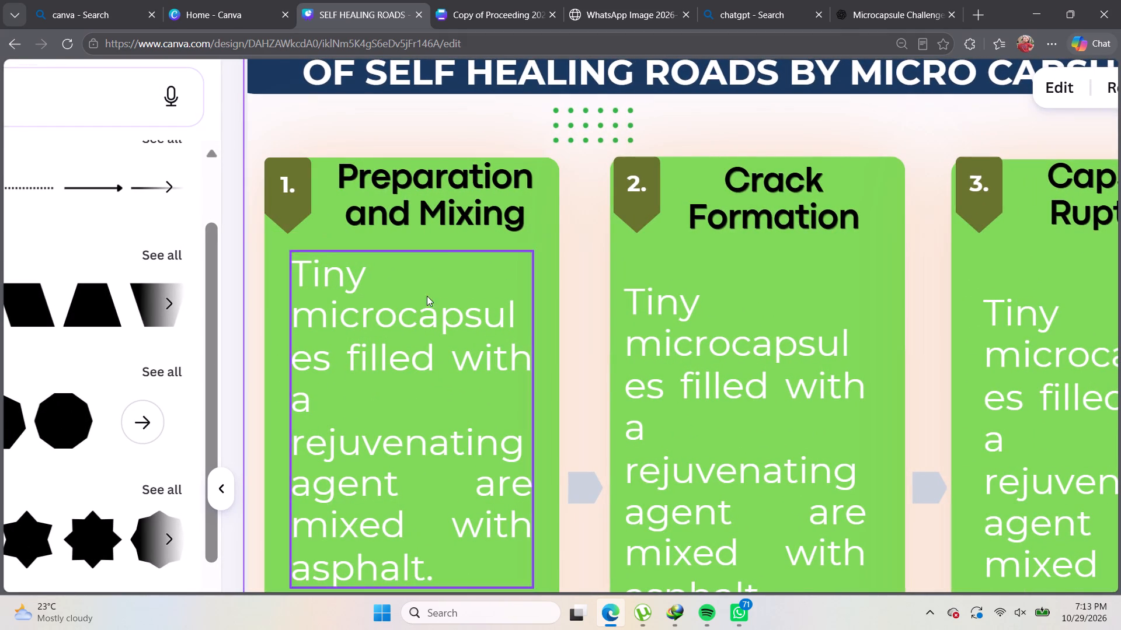
click(298, 196)
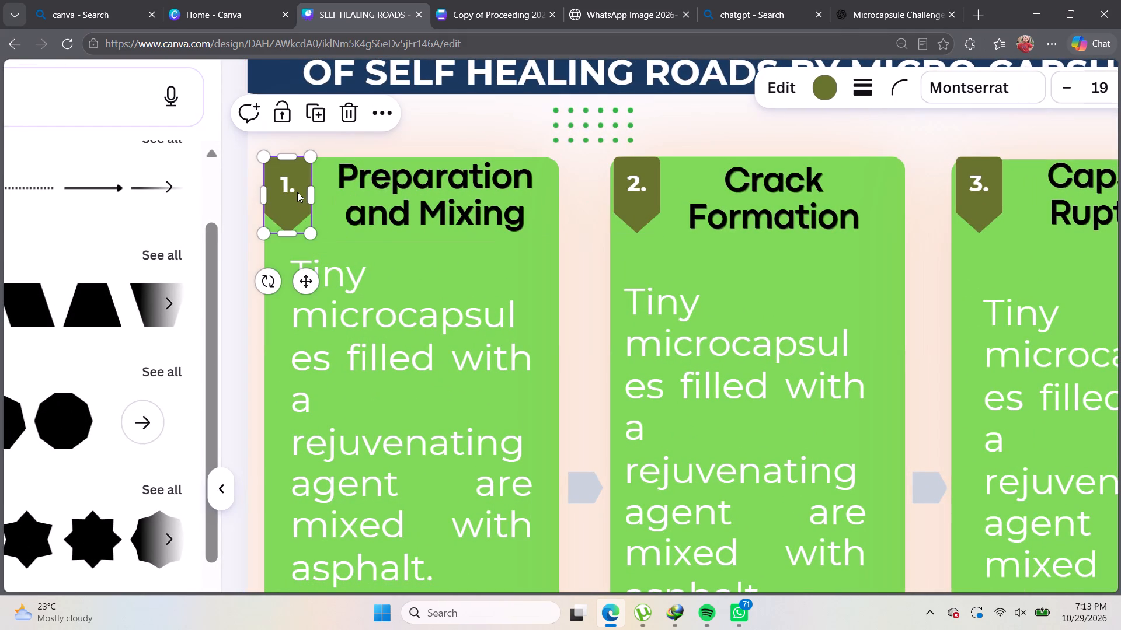
drag(297, 192, 300, 187)
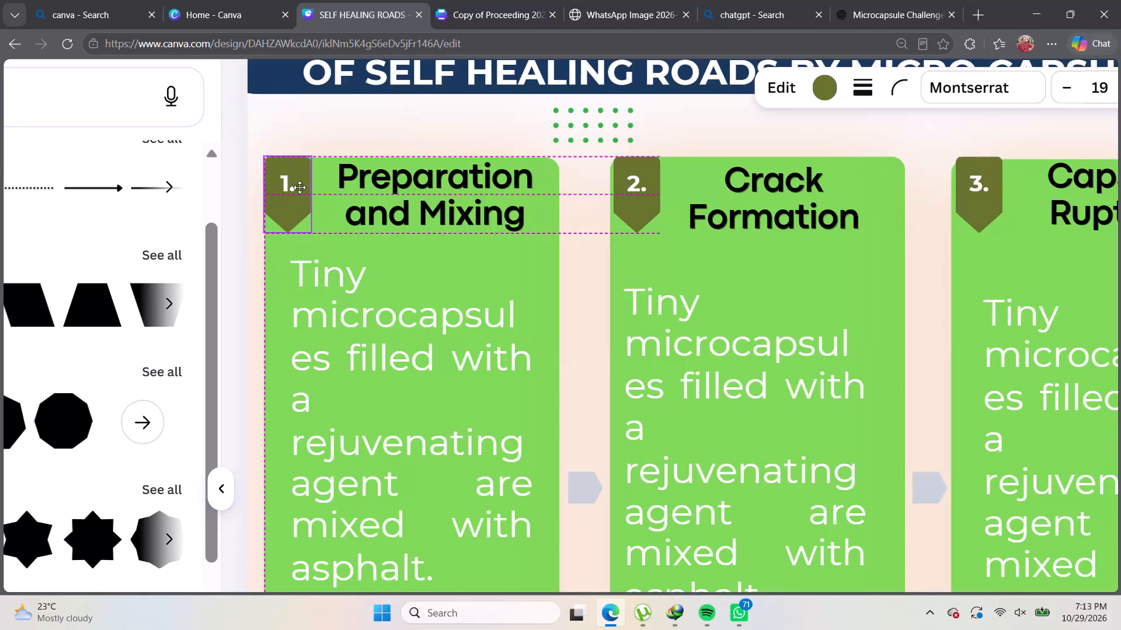
drag(300, 187, 300, 187)
click(334, 142)
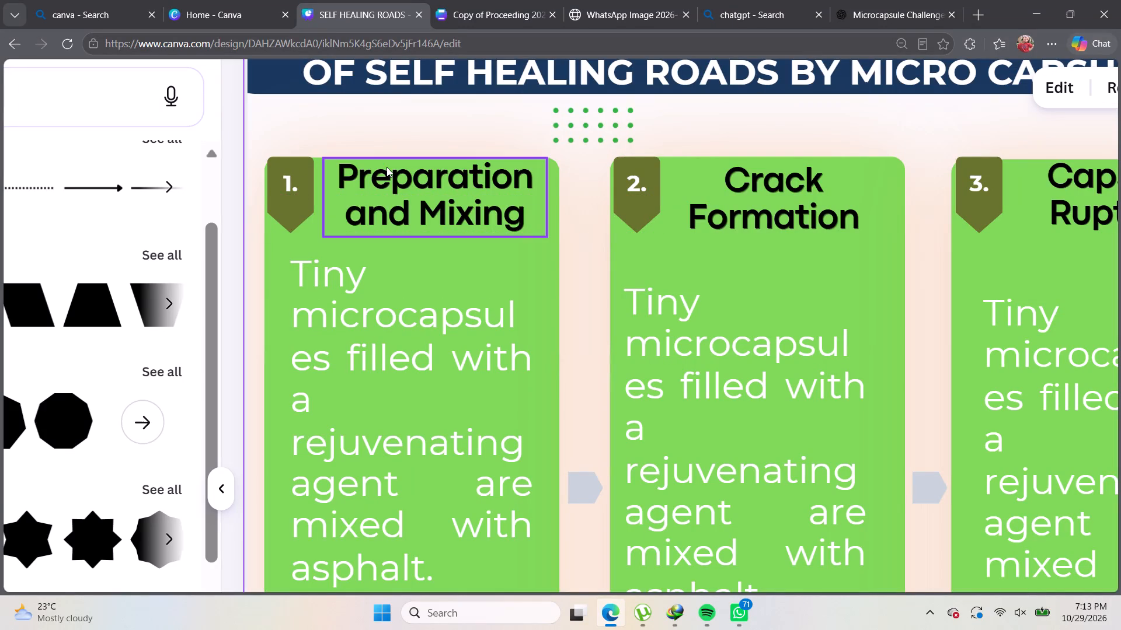
Nudge the Crack Formation card slightly down to align its top edge with the Capsule Rupture card.
click(589, 226)
click(712, 264)
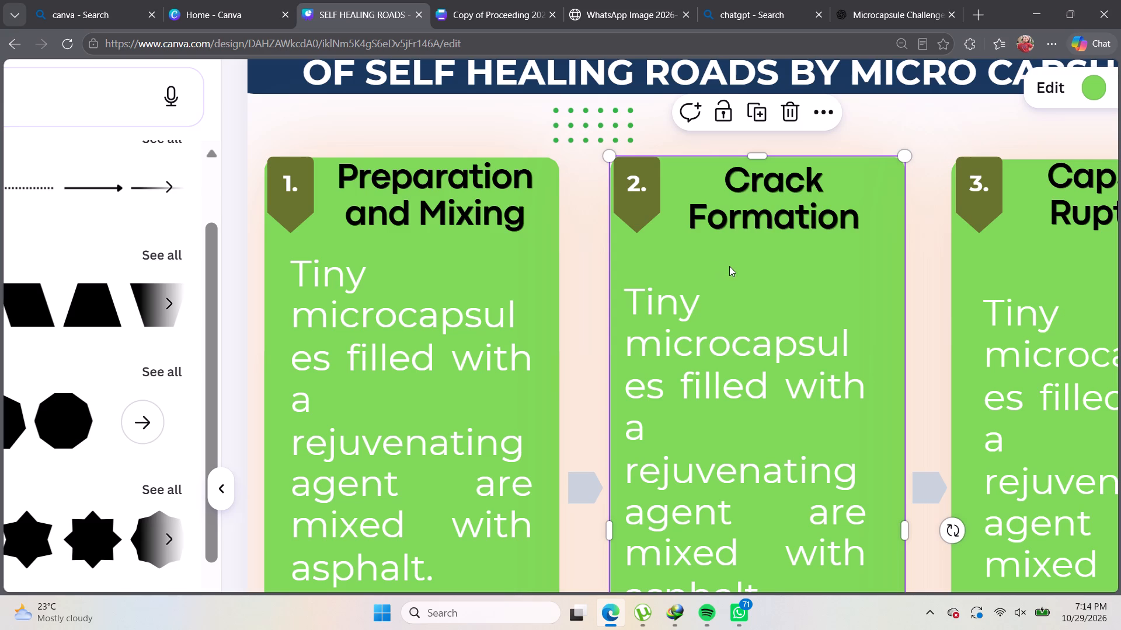
click(729, 266)
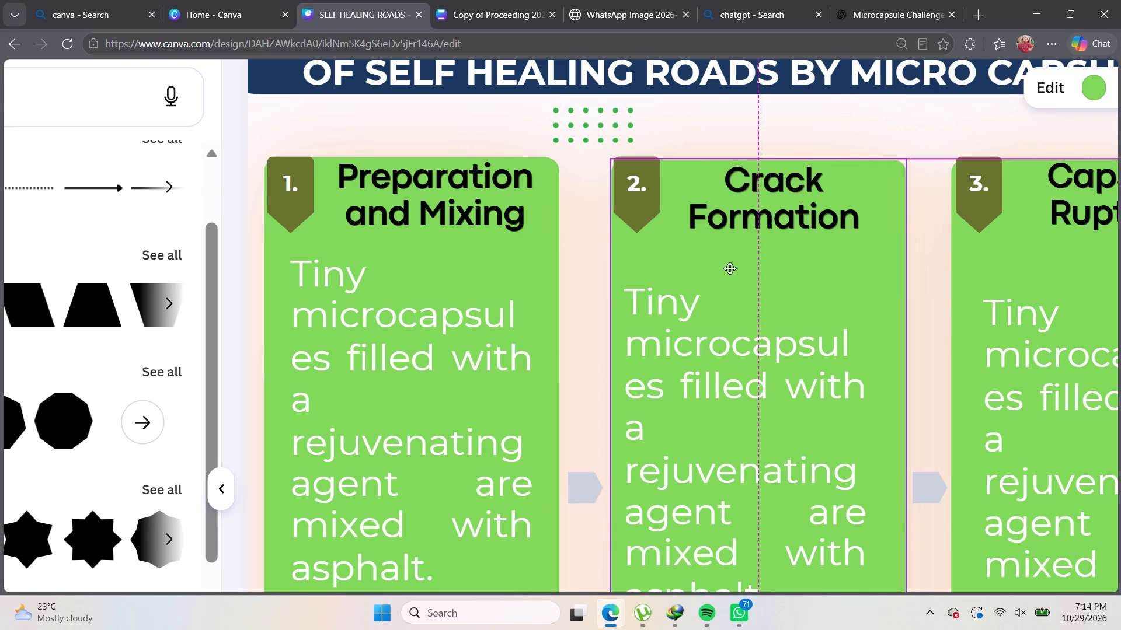
click(587, 271)
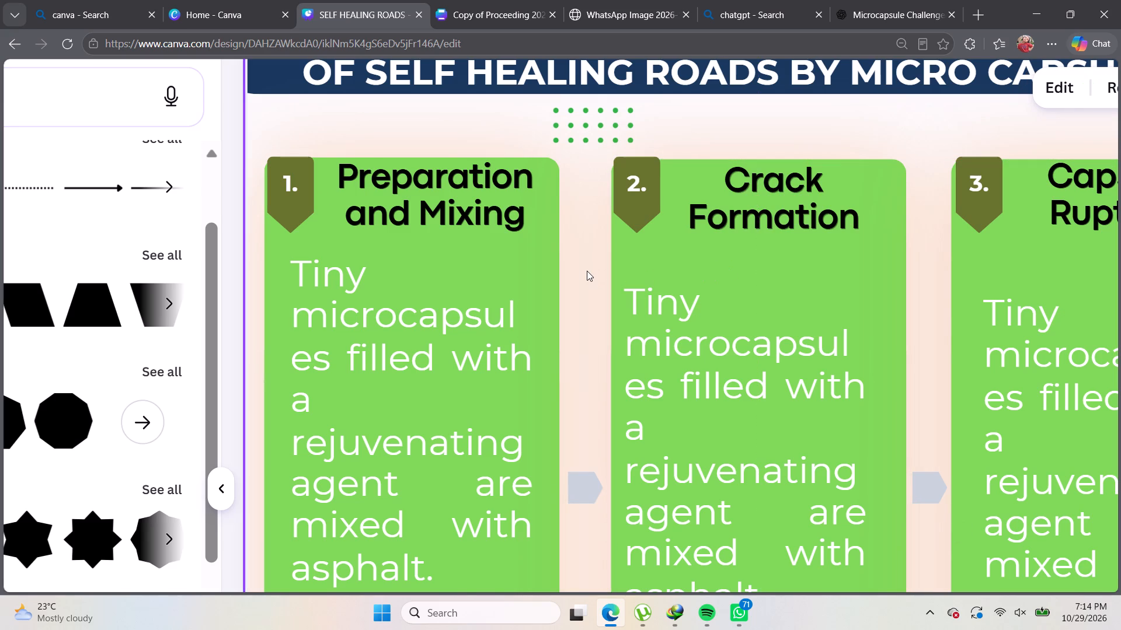
Nudge the Preparation and Mixing card slightly down to line up its top edge with the neighbouring cards.
click(538, 261)
click(534, 261)
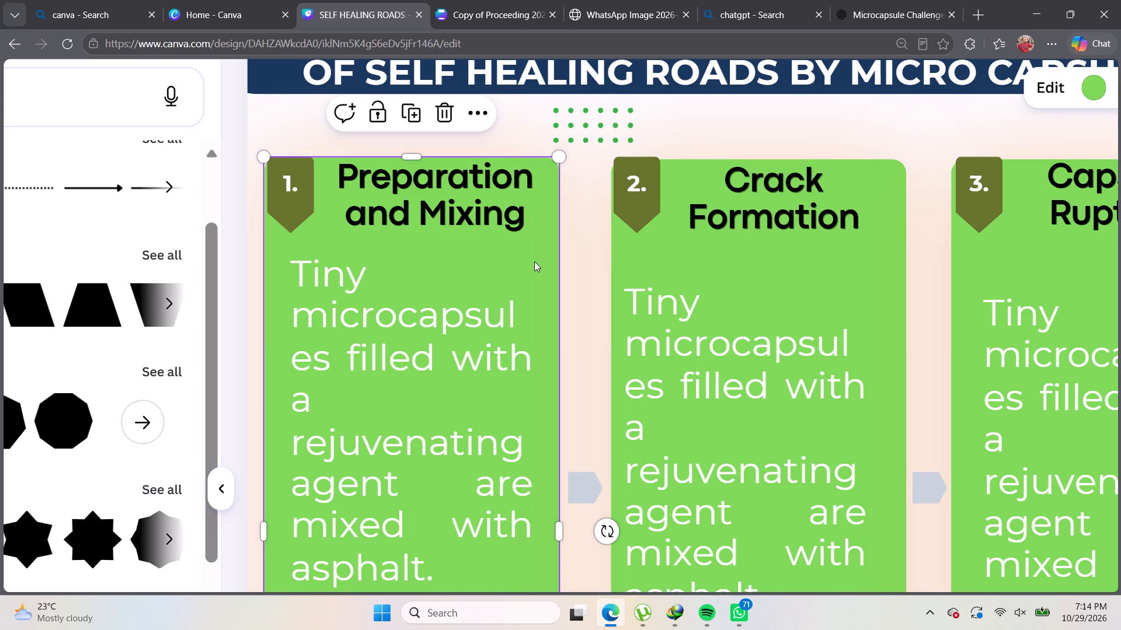
click(548, 261)
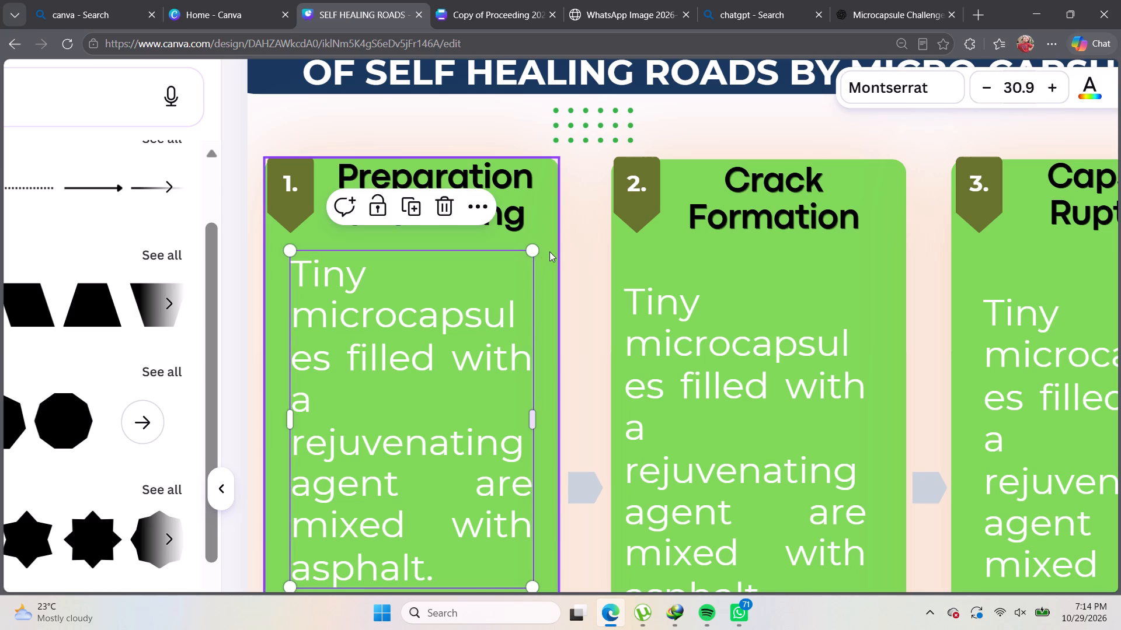
click(549, 251)
drag(546, 246, 546, 252)
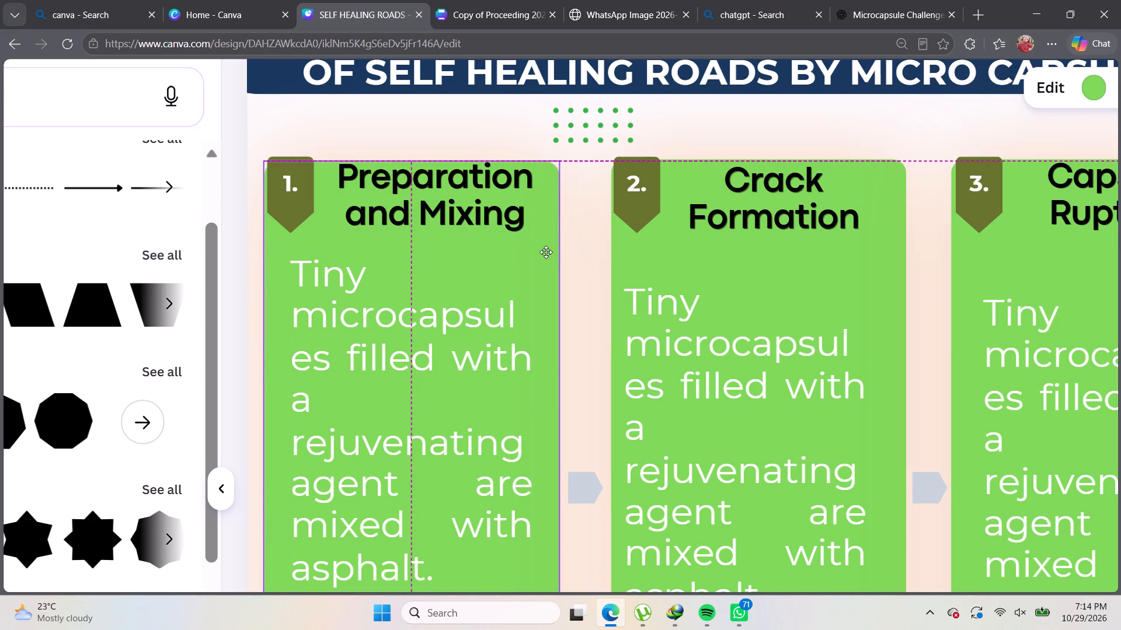
drag(546, 252, 546, 256)
click(581, 244)
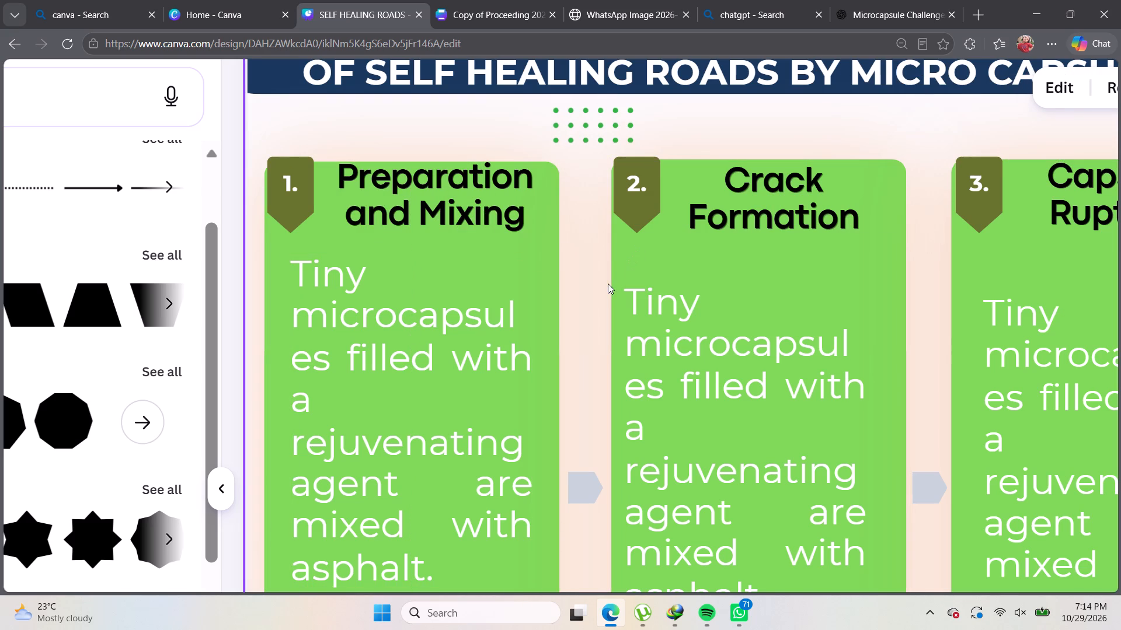
Nudge the number 4 badge slightly left on the Crack Healing card.
scroll(601, 293, left, 1)
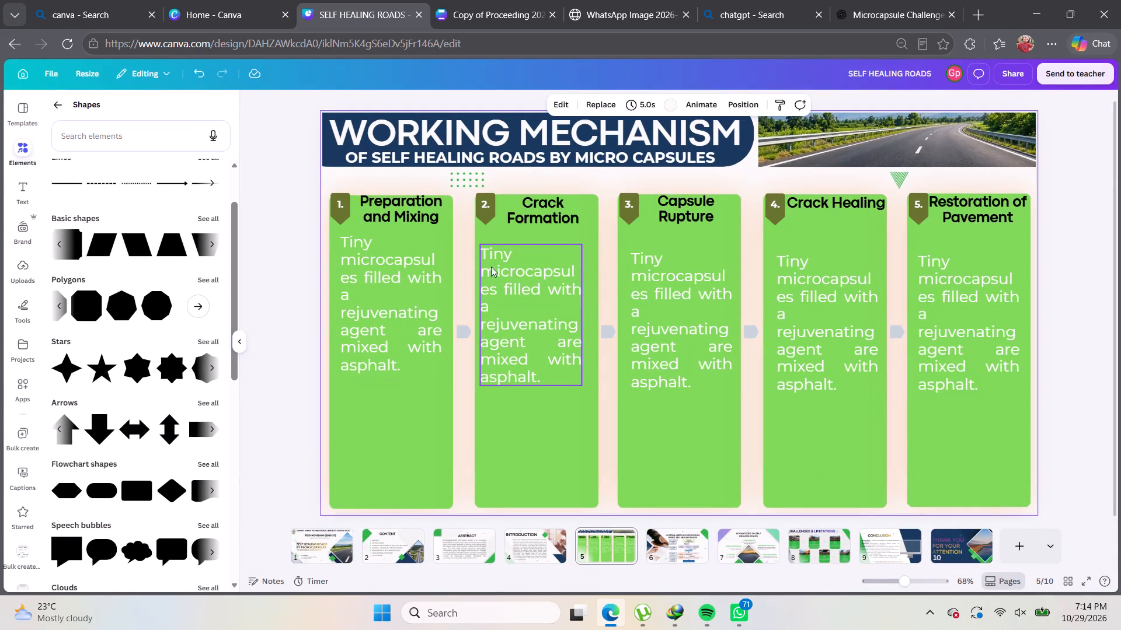
click(1085, 251)
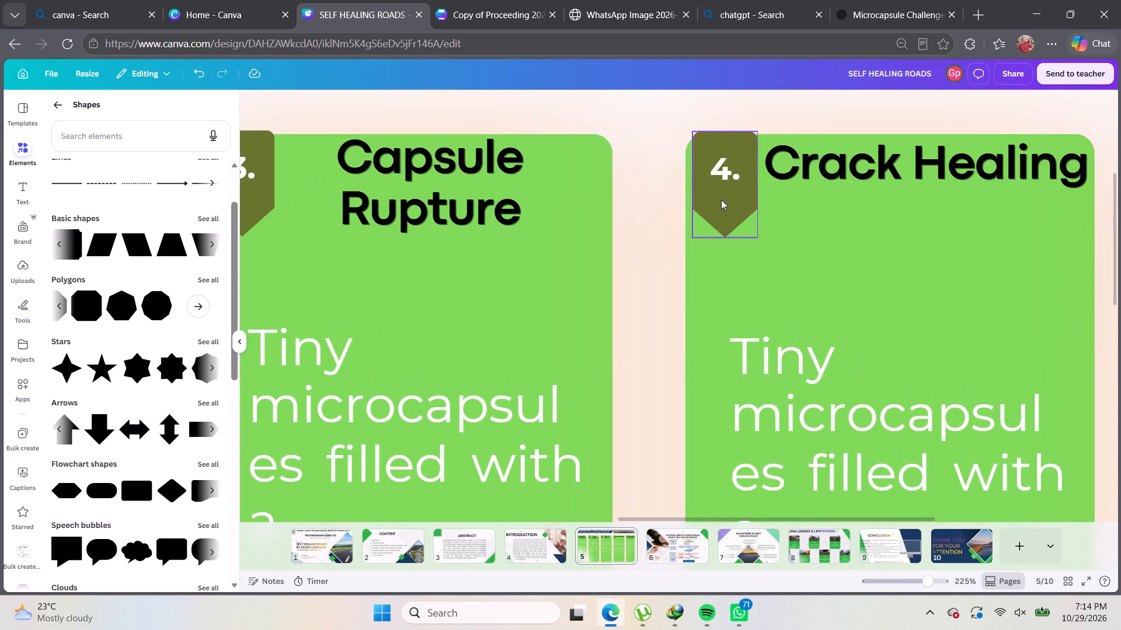
click(729, 200)
click(741, 206)
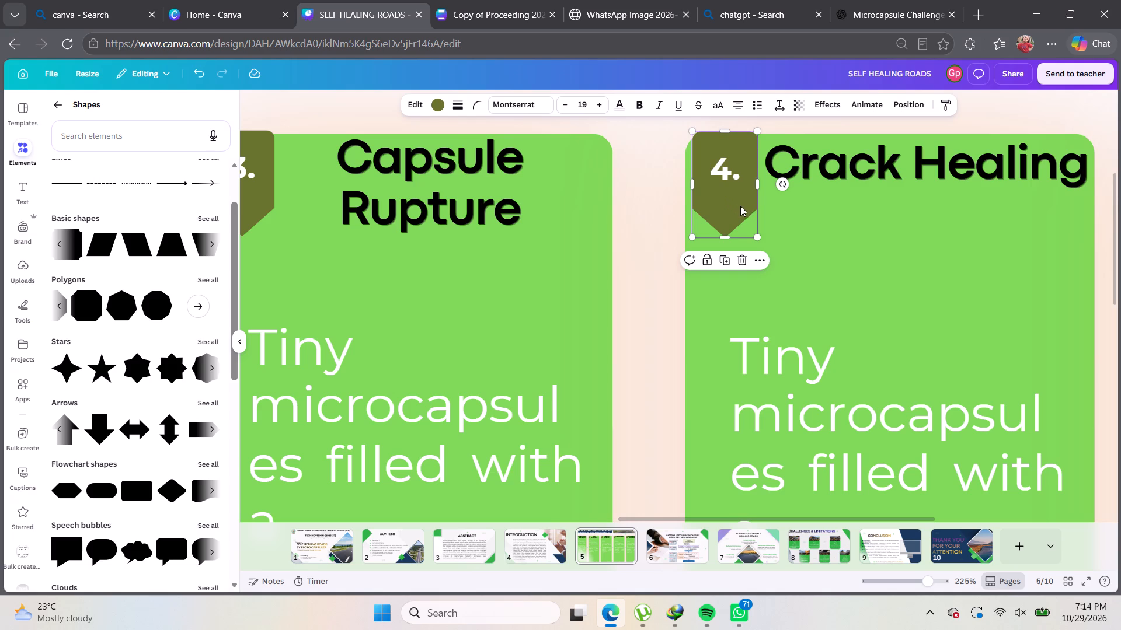
click(664, 211)
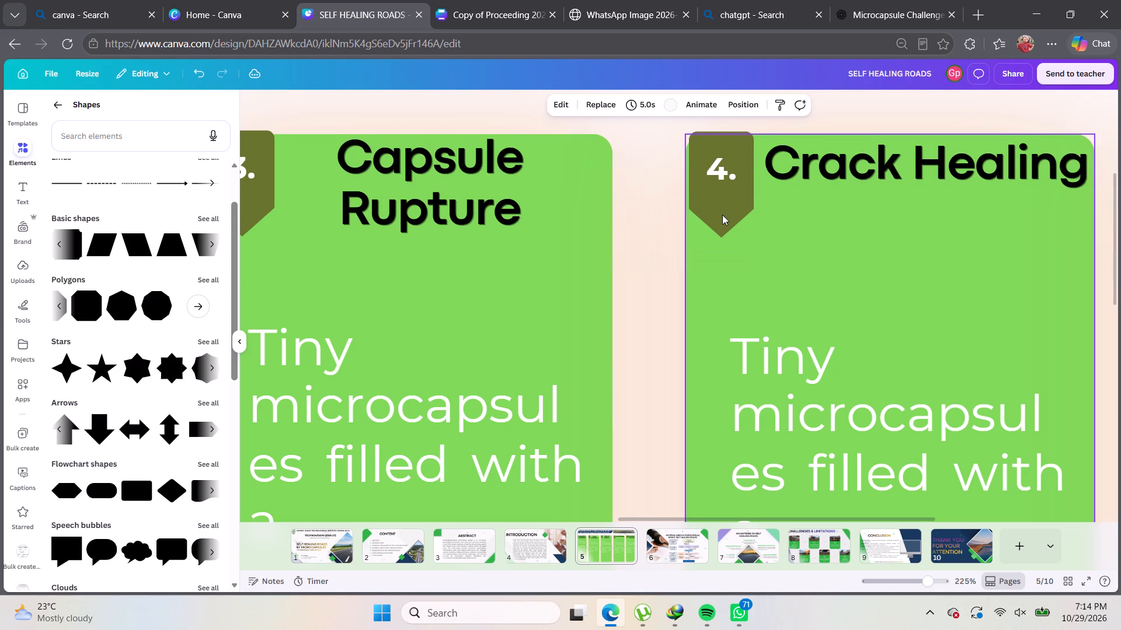
Nudge the number 3 badge slightly left on the Capsule Rupture card, keeping it level with the number 4 badge.
scroll(475, 190, right, 1)
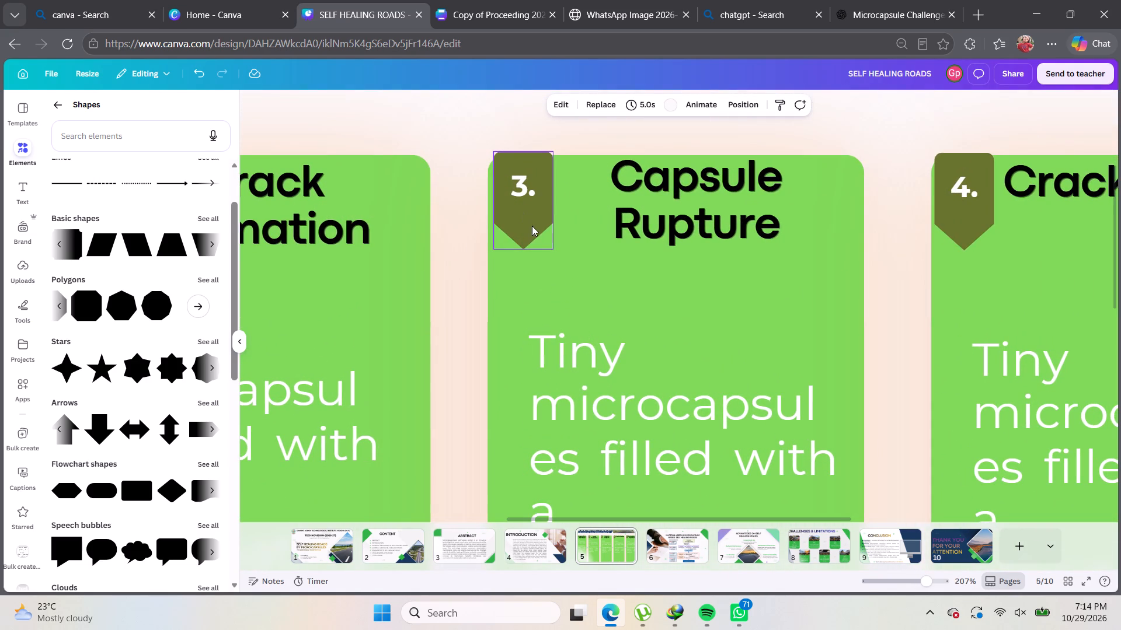
click(519, 219)
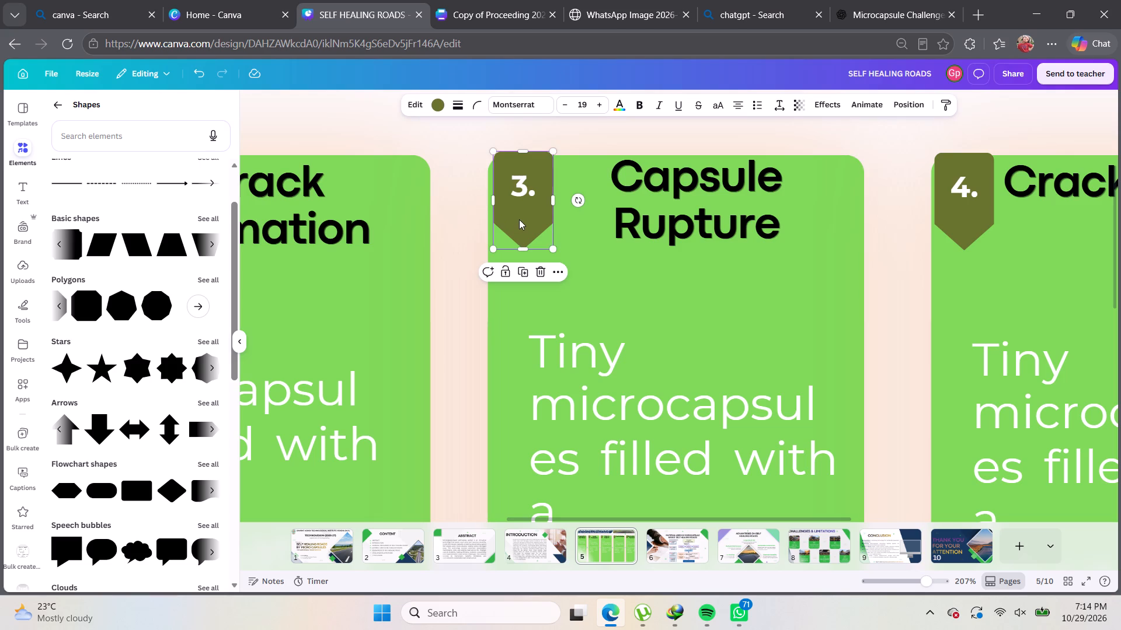
click(525, 218)
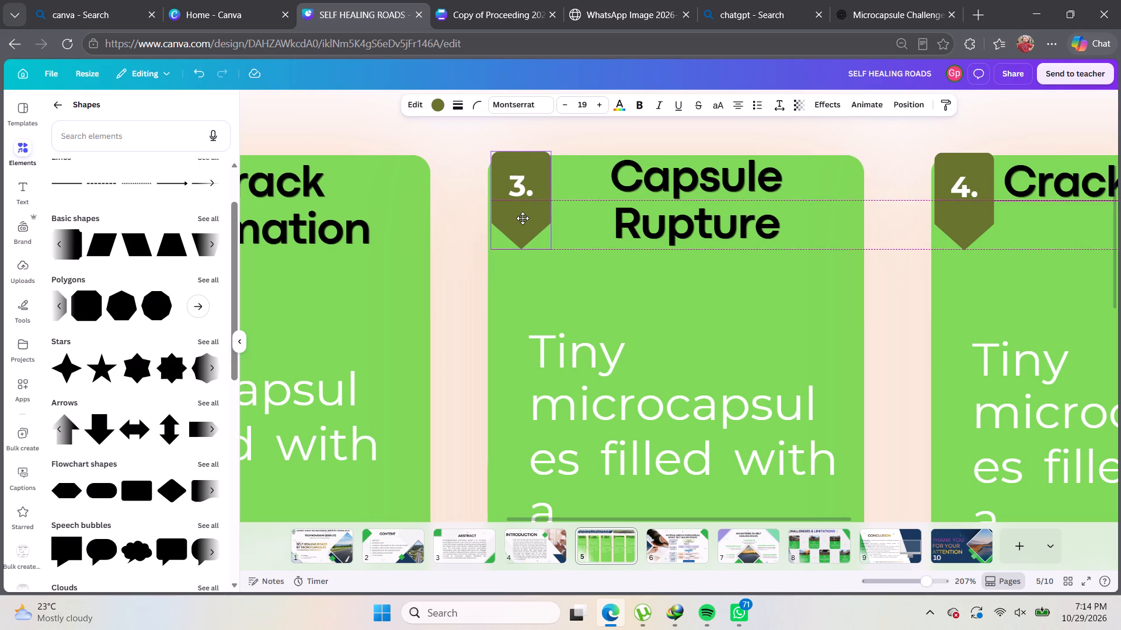
click(462, 211)
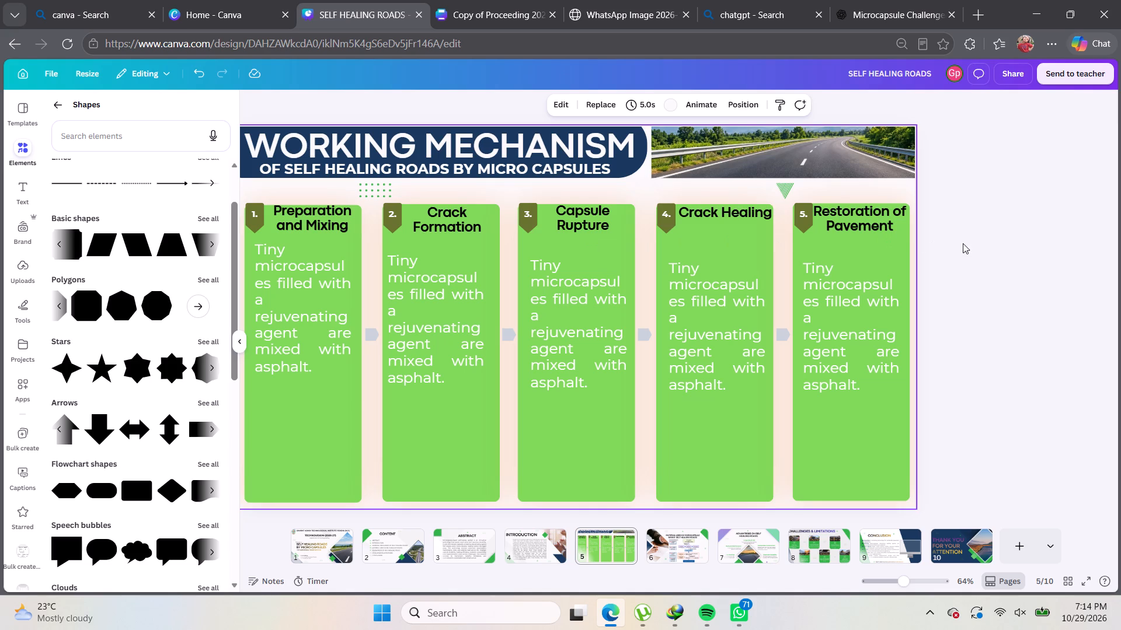
Nudge the number 4 badge slightly right on the Crack Healing card, leaving a small gap to the card's left edge.
click(965, 243)
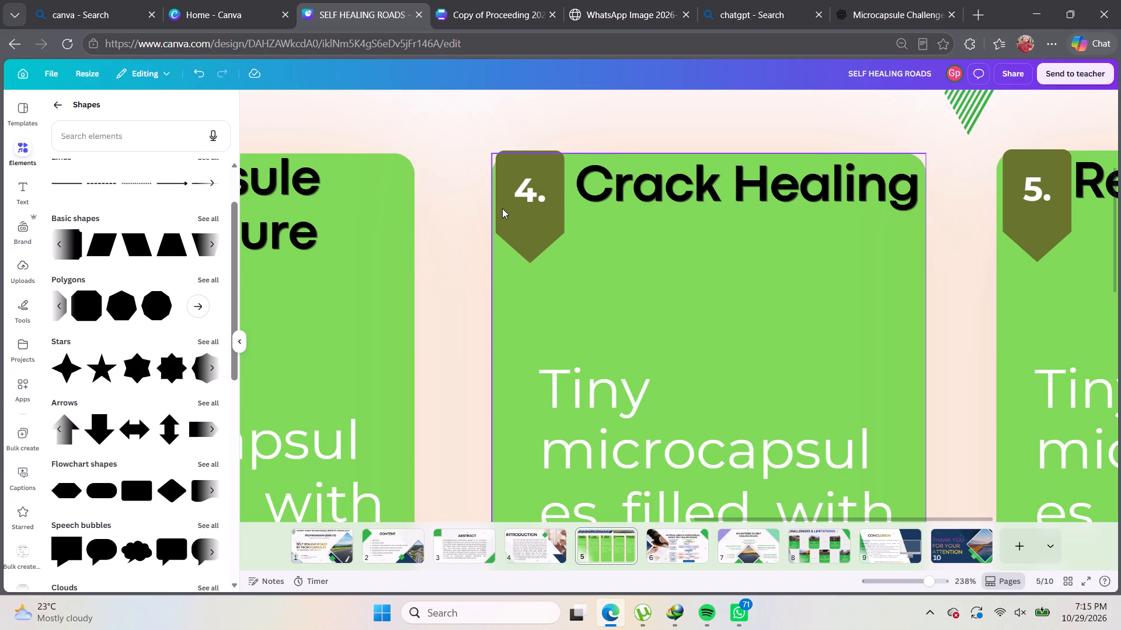
click(527, 218)
click(529, 213)
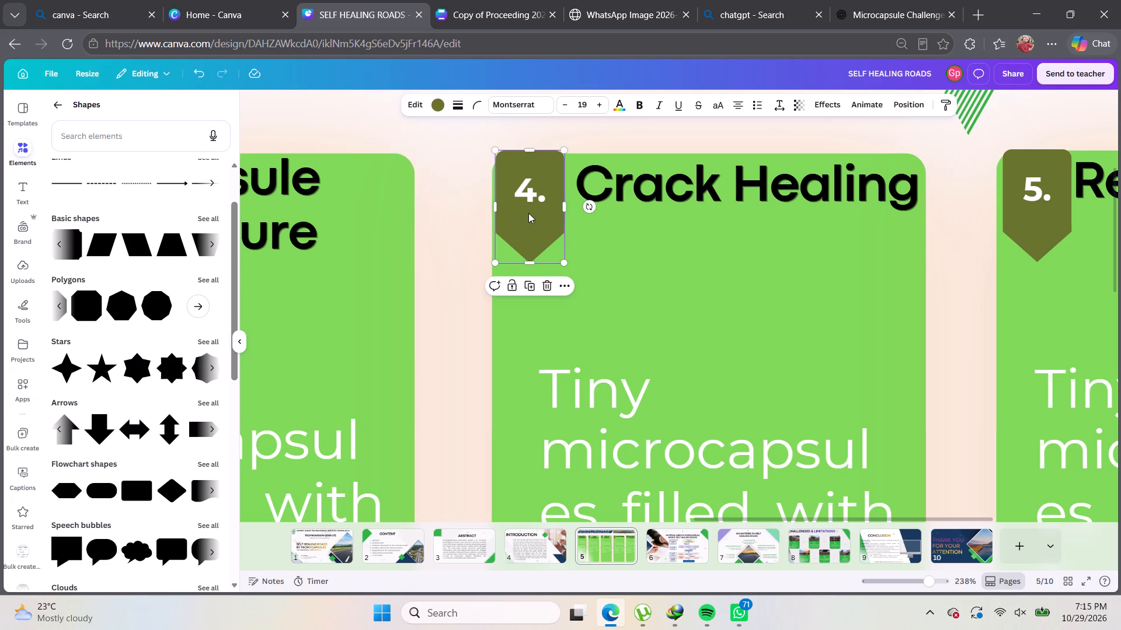
click(532, 215)
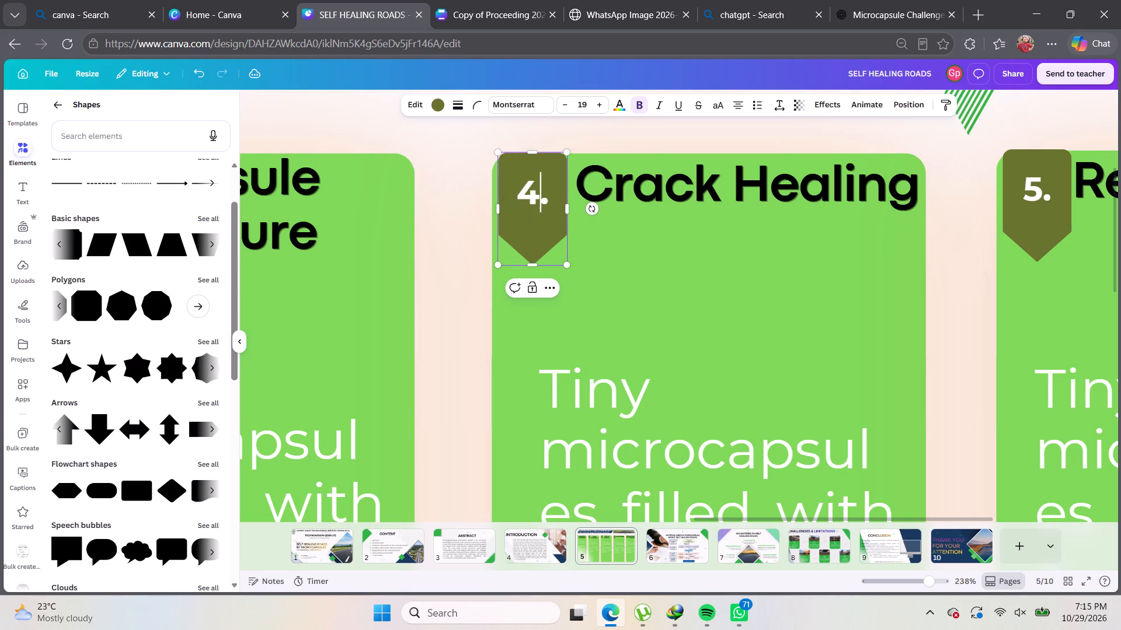
click(531, 215)
click(530, 227)
click(566, 235)
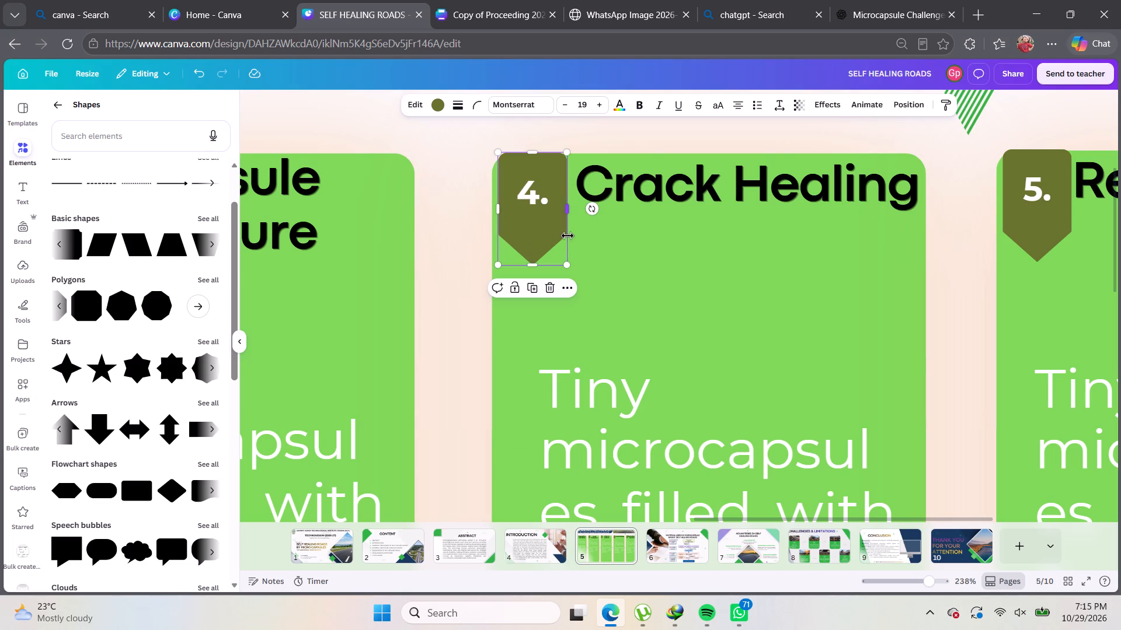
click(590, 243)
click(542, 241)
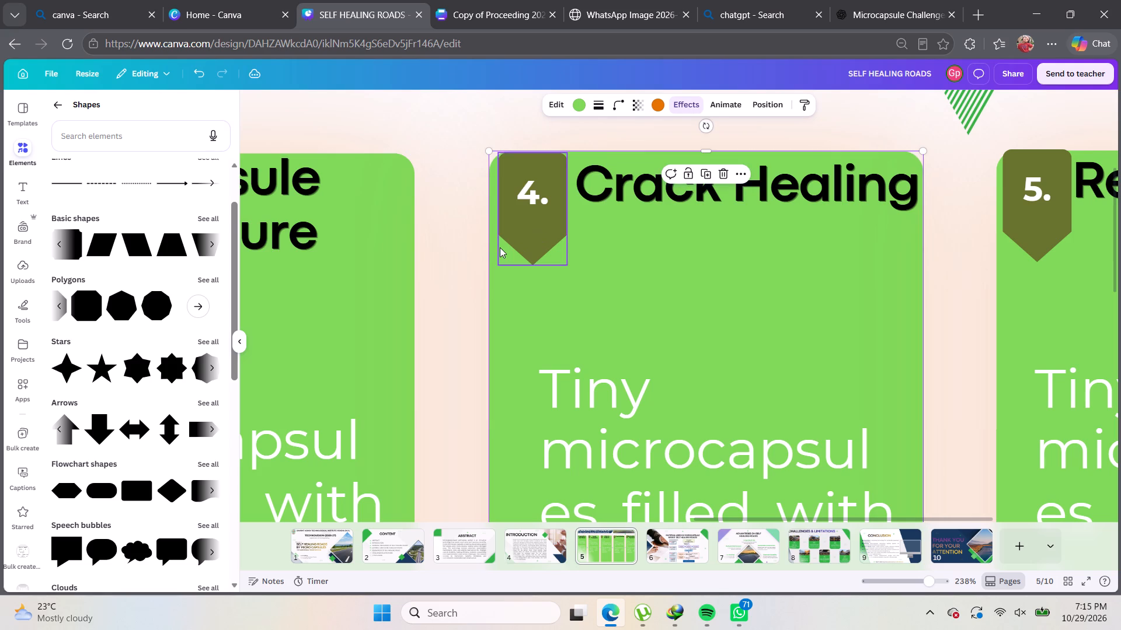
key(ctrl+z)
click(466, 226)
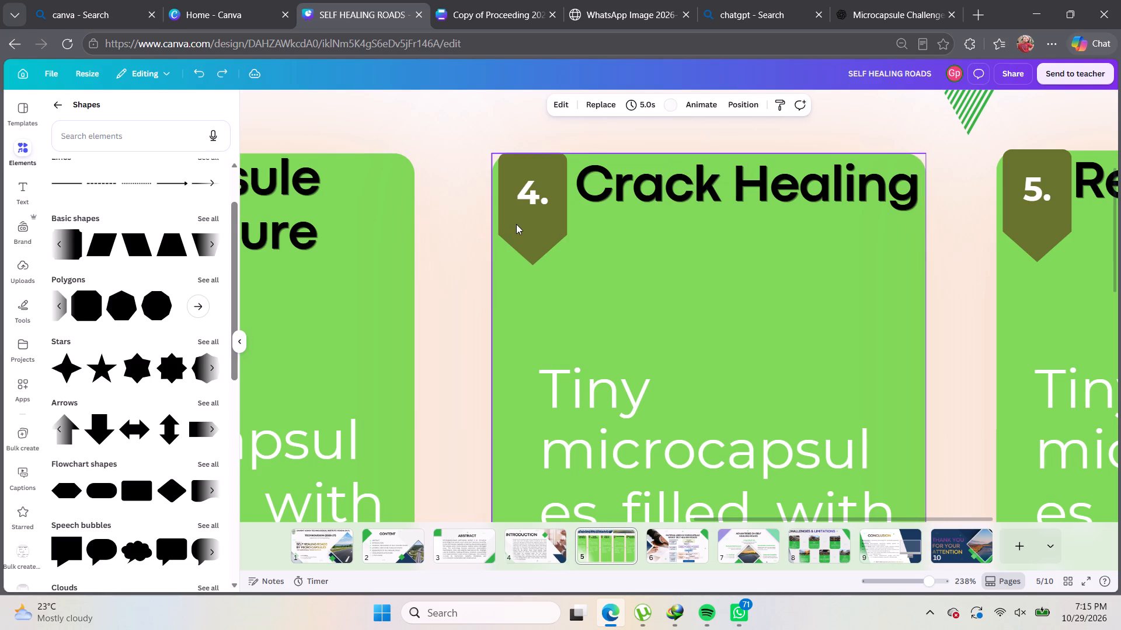
Move the number 4 badge slightly up to level it with the number 5 badge.
click(523, 233)
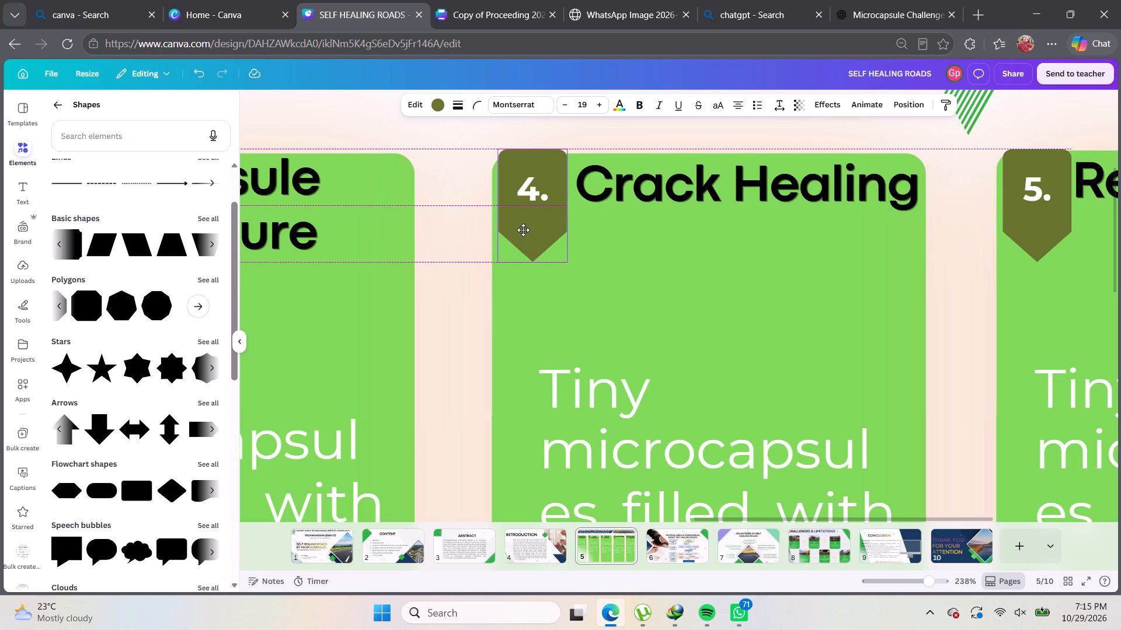
click(472, 209)
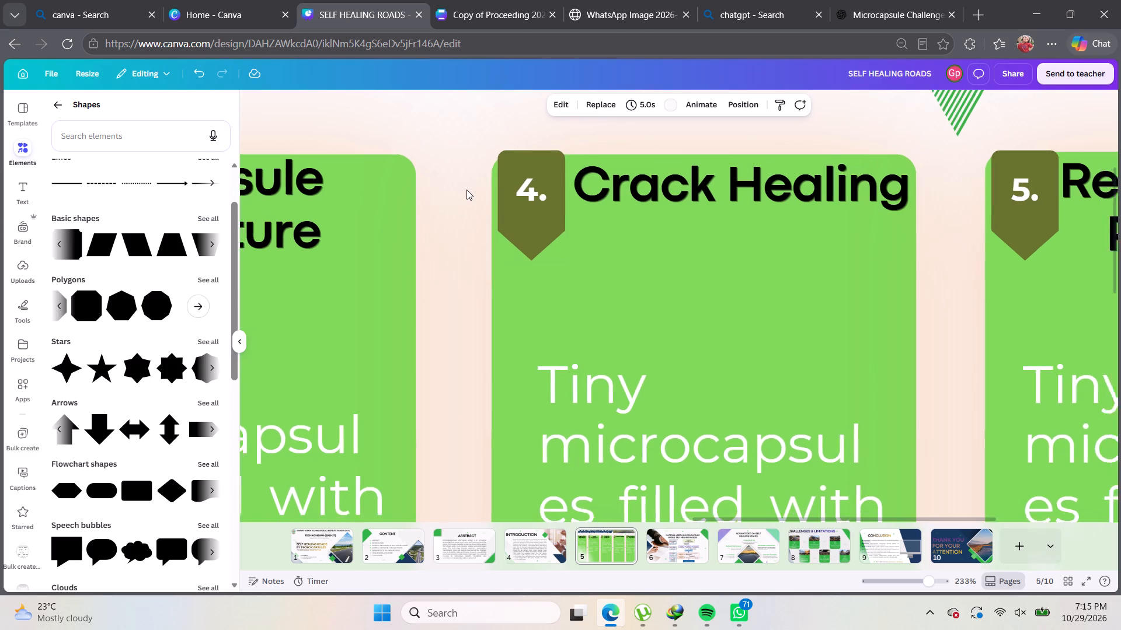
Fine-tune the number 3 badge slightly right on the Capsule Rupture card, keeping it level with the number 4 badge.
scroll(467, 194, right, 3)
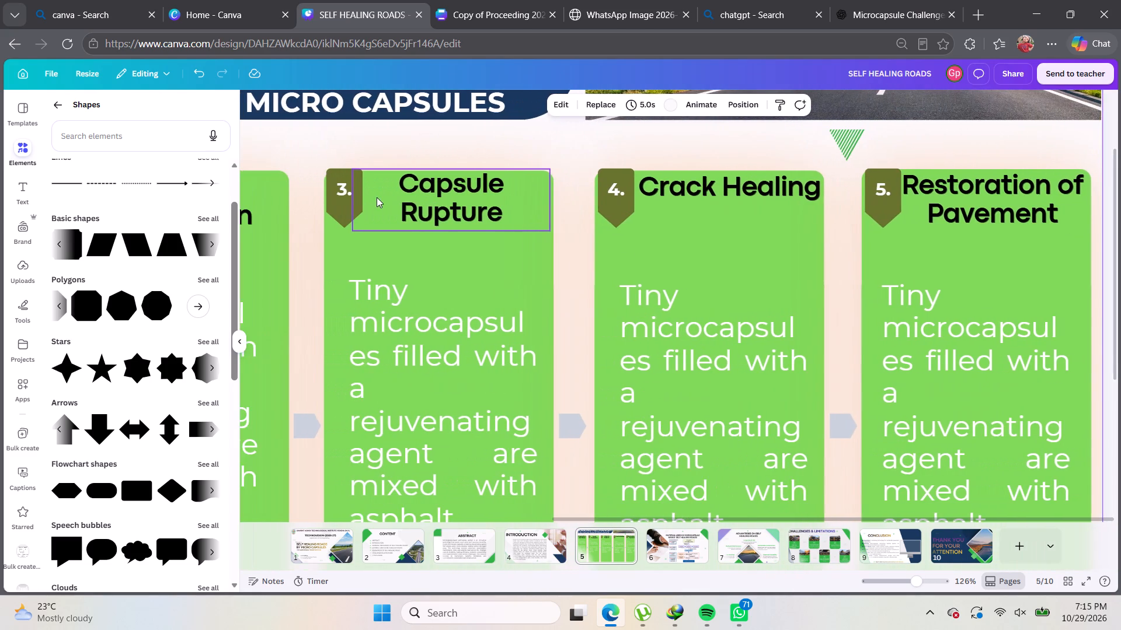
scroll(377, 197, right, 1)
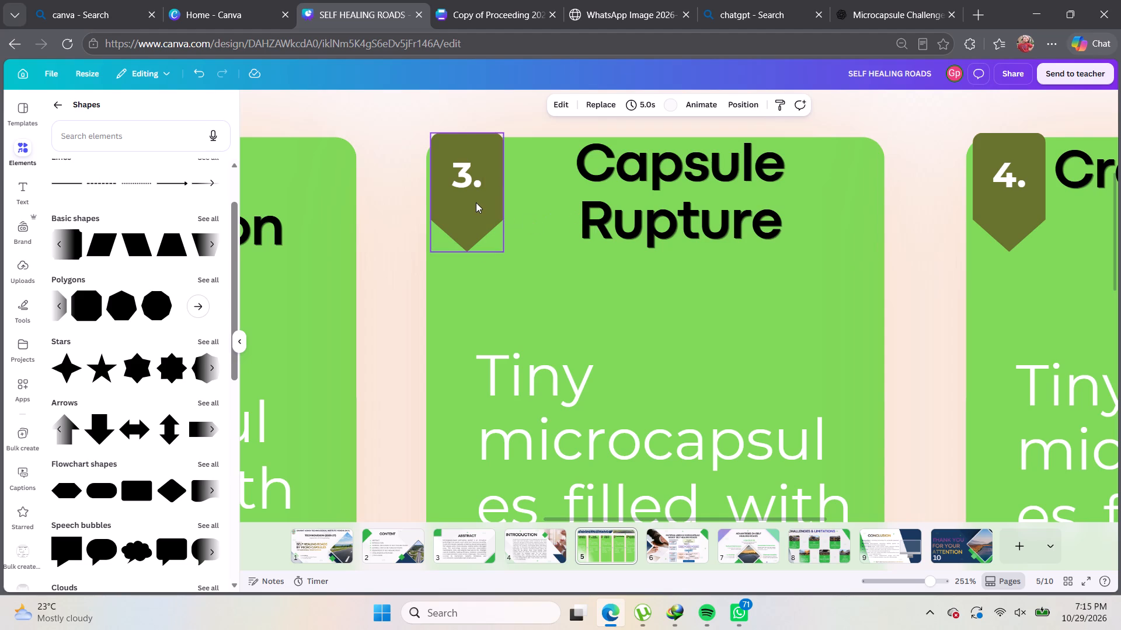
click(476, 202)
click(466, 206)
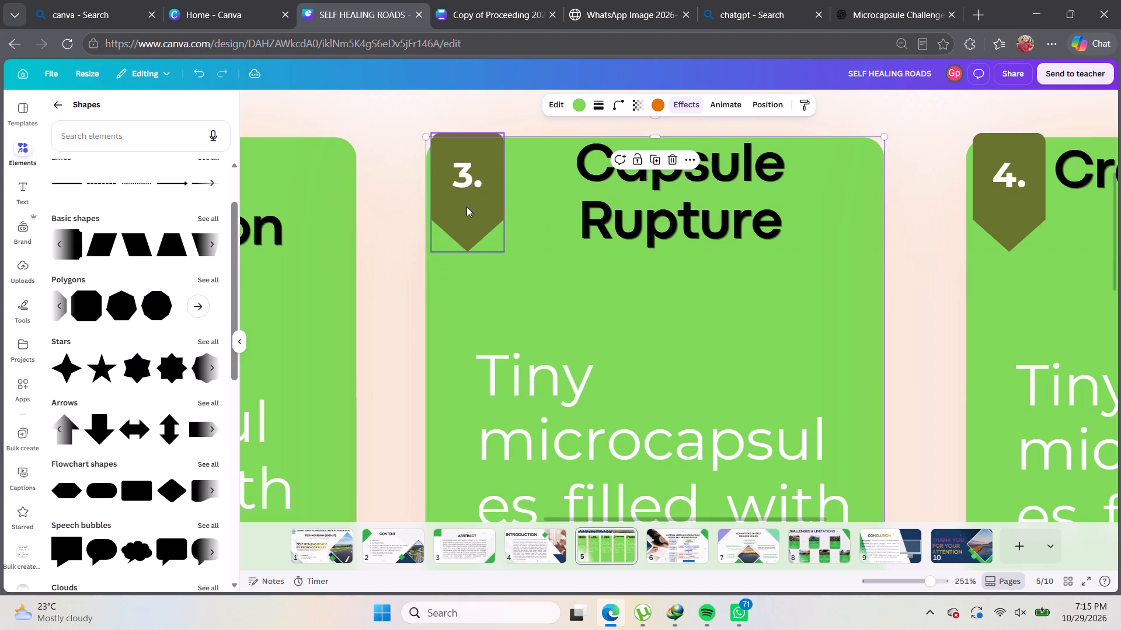
click(406, 200)
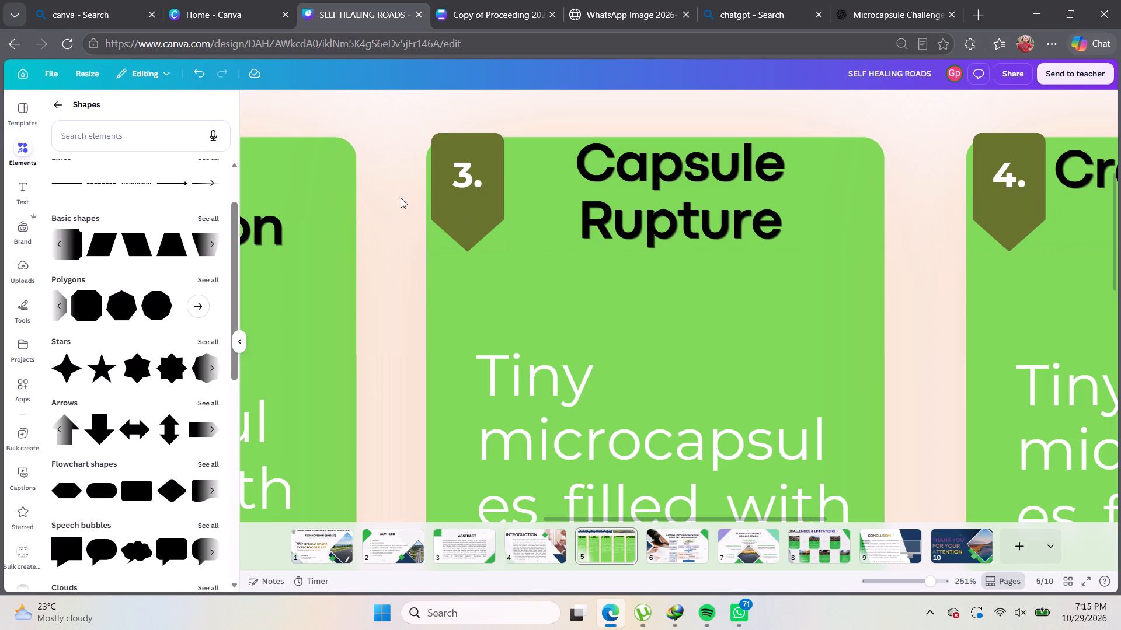
Nudge the number 2 badge slightly right on the Crack Formation card, keeping it level with the number 3 badge.
scroll(413, 197, right, 1)
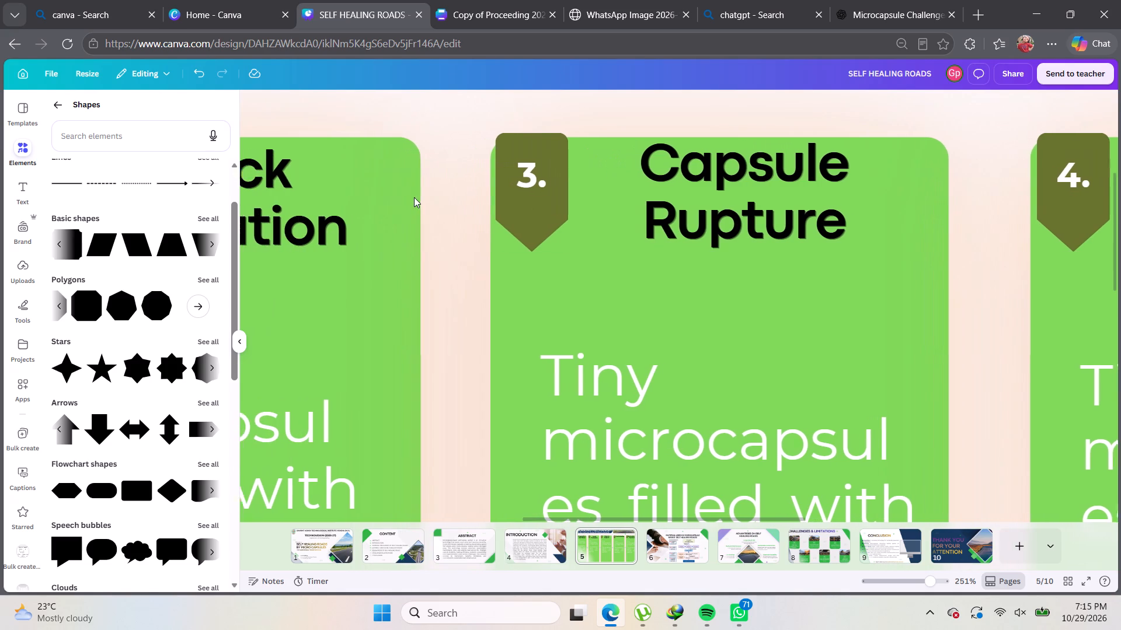
scroll(414, 197, right, 8)
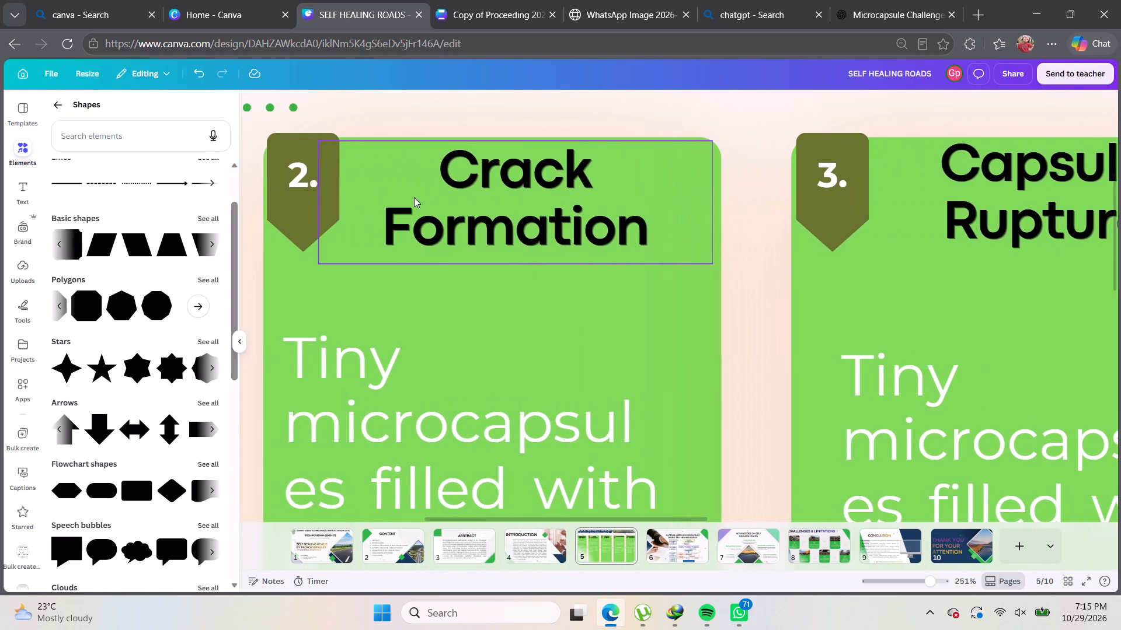
scroll(414, 197, right, 1)
click(419, 195)
click(422, 197)
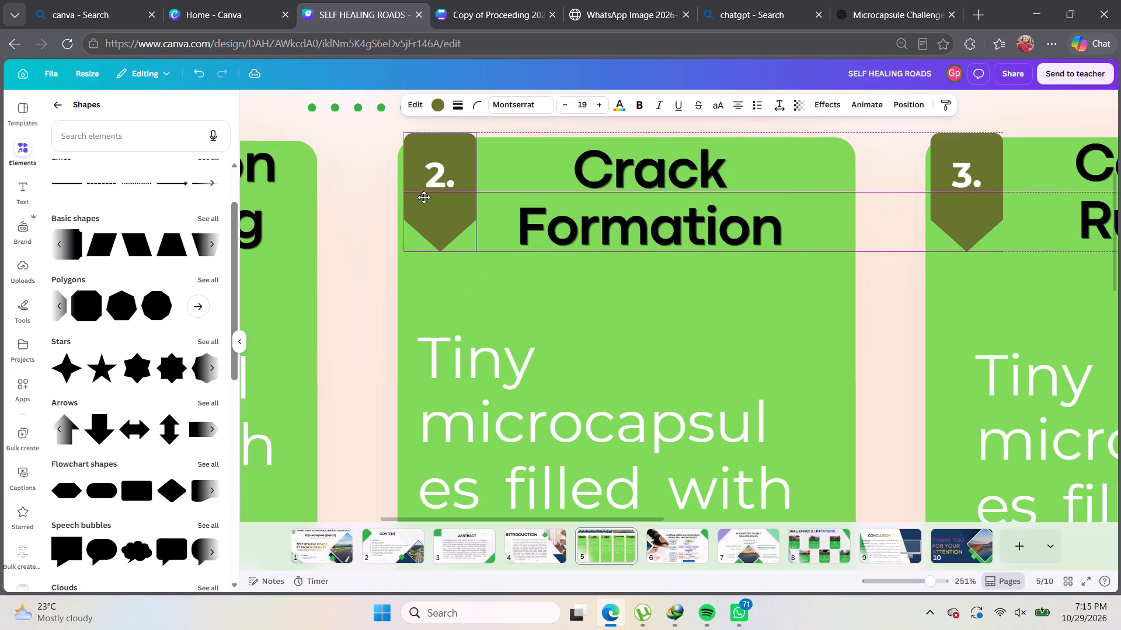
click(373, 192)
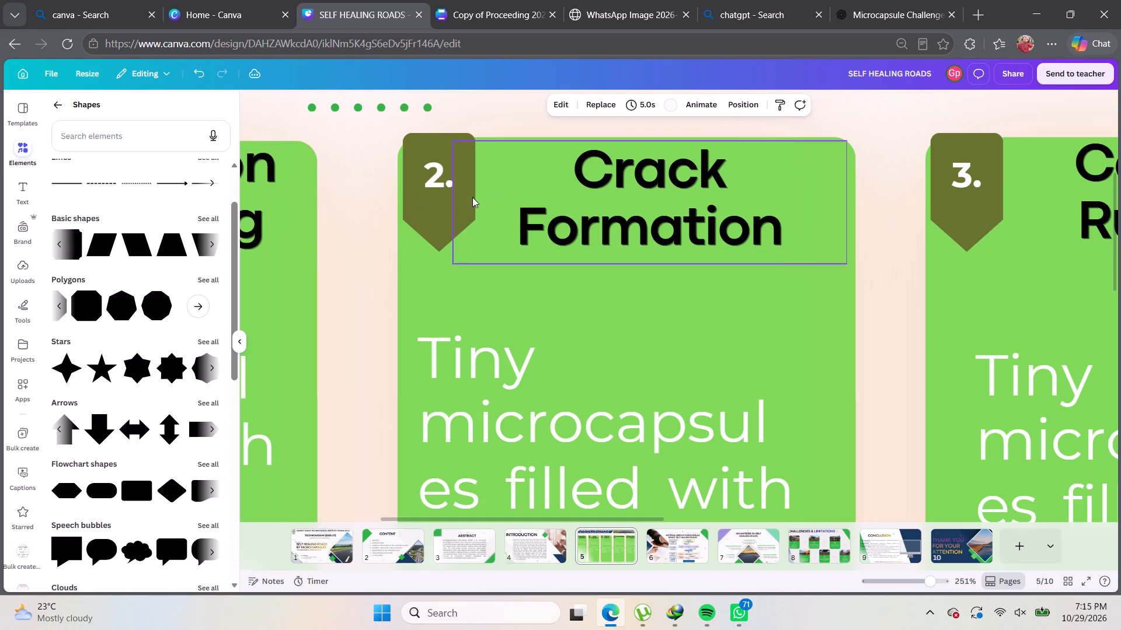
Nudge the number 1 badge slightly right on the Preparation and Mixing card, keeping it level with the number 2 badge.
scroll(480, 196, right, 6)
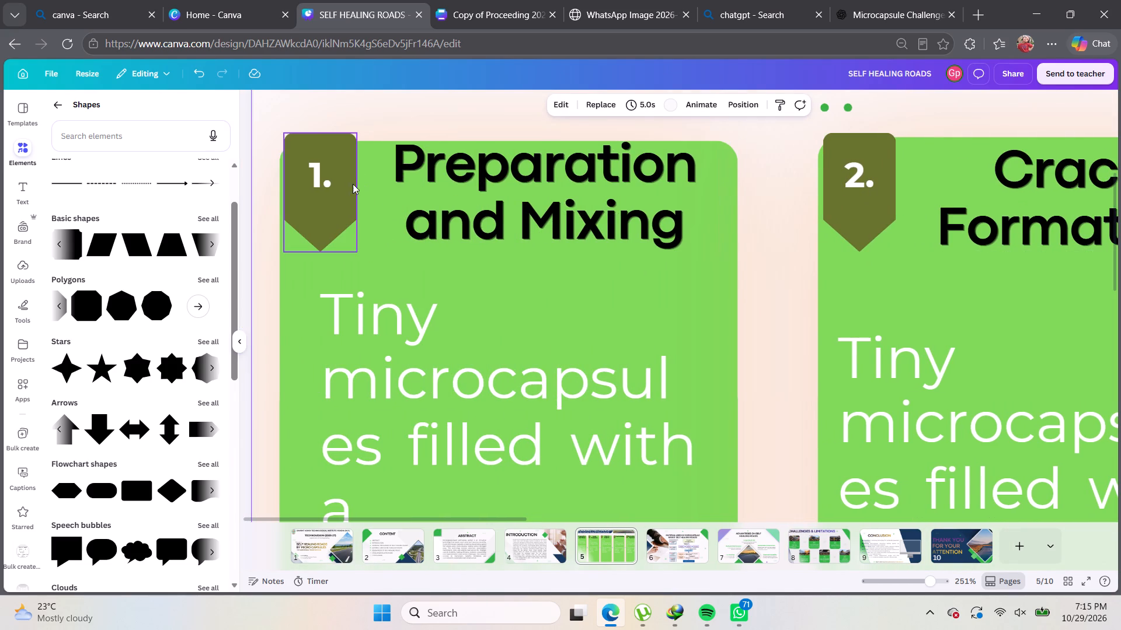
click(344, 194)
click(307, 199)
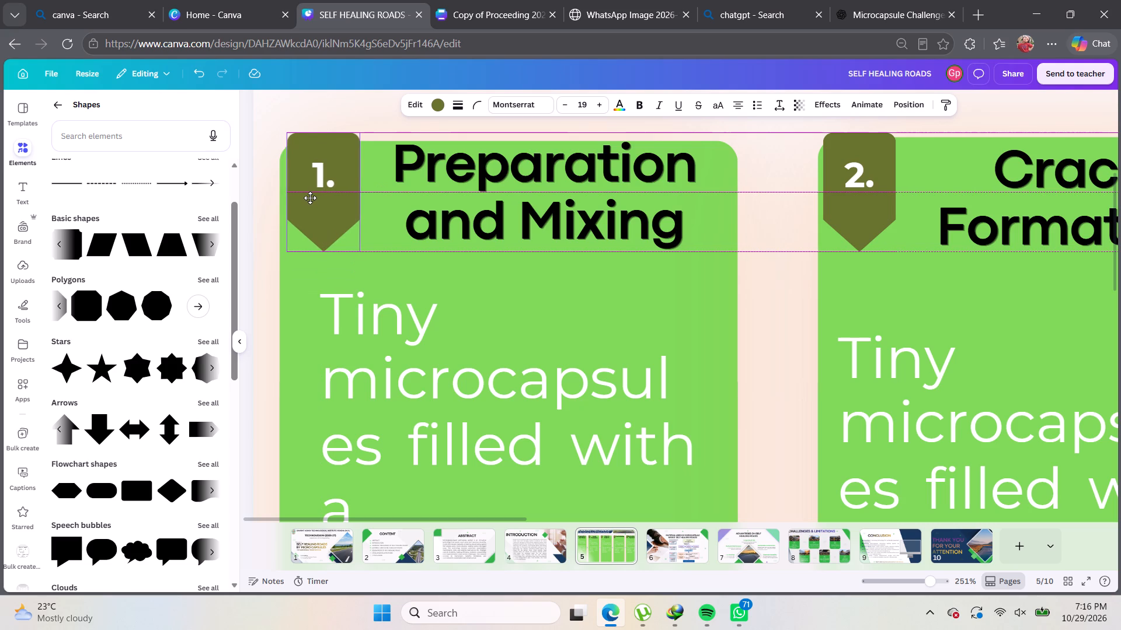
click(269, 192)
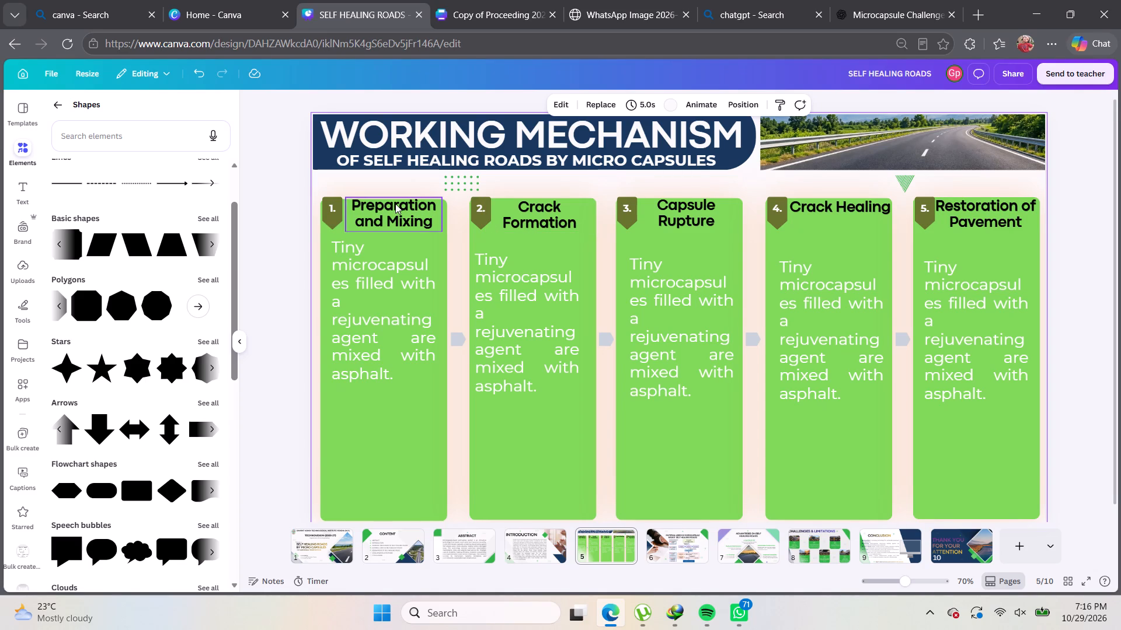
Reposition the number 1 badge slightly right on the Preparation and Mixing card, leaving a small gap from the card's left edge.
scroll(395, 204, right, 1)
click(372, 185)
scroll(372, 185, right, 1)
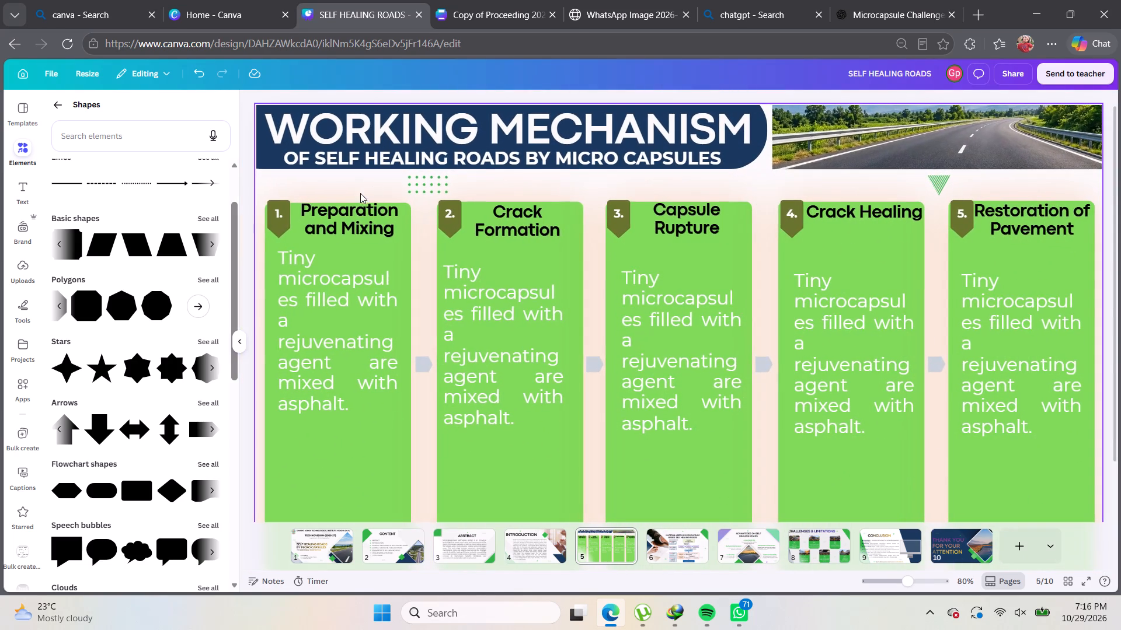
scroll(319, 191, right, 2)
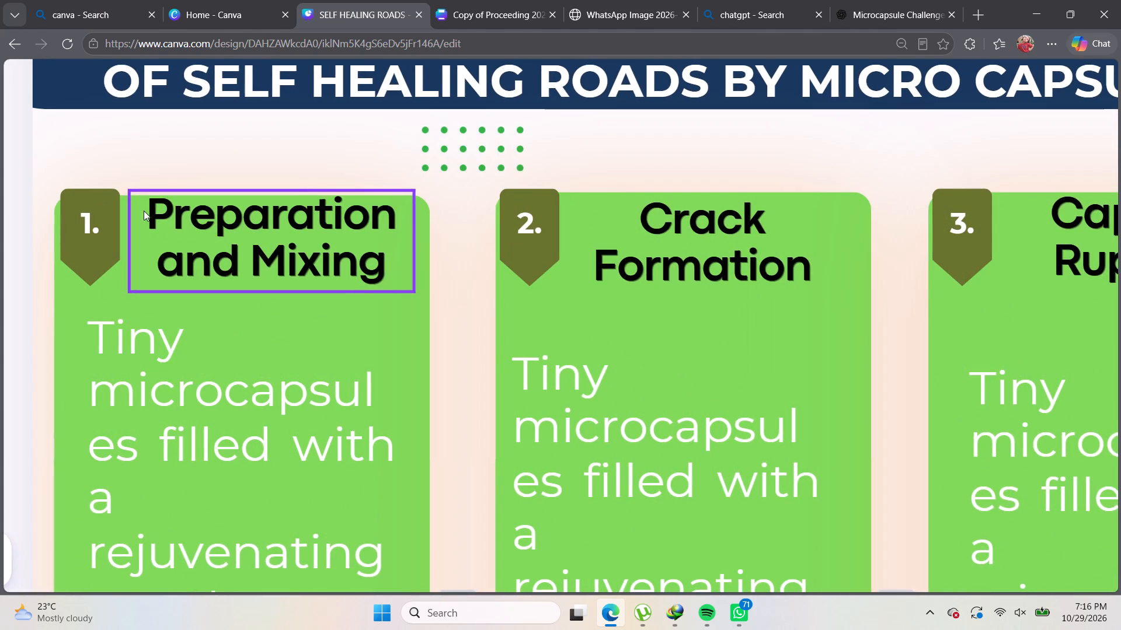
scroll(144, 210, right, 4)
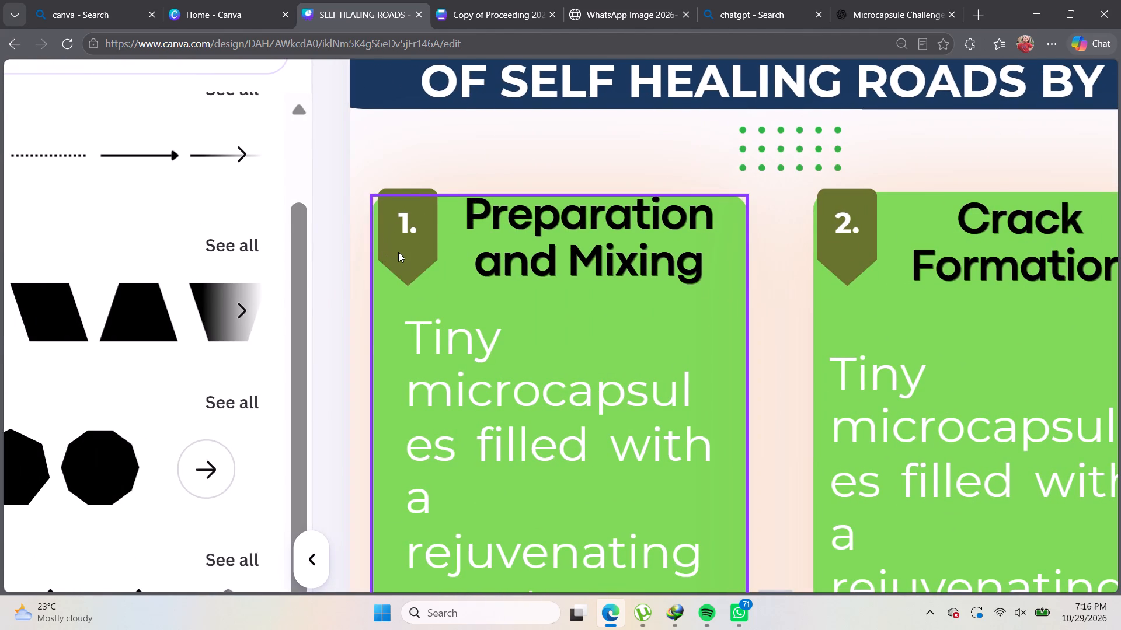
drag(398, 252, 398, 258)
click(398, 258)
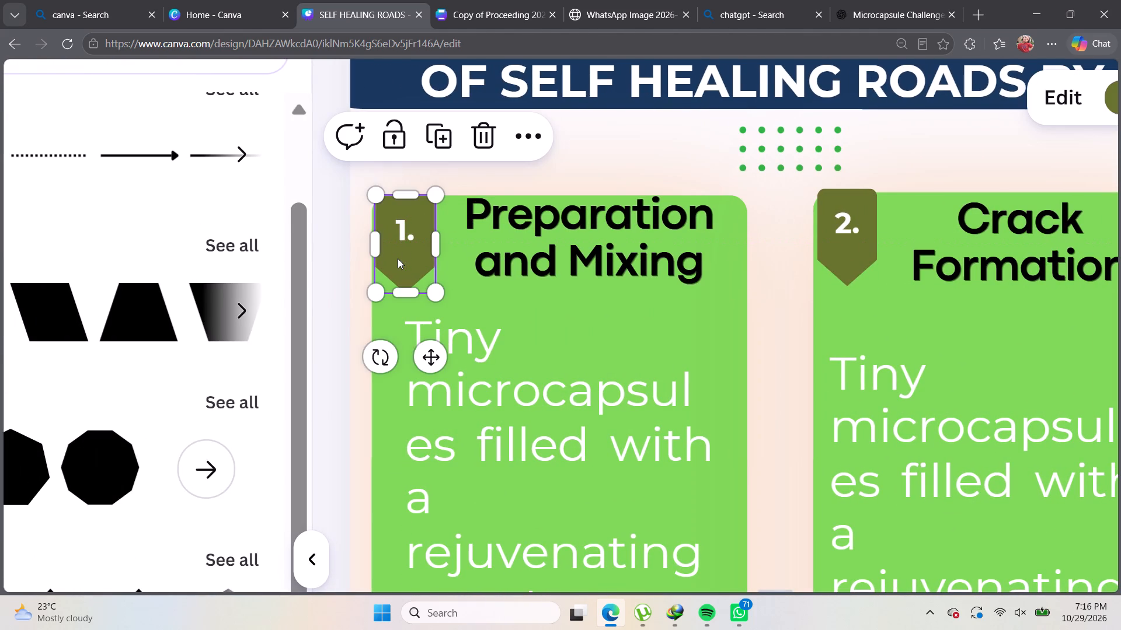
drag(397, 256, 401, 251)
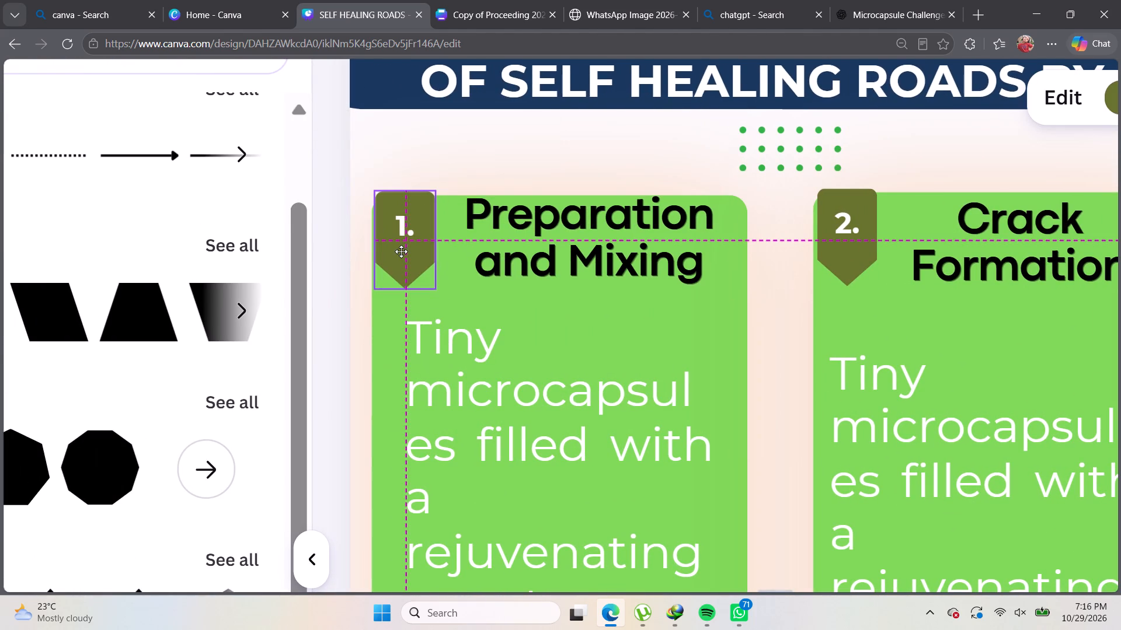
drag(401, 251, 402, 251)
click(403, 254)
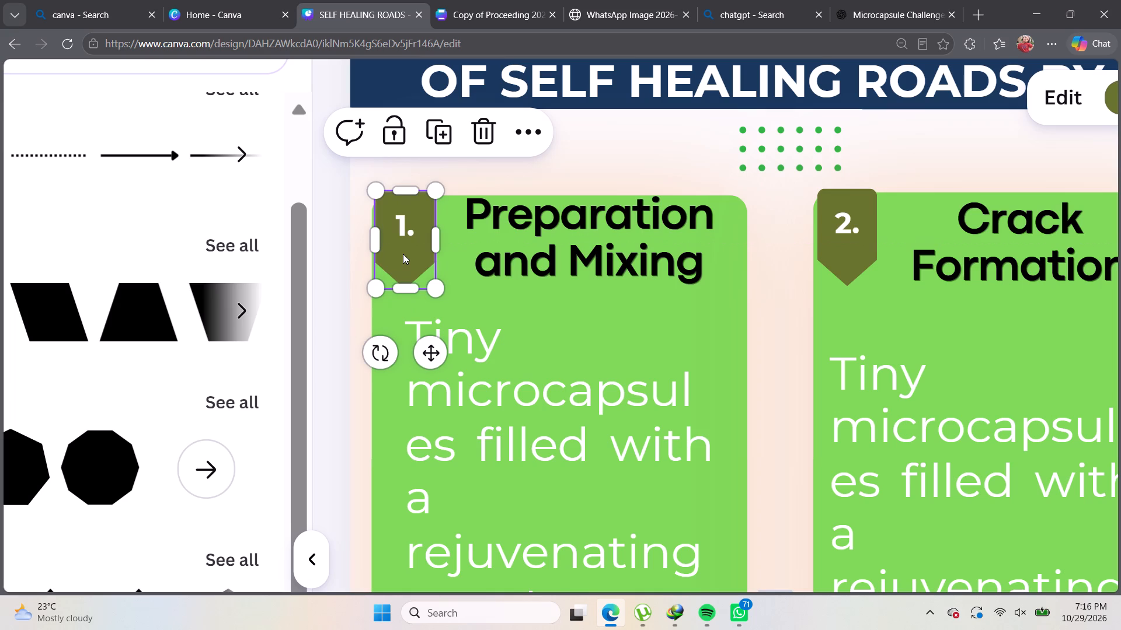
drag(403, 255, 410, 256)
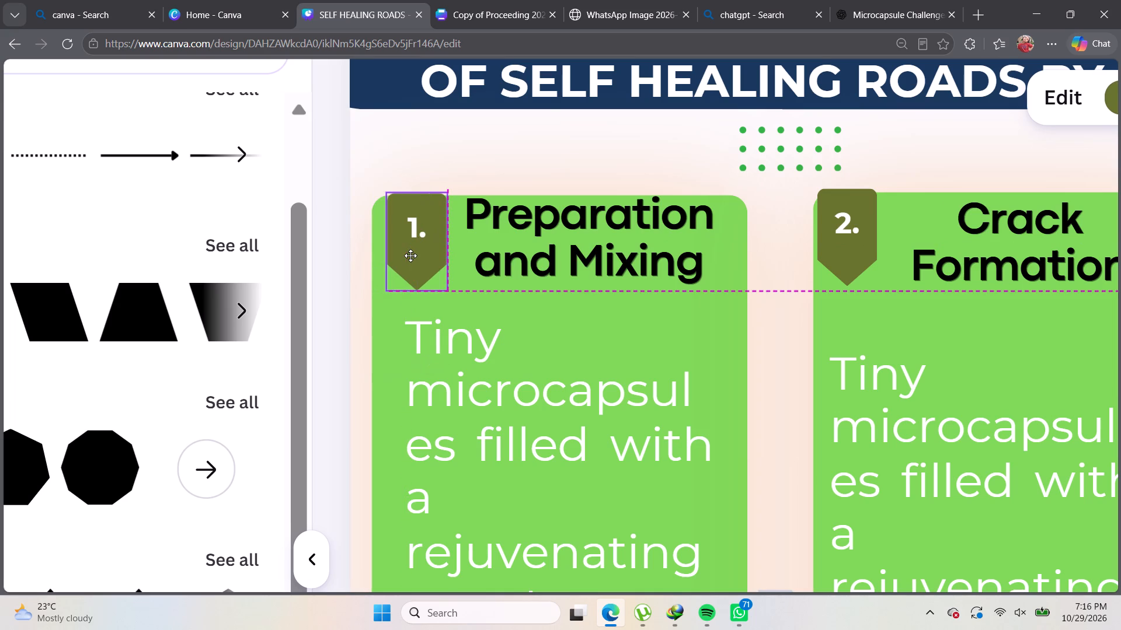
drag(410, 256, 415, 253)
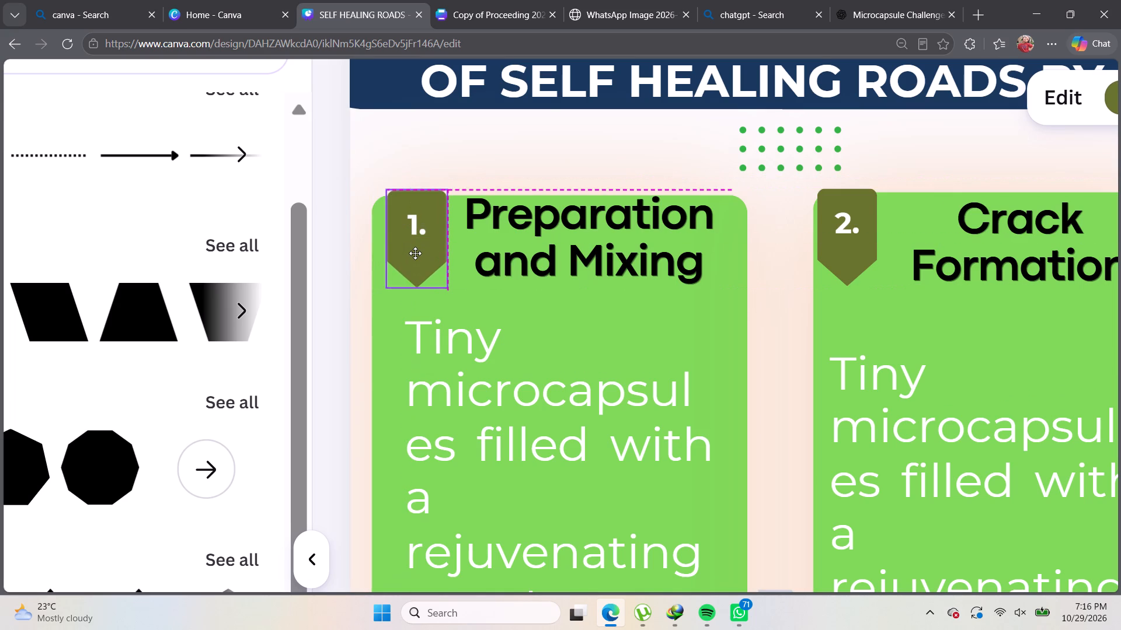
drag(415, 253, 413, 253)
drag(412, 253, 410, 253)
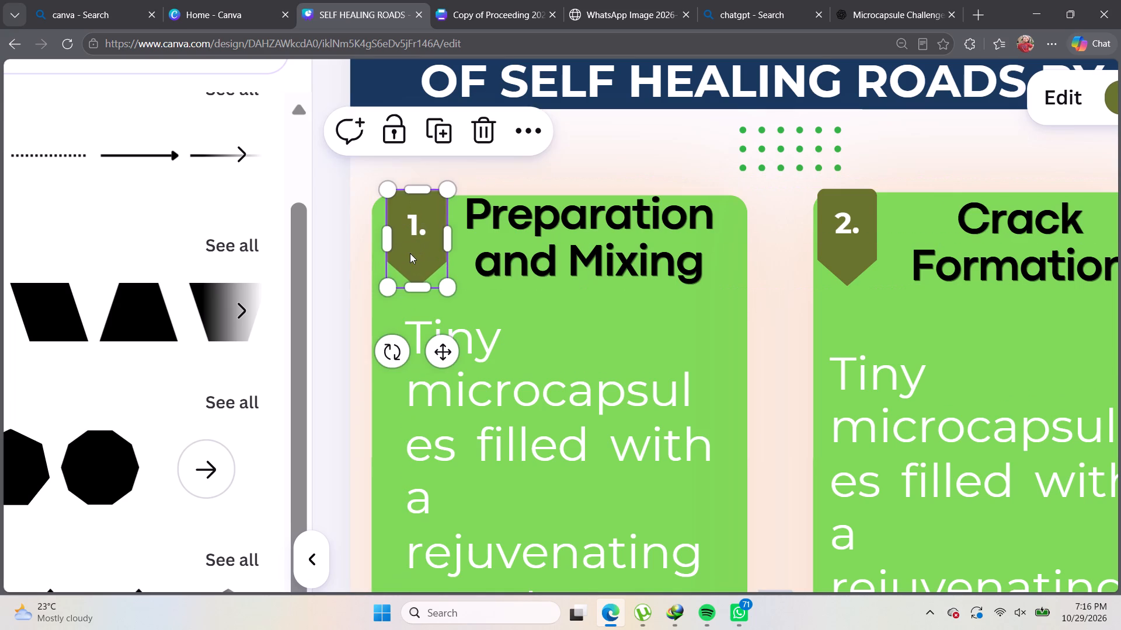
drag(410, 253, 404, 256)
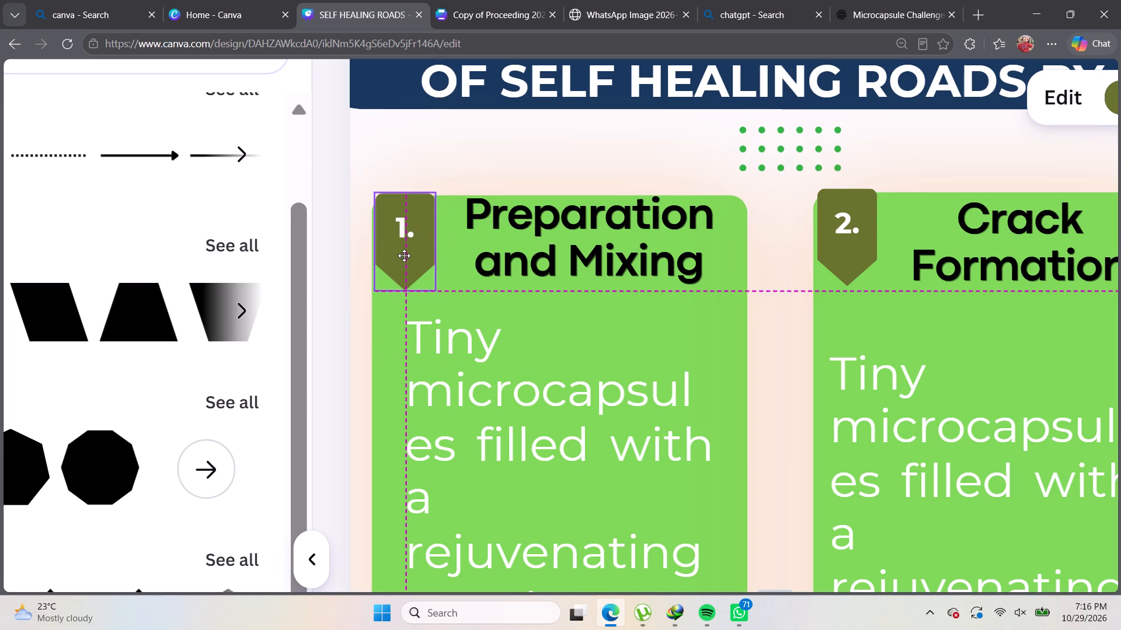
drag(404, 256, 406, 254)
double_click(406, 254)
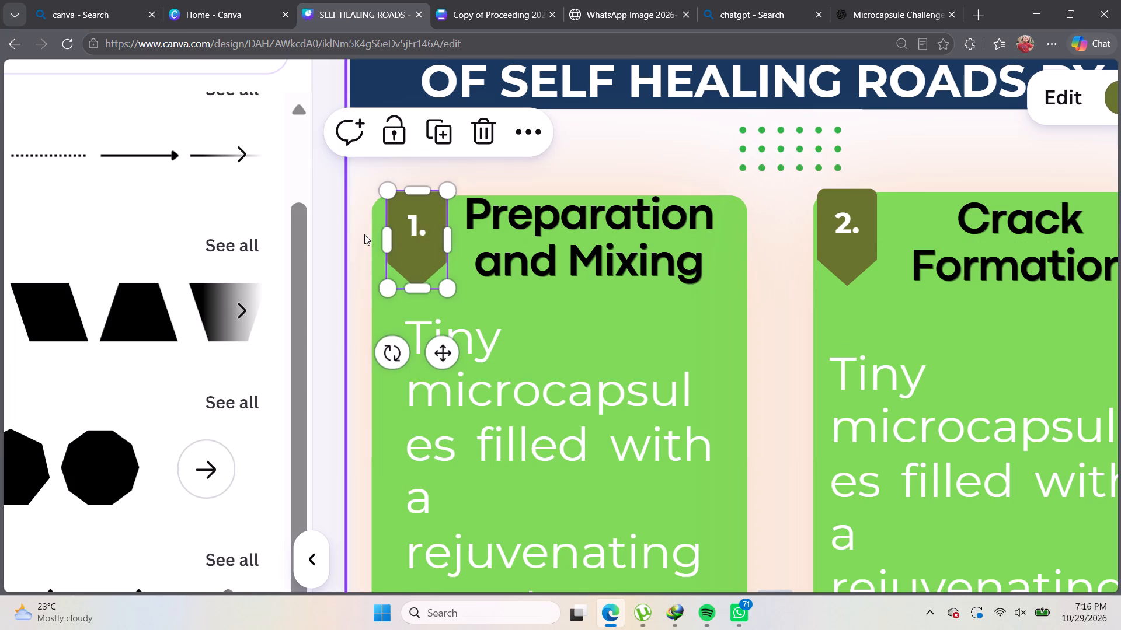
click(364, 235)
click(536, 160)
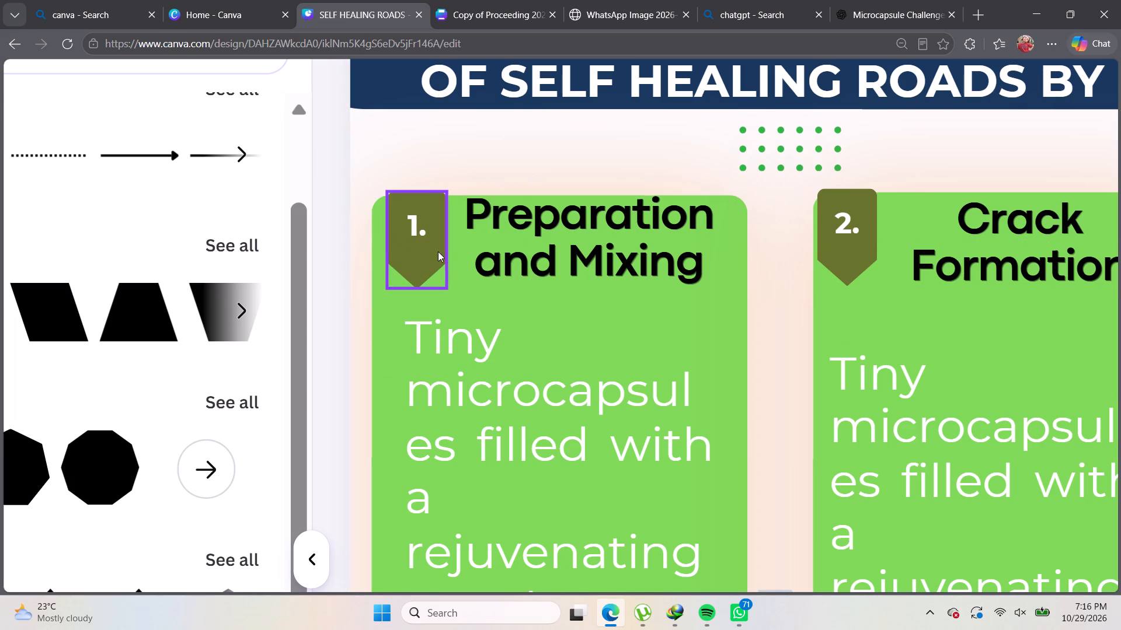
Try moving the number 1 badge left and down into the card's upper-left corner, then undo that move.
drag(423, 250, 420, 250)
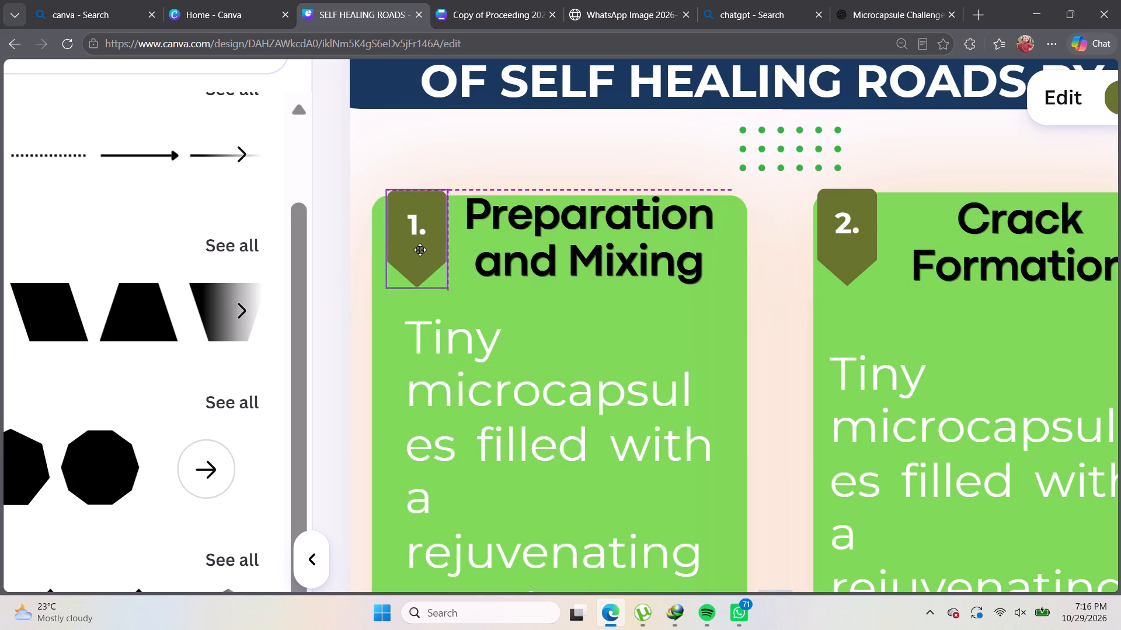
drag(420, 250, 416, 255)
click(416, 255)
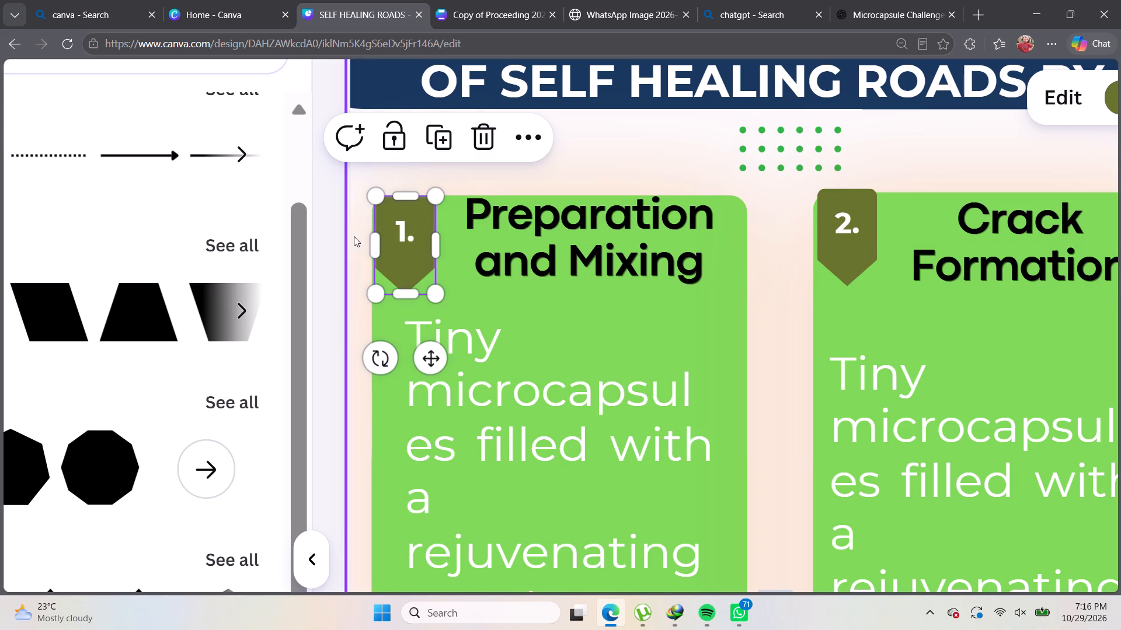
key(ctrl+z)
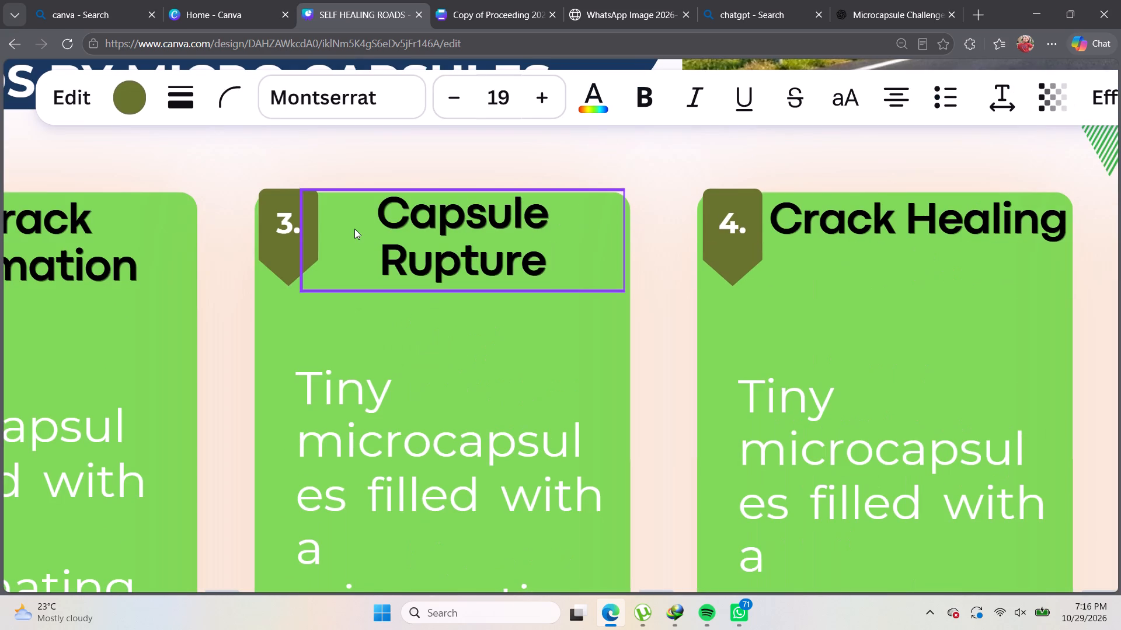
Move the number 1 badge slightly down so its top edge lines up with the top of the Preparation and Mixing card.
click(304, 176)
scroll(303, 175, right, 2)
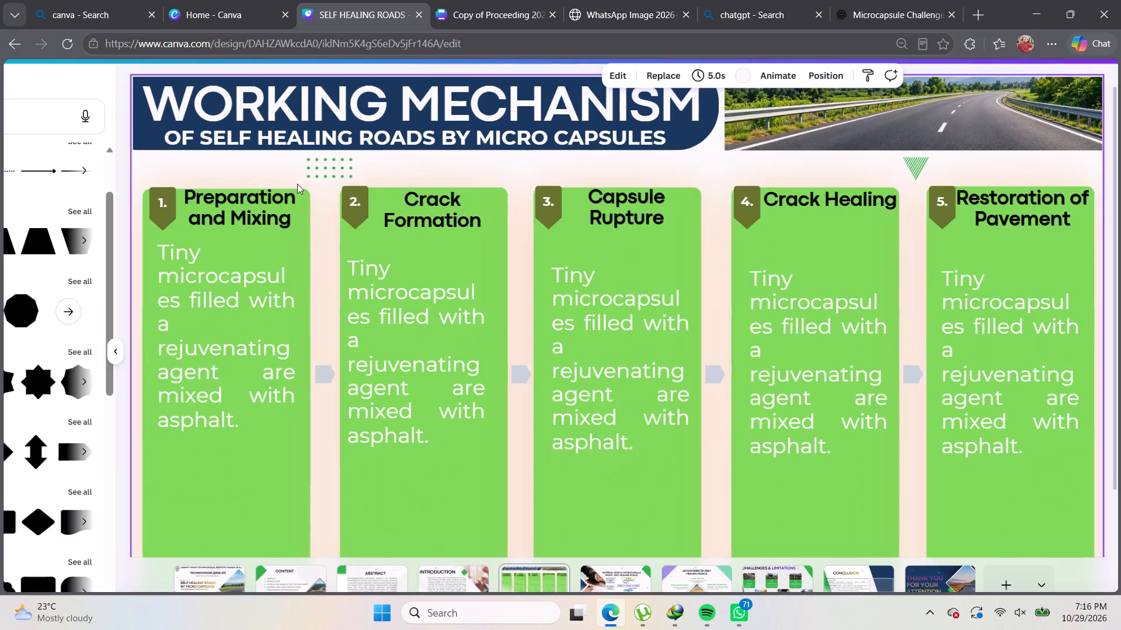
click(243, 176)
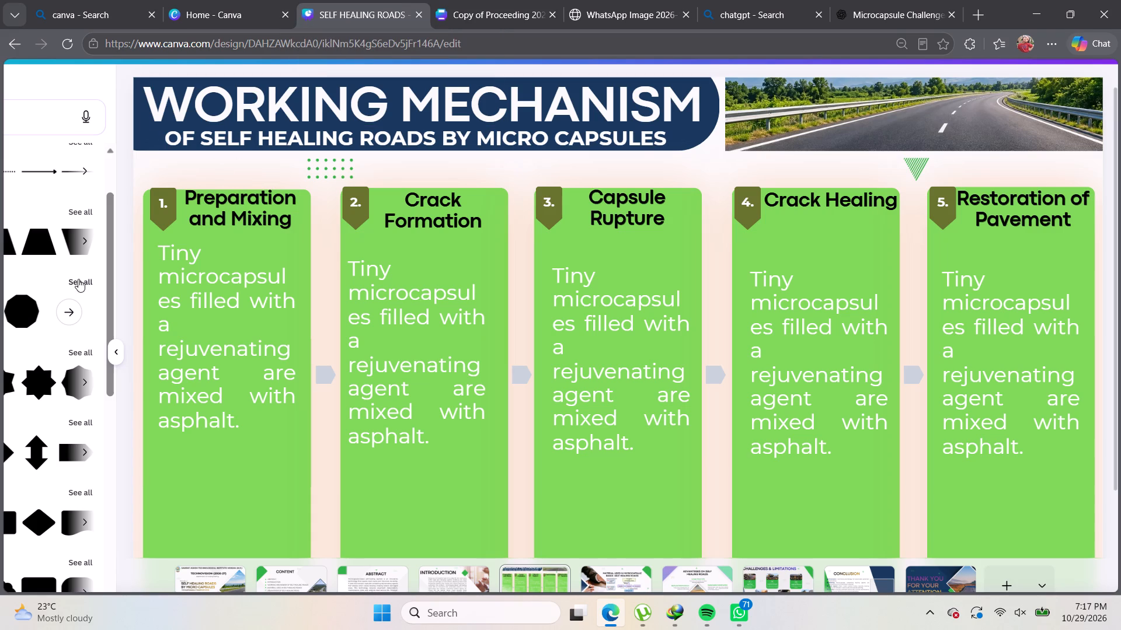
scroll(152, 211, right, 1)
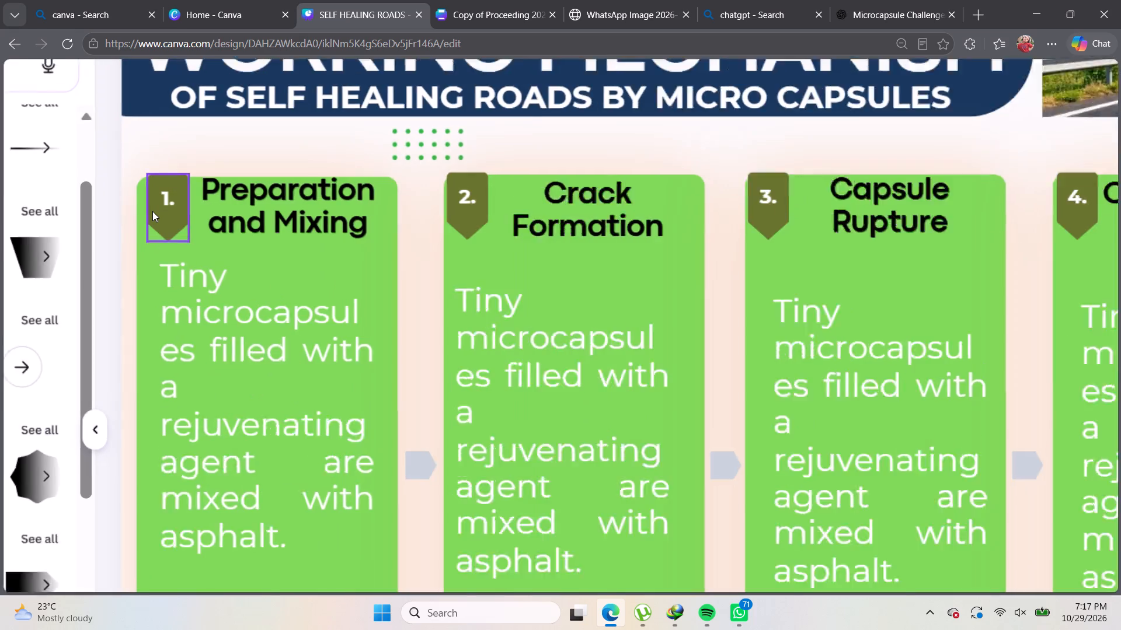
scroll(152, 211, right, 2)
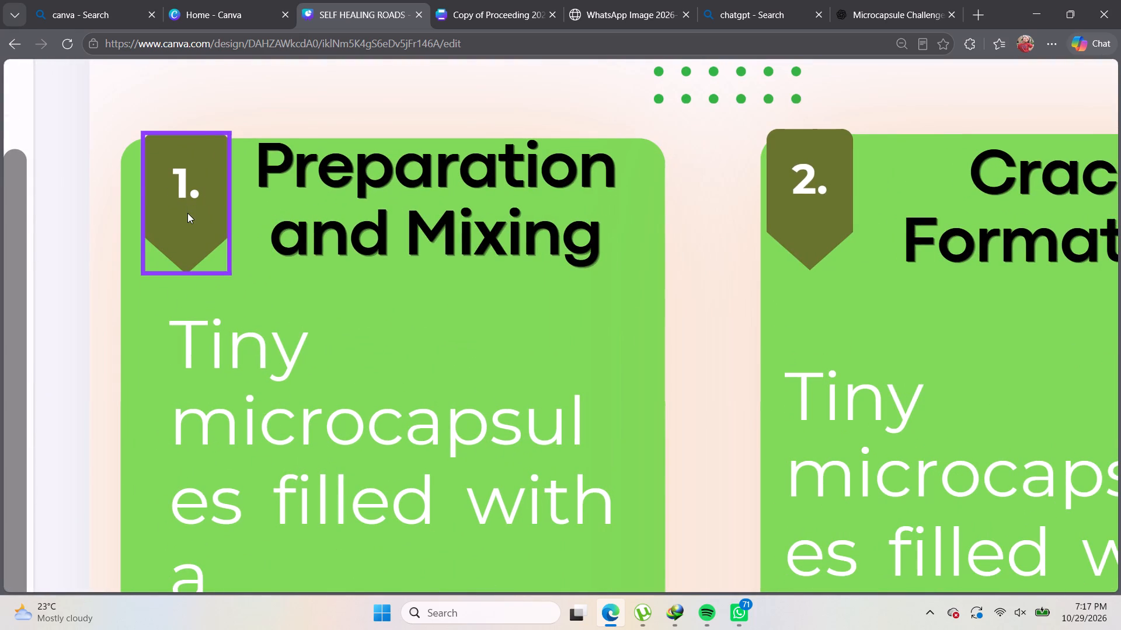
click(193, 210)
drag(188, 216, 188, 223)
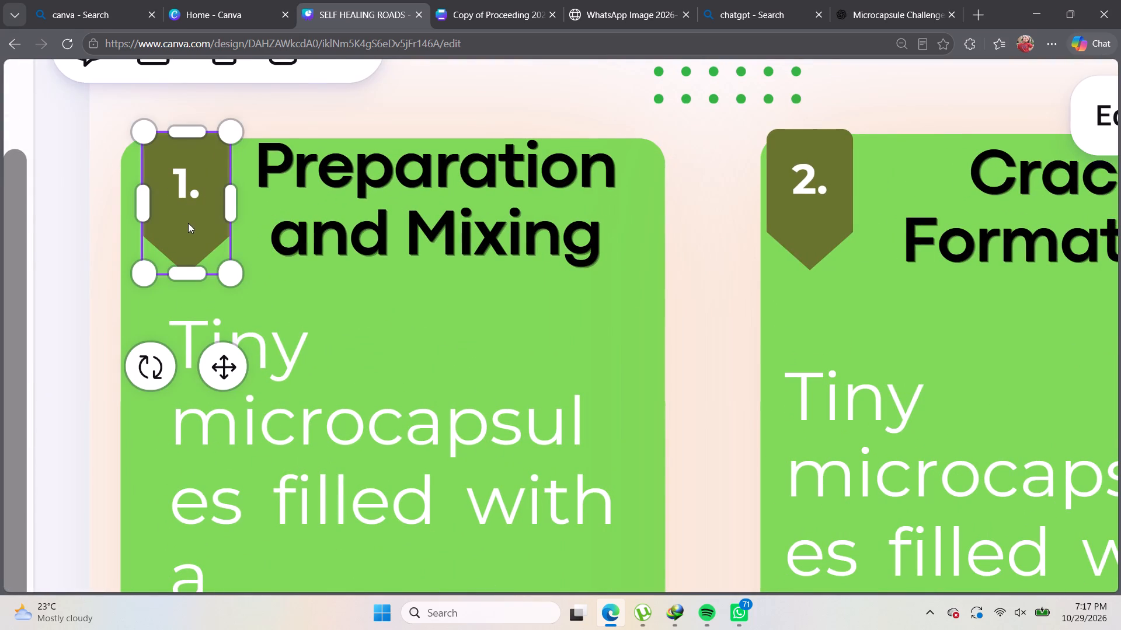
drag(188, 223, 188, 225)
click(326, 103)
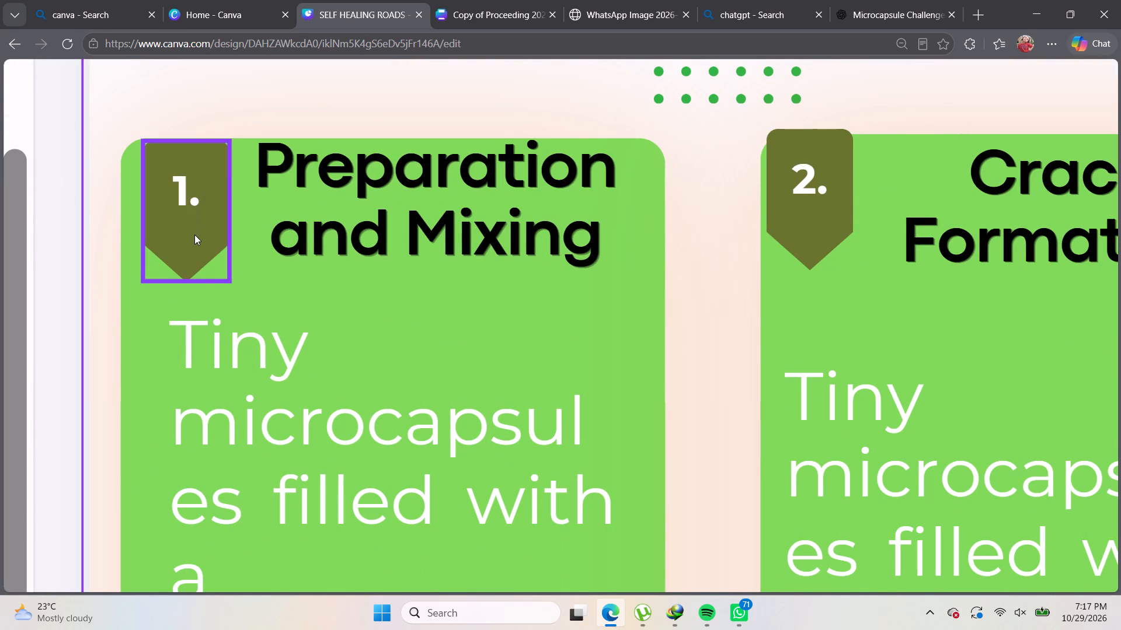
Set the font size of the number in the number 1 badge to 18.
click(194, 257)
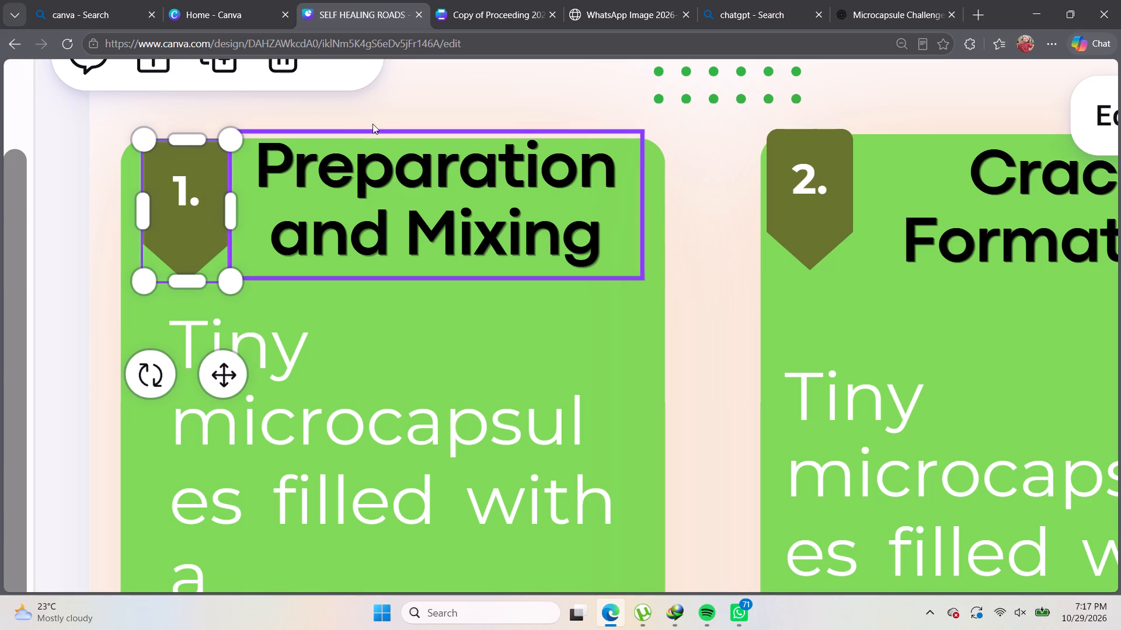
scroll(401, 103, up, 6)
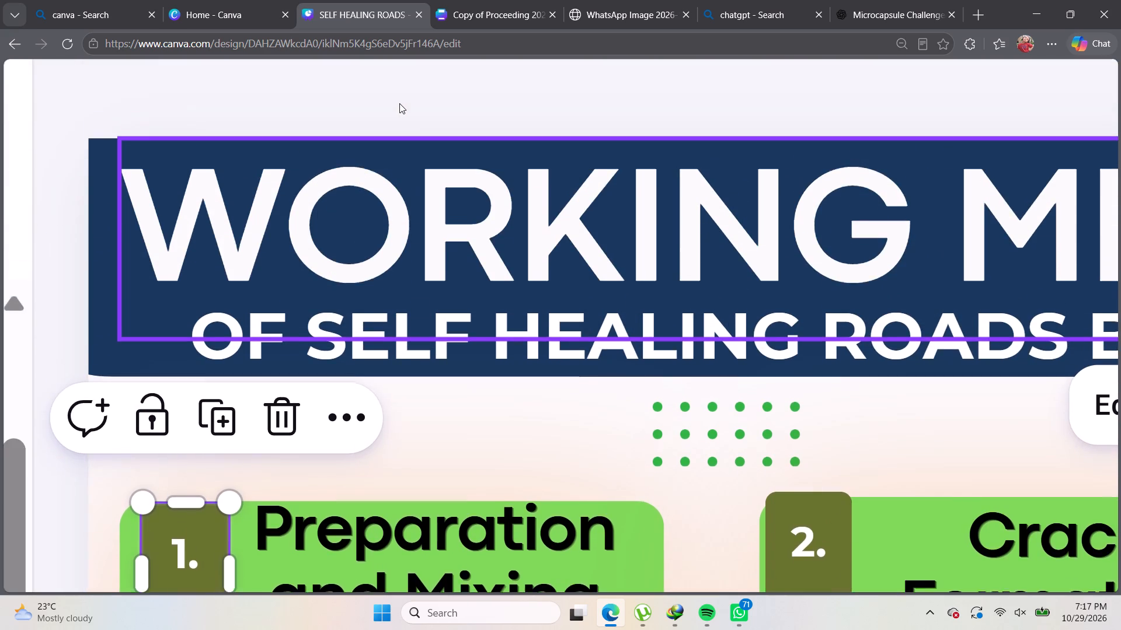
scroll(399, 103, up, 3)
scroll(399, 103, down, 4)
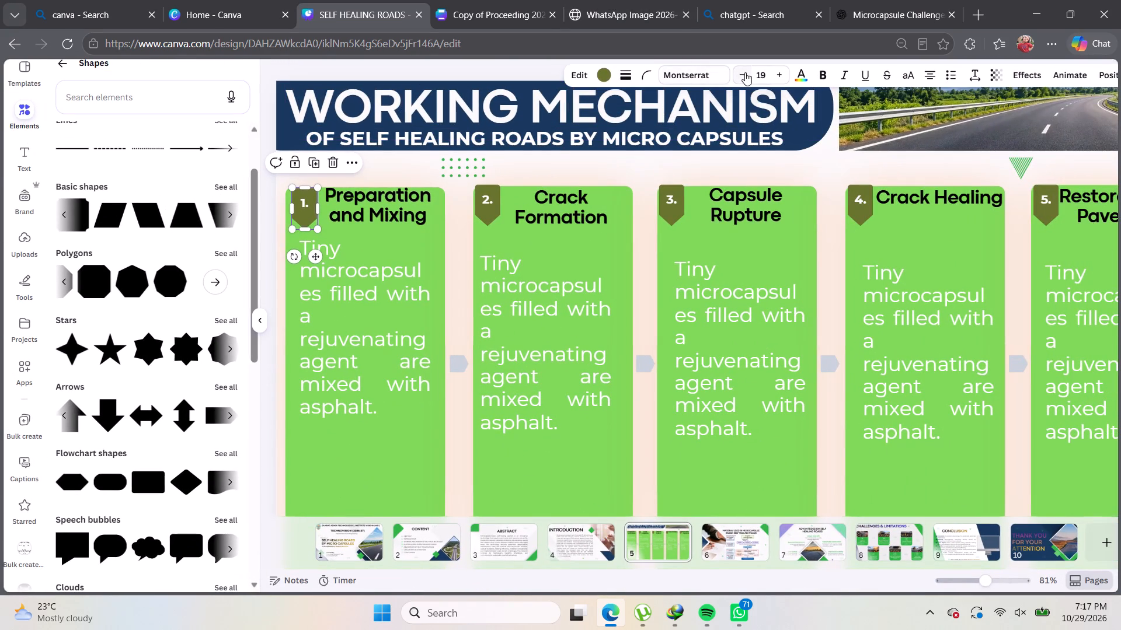
click(746, 72)
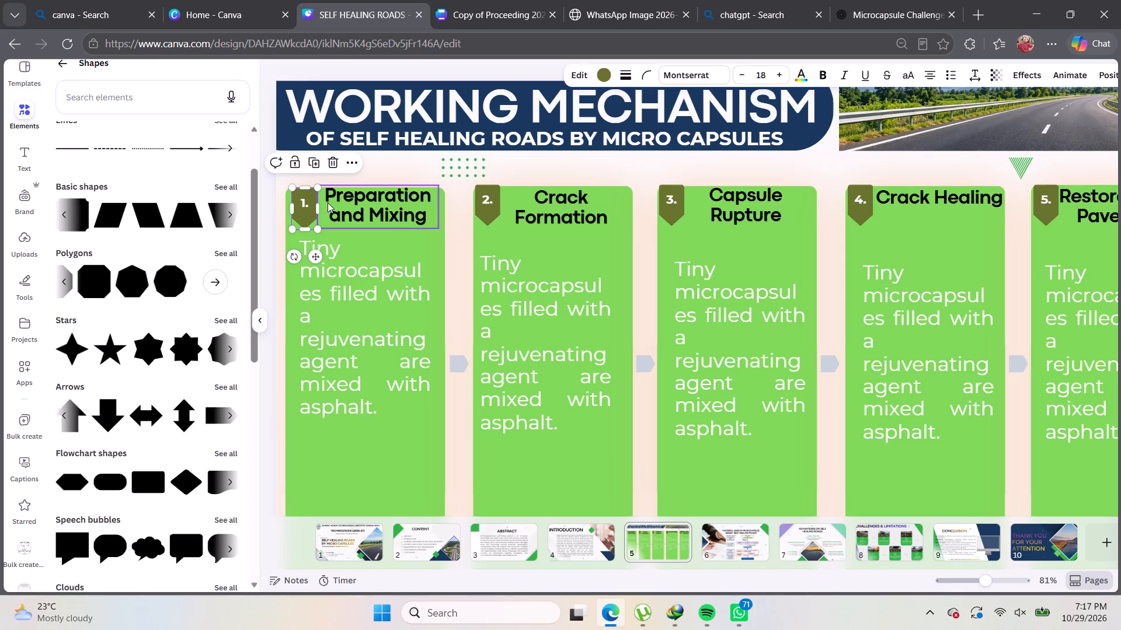
click(302, 215)
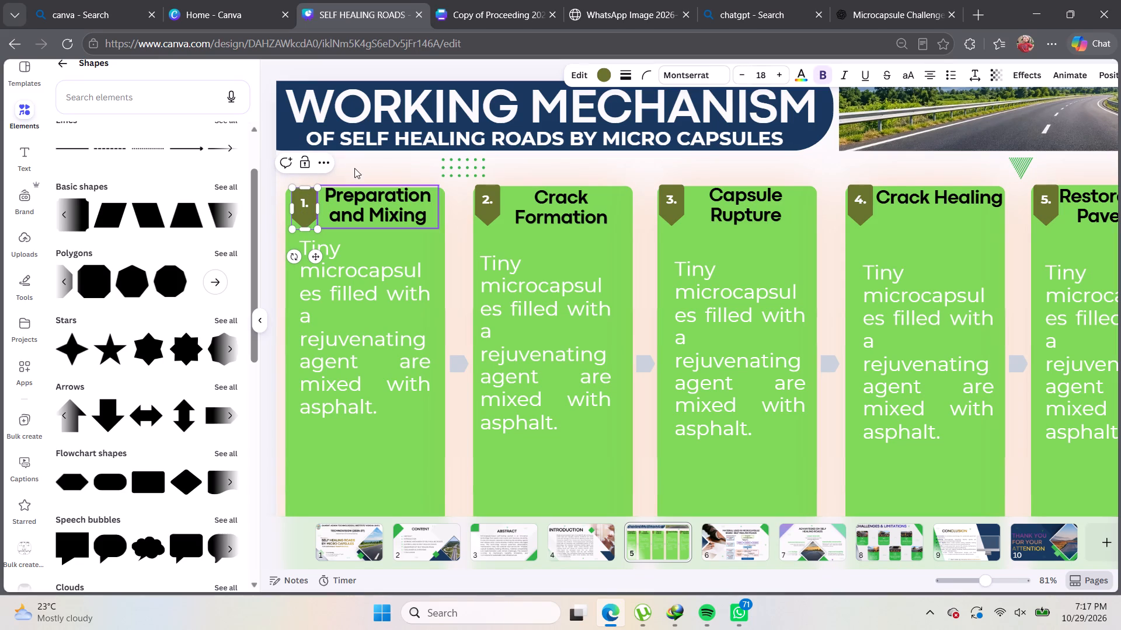
click(356, 165)
click(305, 218)
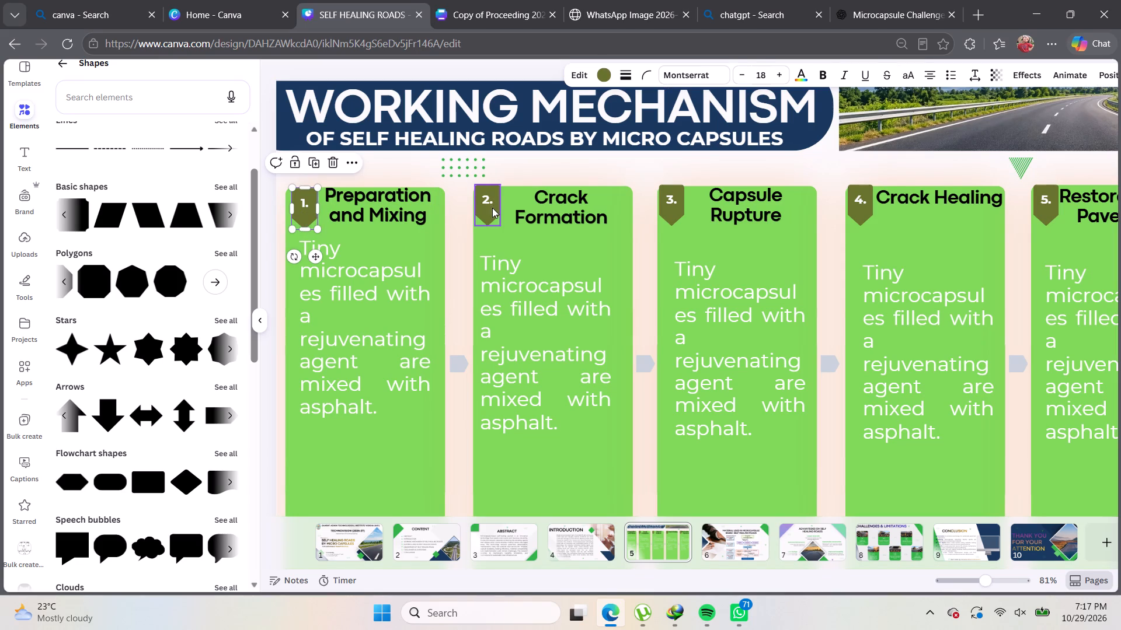
Set the font size of the numbers in badges 2, 3, 4 and 5 to 18.
click(488, 211)
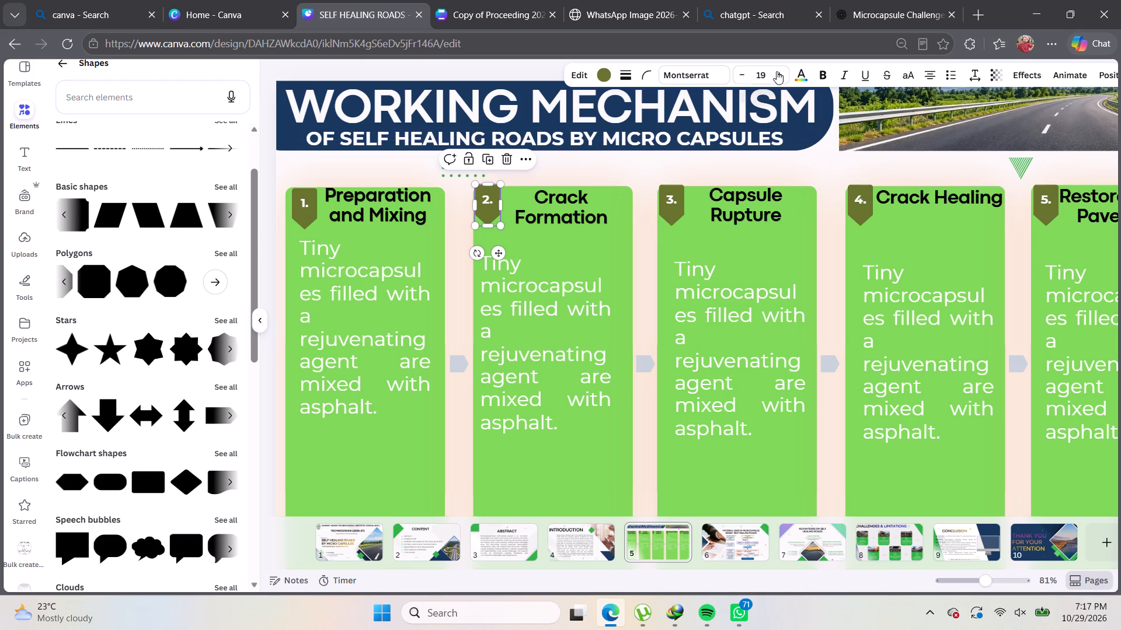
click(745, 78)
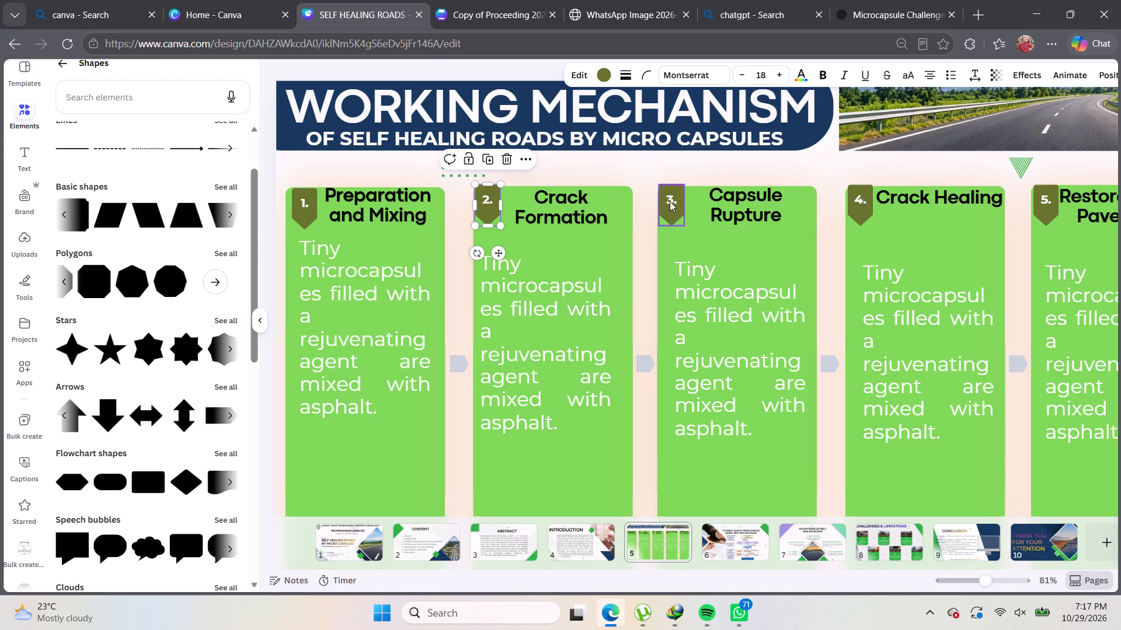
click(662, 202)
click(741, 72)
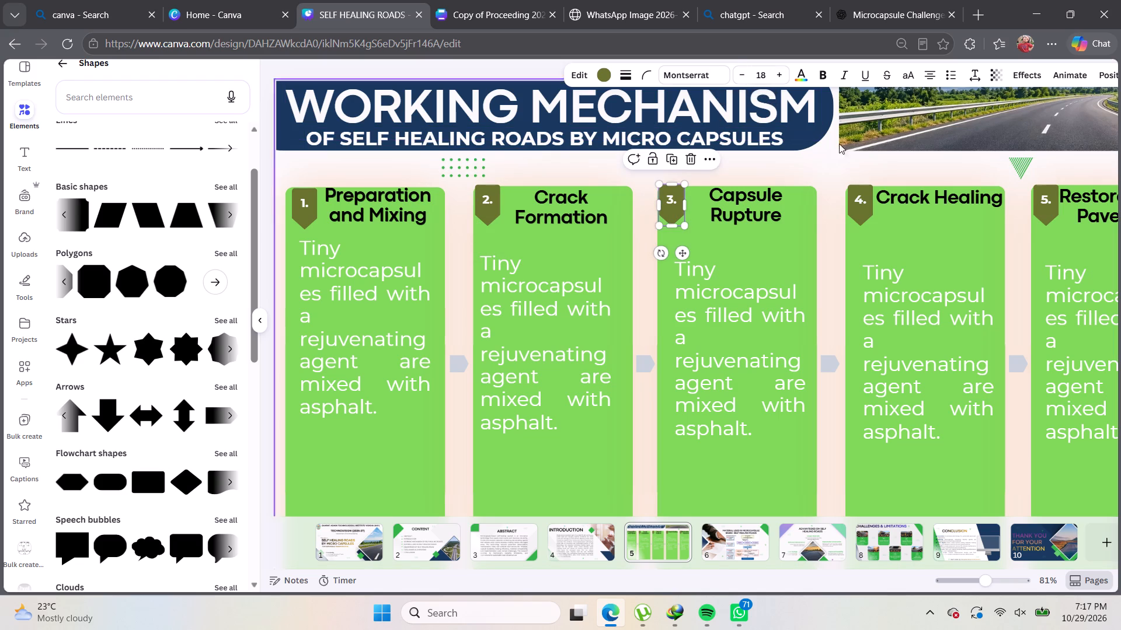
click(862, 198)
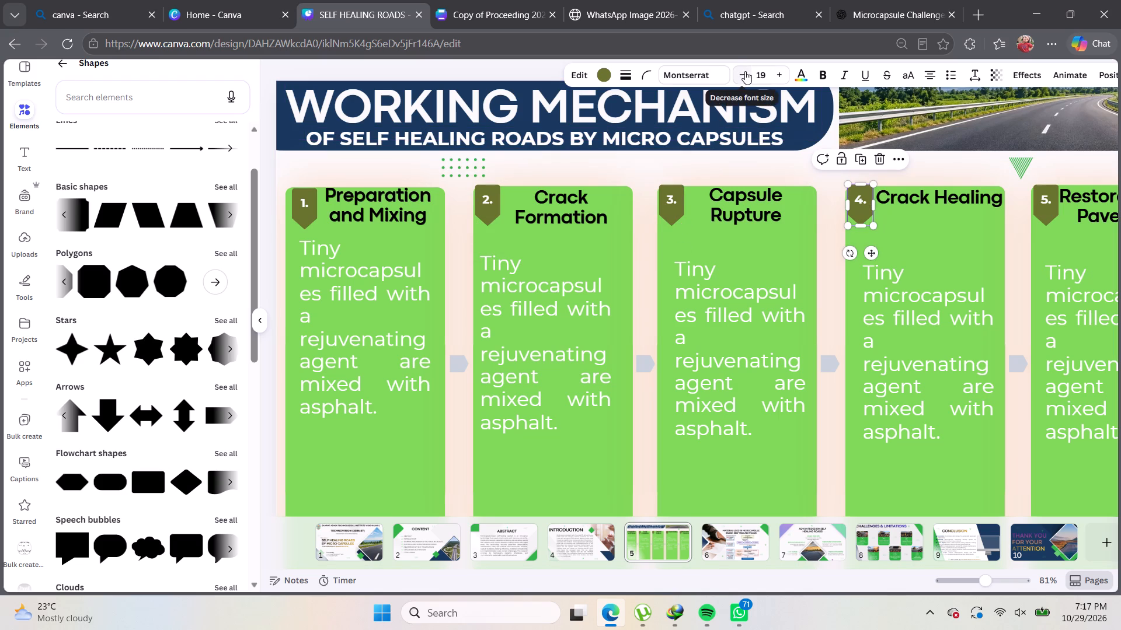
click(745, 71)
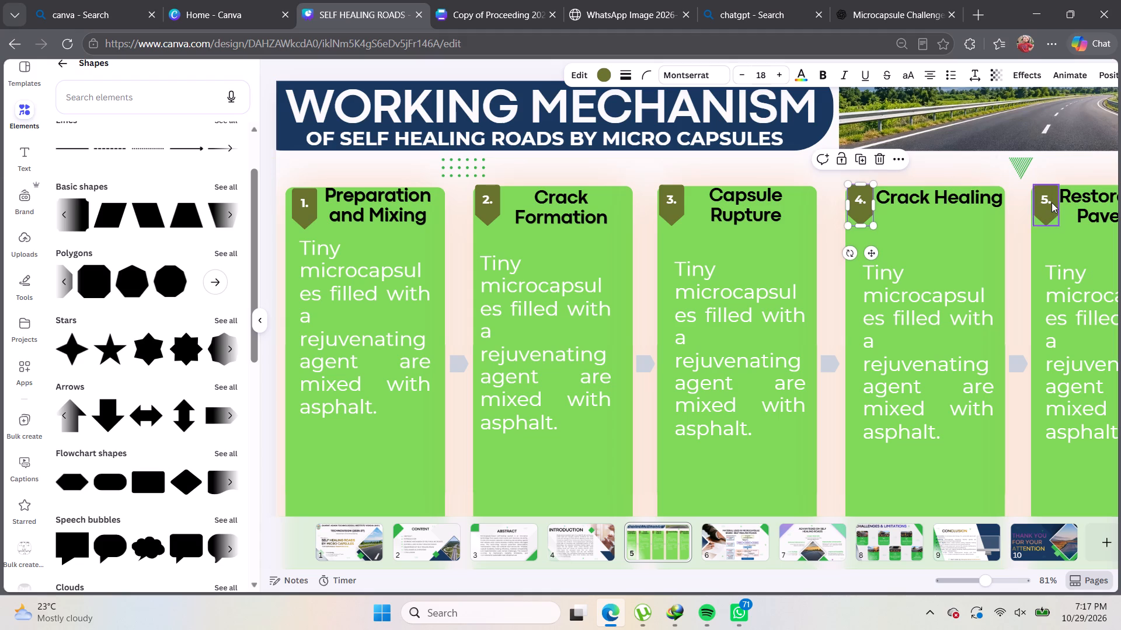
click(1052, 202)
click(743, 75)
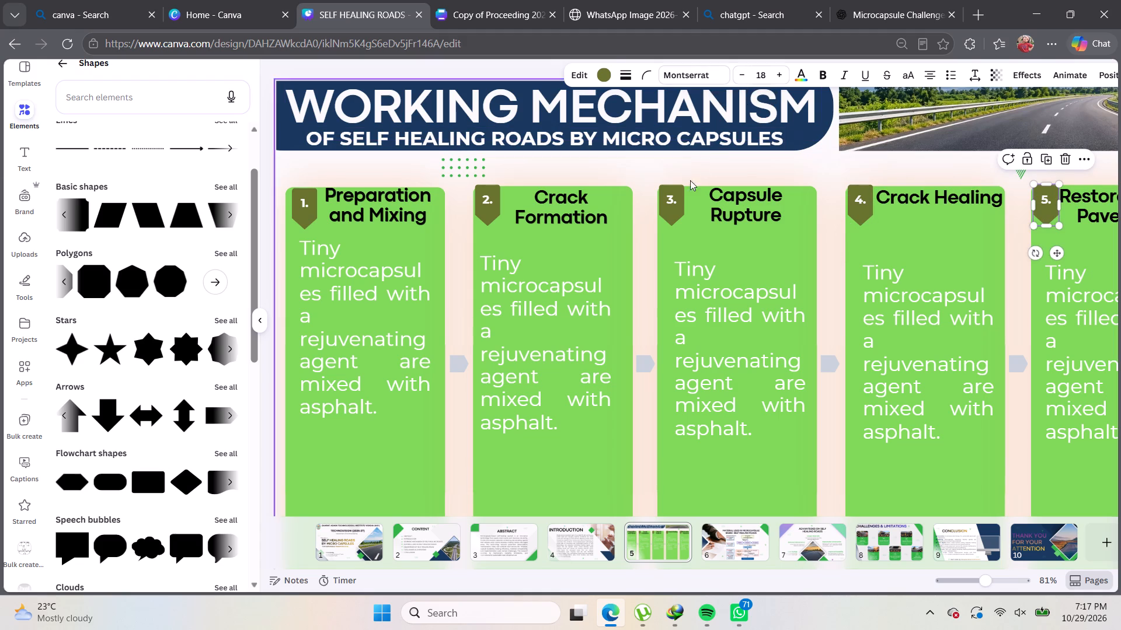
click(680, 195)
click(661, 201)
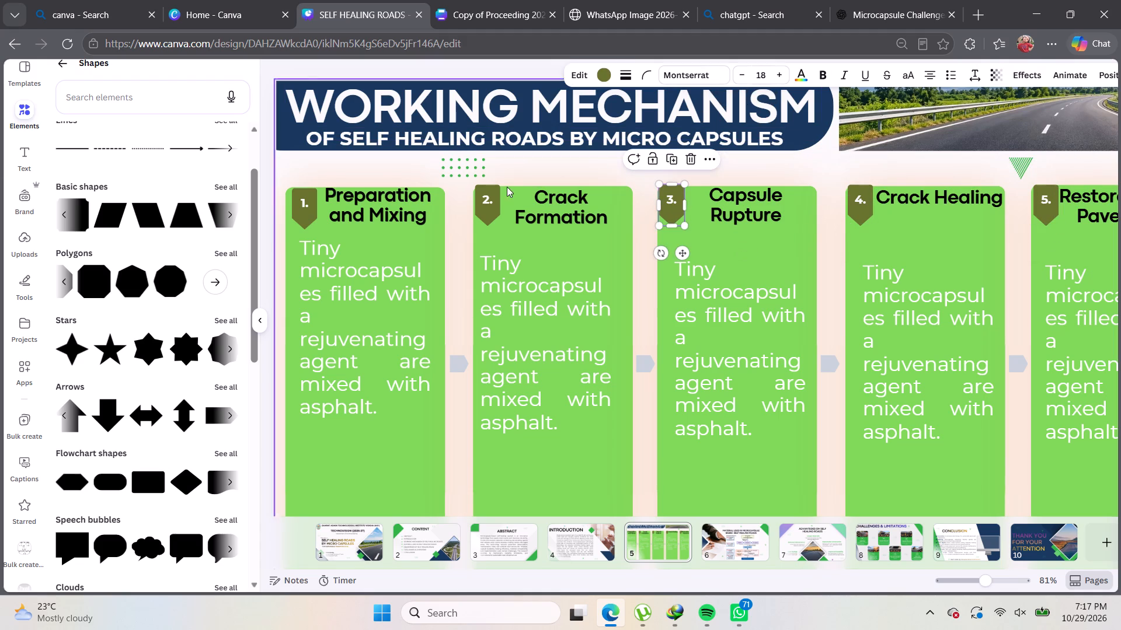
Move the number 1 badge left into the upper-left corner area of the Preparation and Mixing card.
click(346, 169)
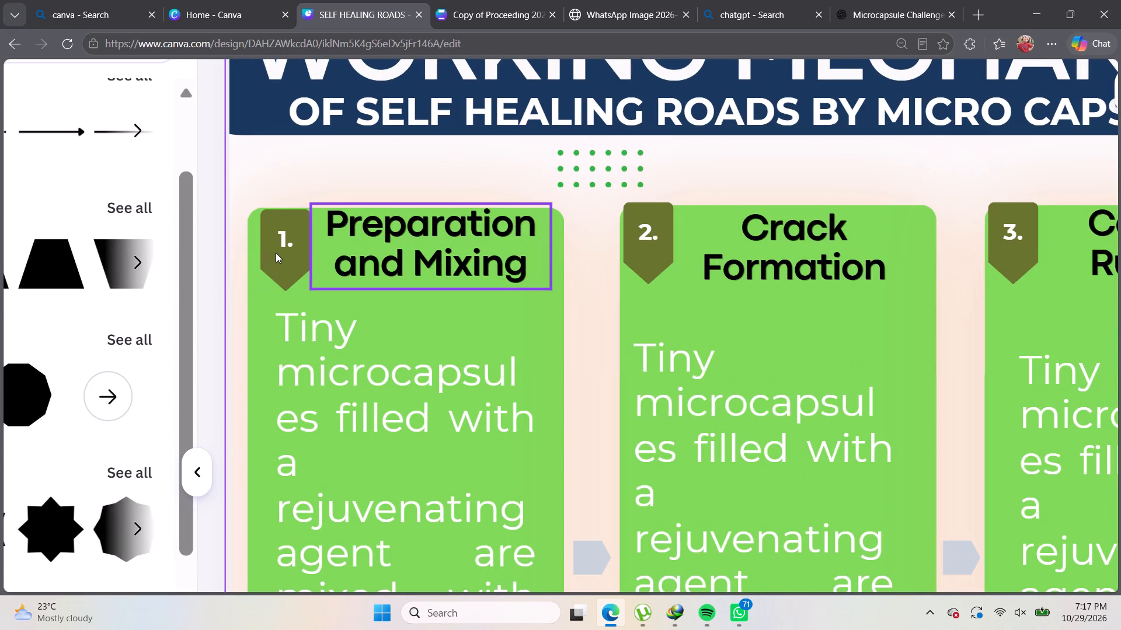
drag(276, 253, 266, 250)
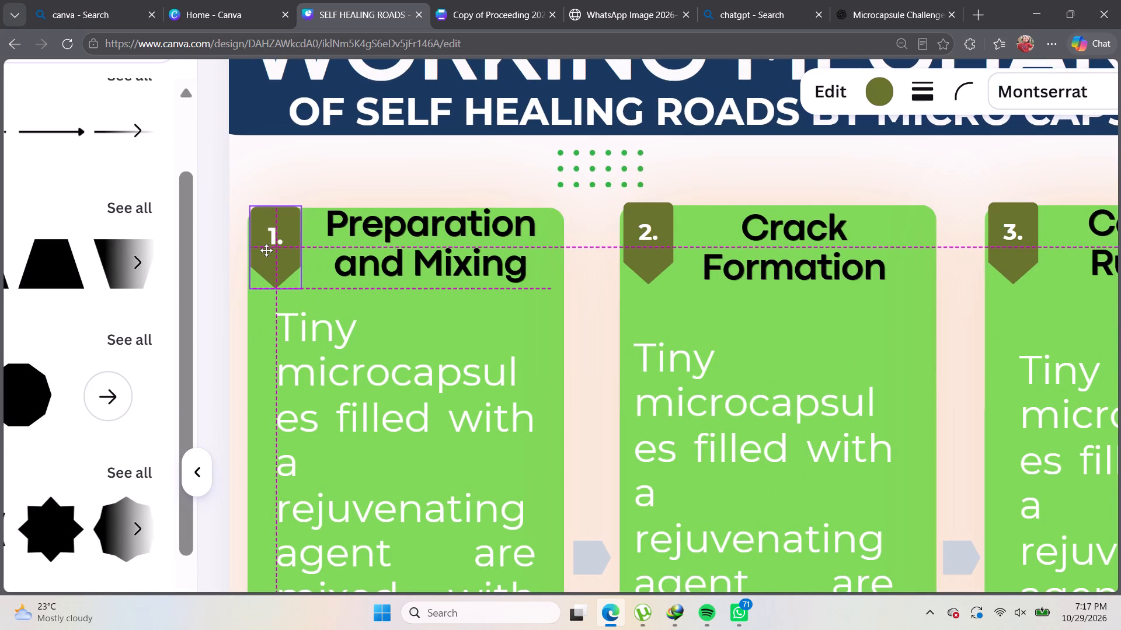
drag(266, 250, 268, 250)
drag(268, 250, 267, 251)
click(230, 251)
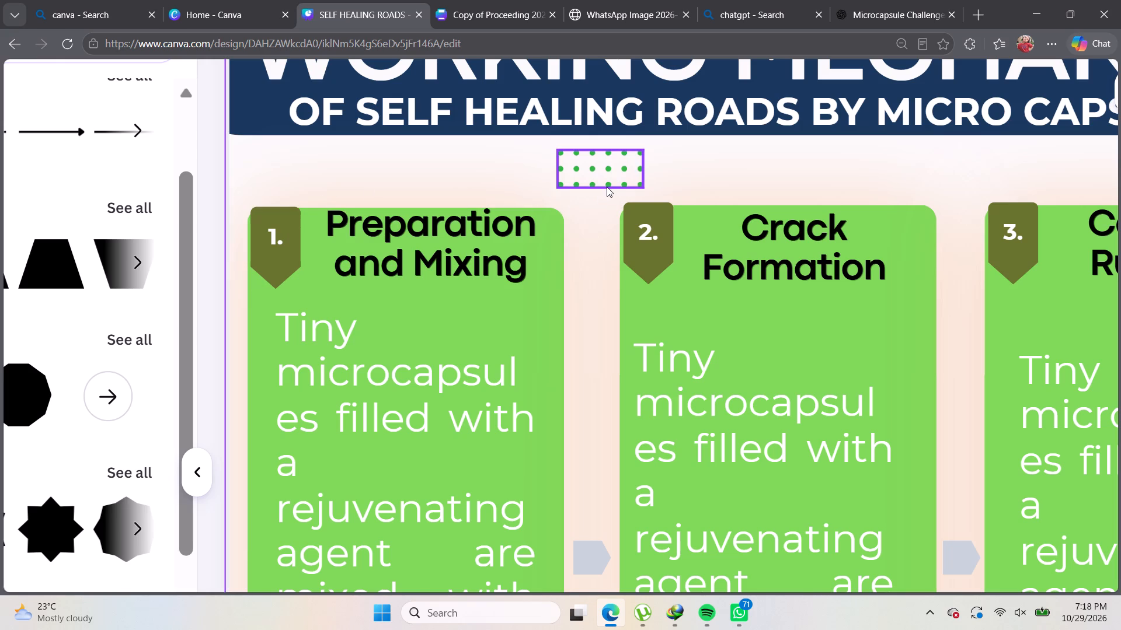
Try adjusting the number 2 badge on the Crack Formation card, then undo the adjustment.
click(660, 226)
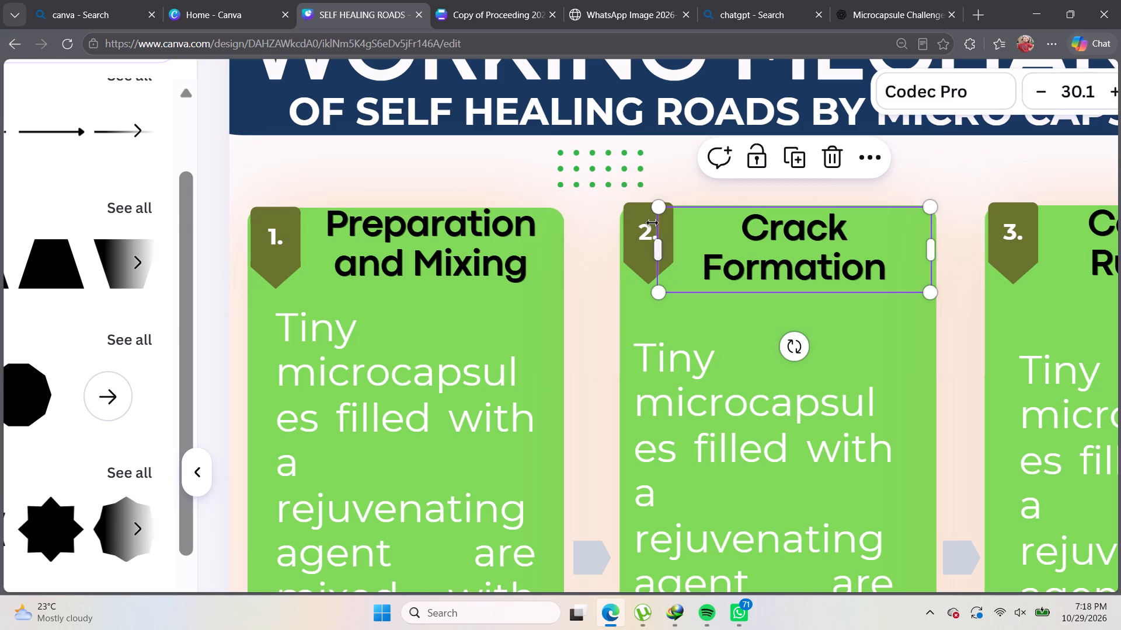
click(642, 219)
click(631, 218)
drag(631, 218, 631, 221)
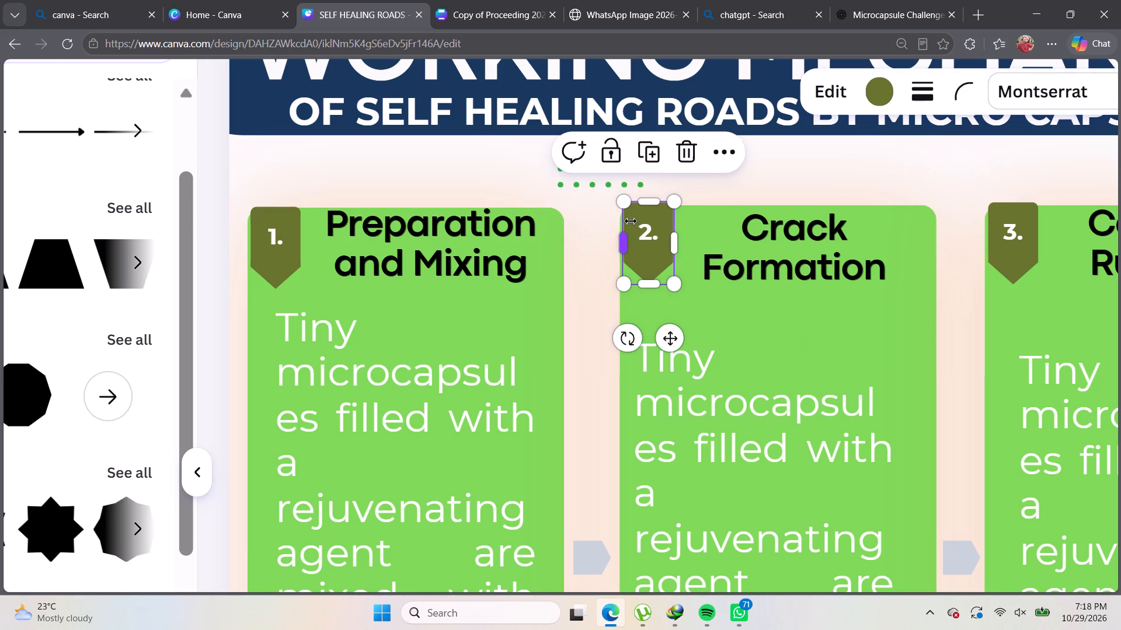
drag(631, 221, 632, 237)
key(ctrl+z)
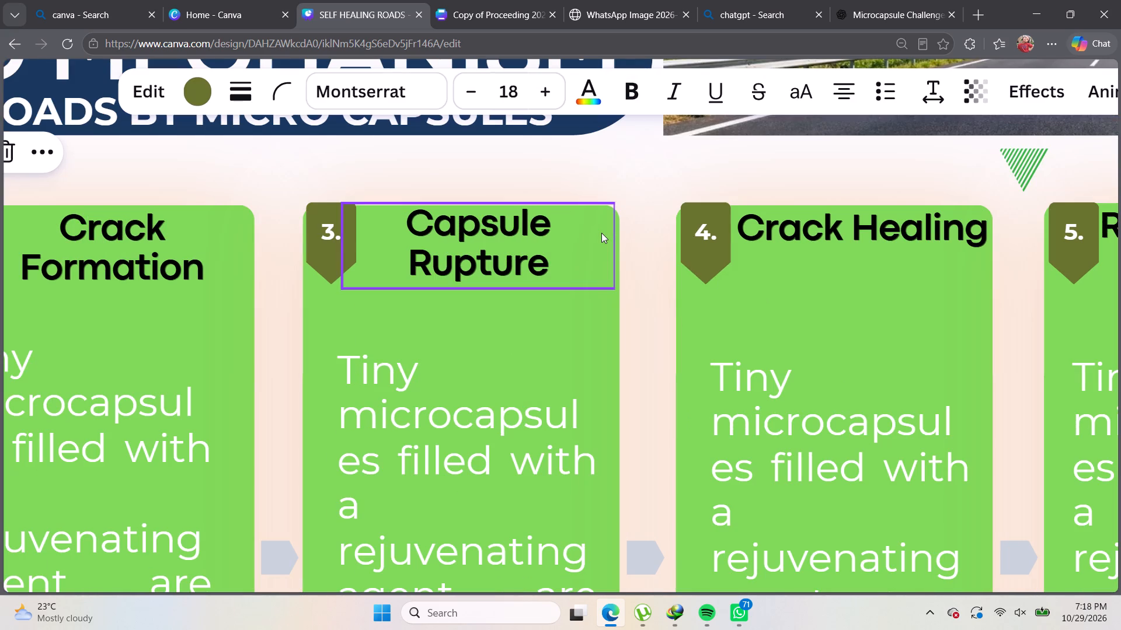
Move the number 2 badge slightly down so its top edge lines up with the top of the Crack Formation card.
click(533, 184)
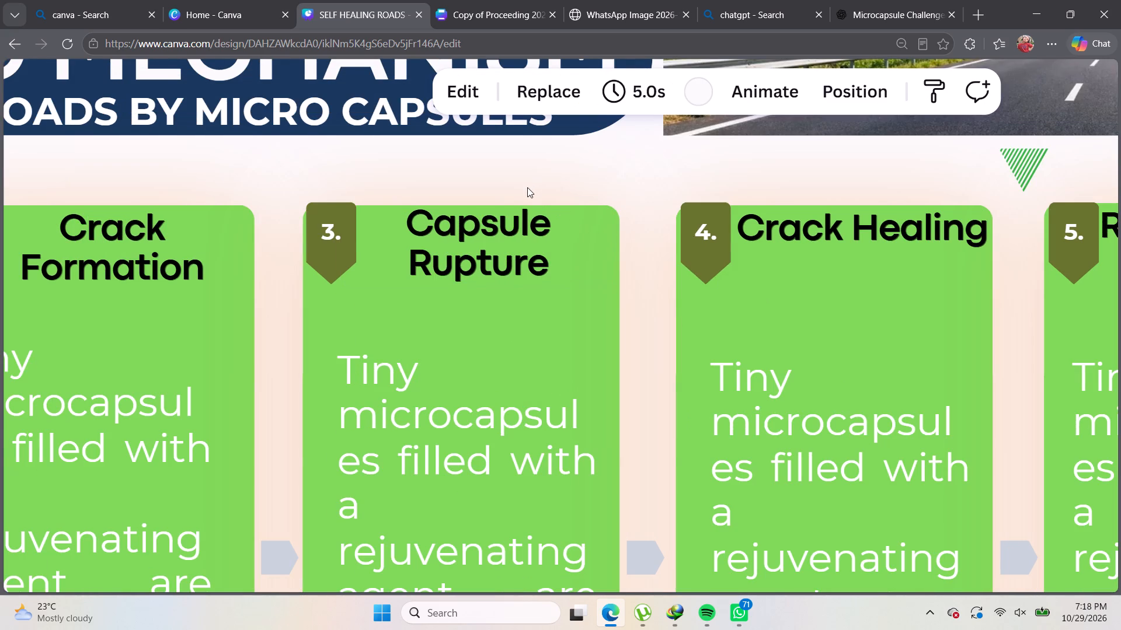
scroll(365, 240, right, 6)
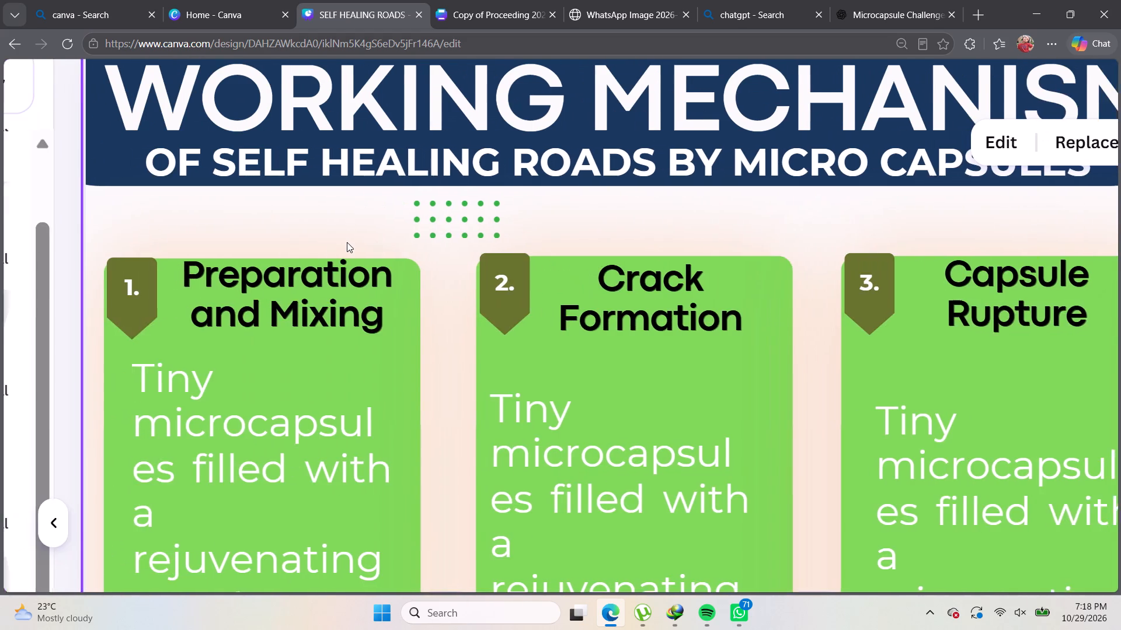
scroll(347, 242, right, 1)
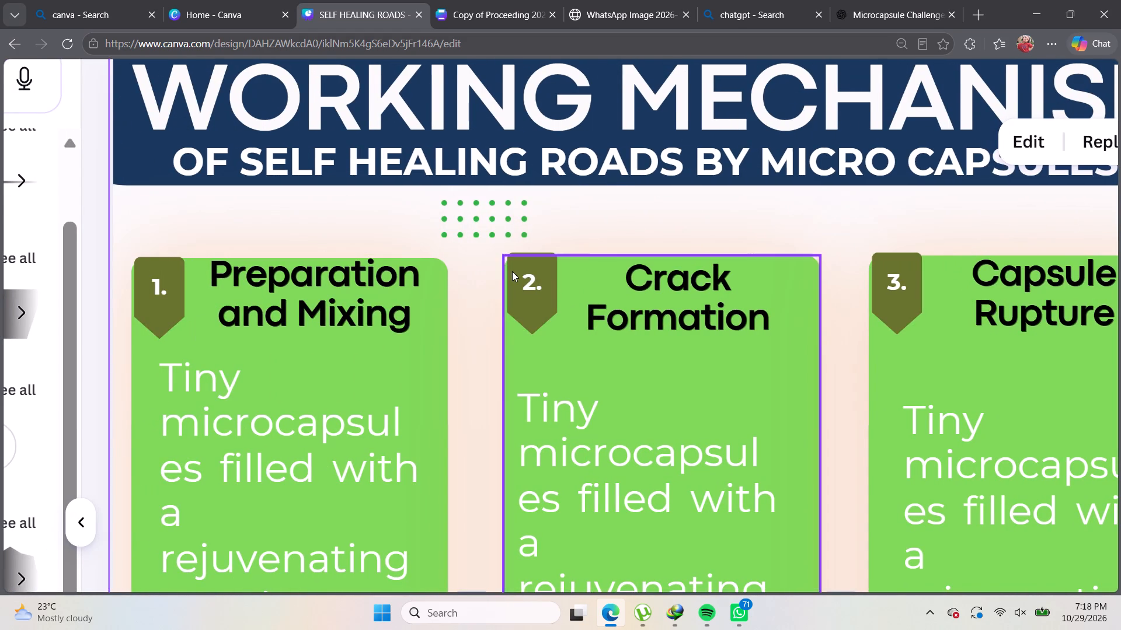
click(512, 271)
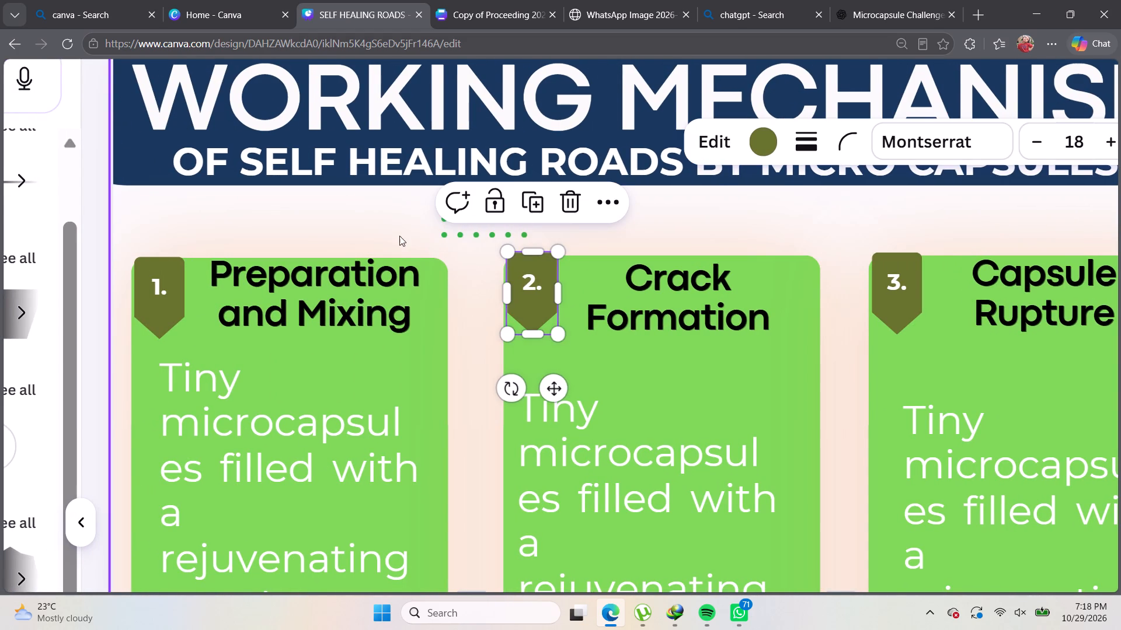
click(399, 236)
drag(524, 262, 526, 265)
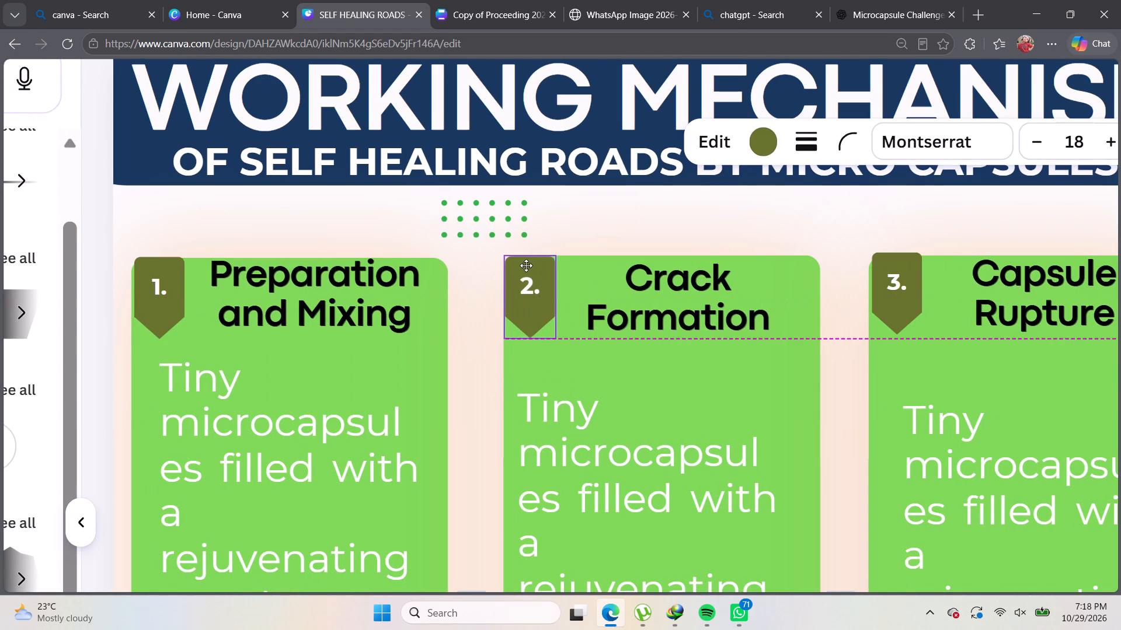
drag(526, 265, 528, 265)
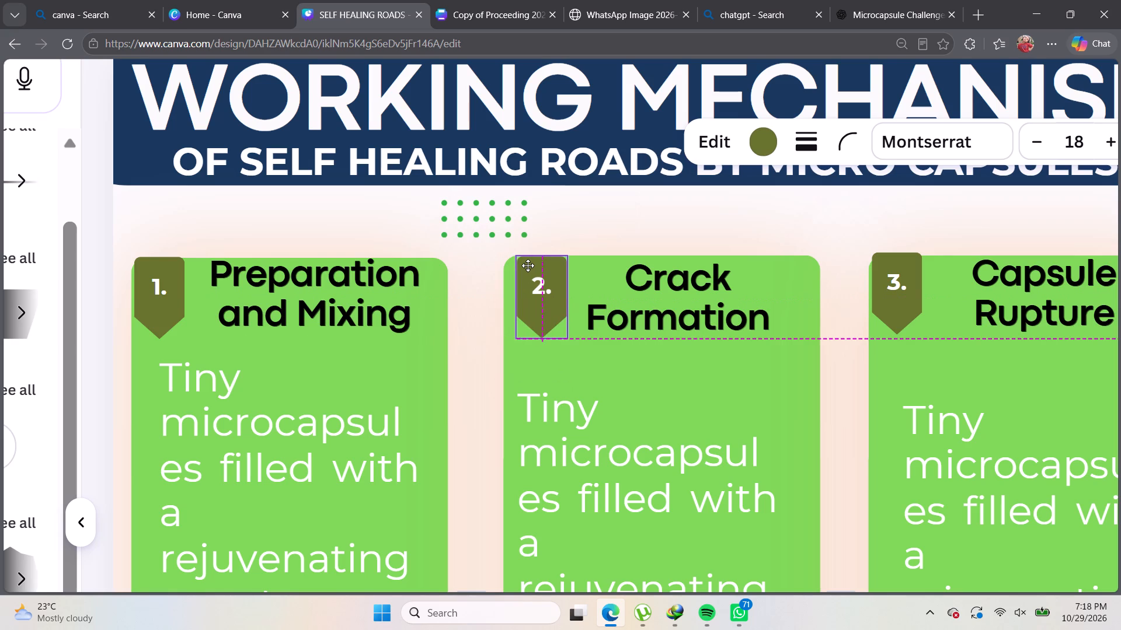
drag(528, 265, 527, 265)
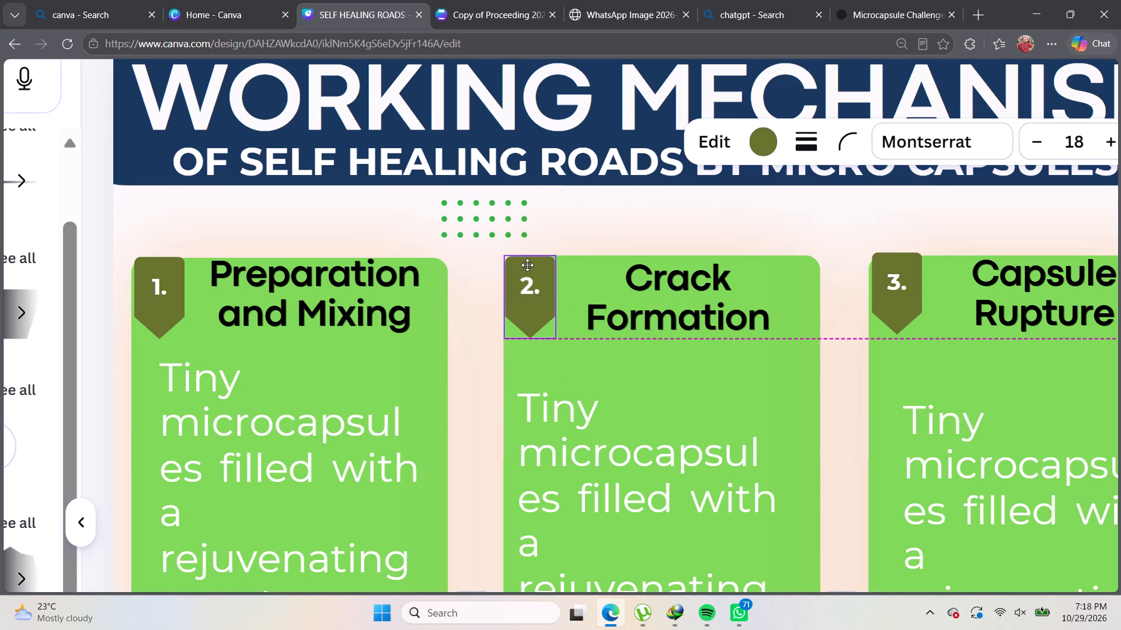
drag(527, 265, 529, 265)
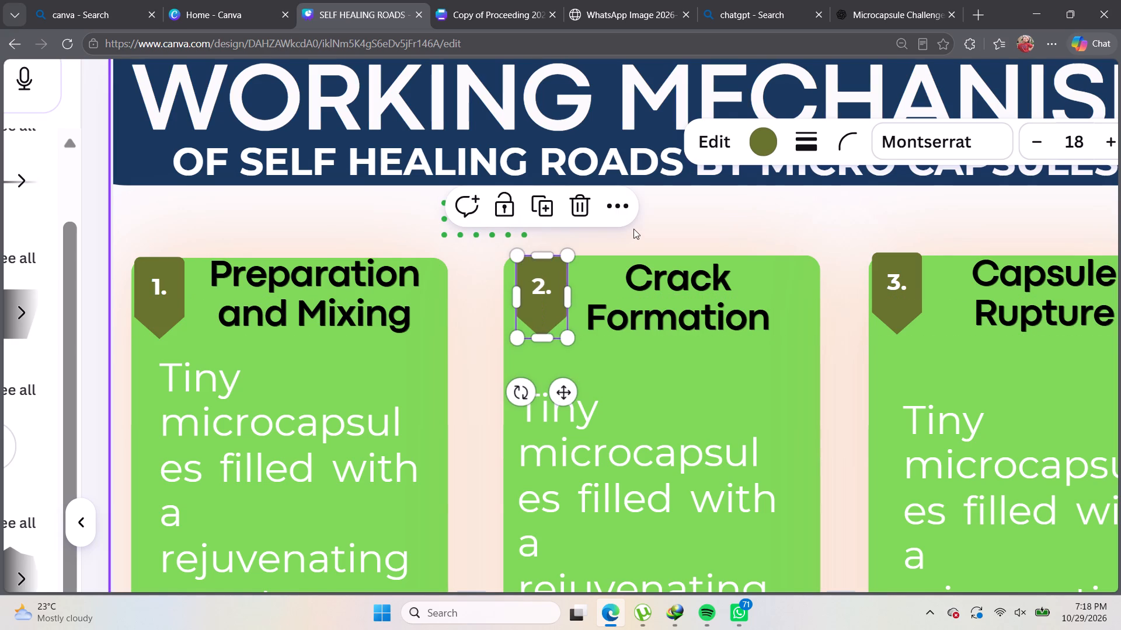
click(633, 229)
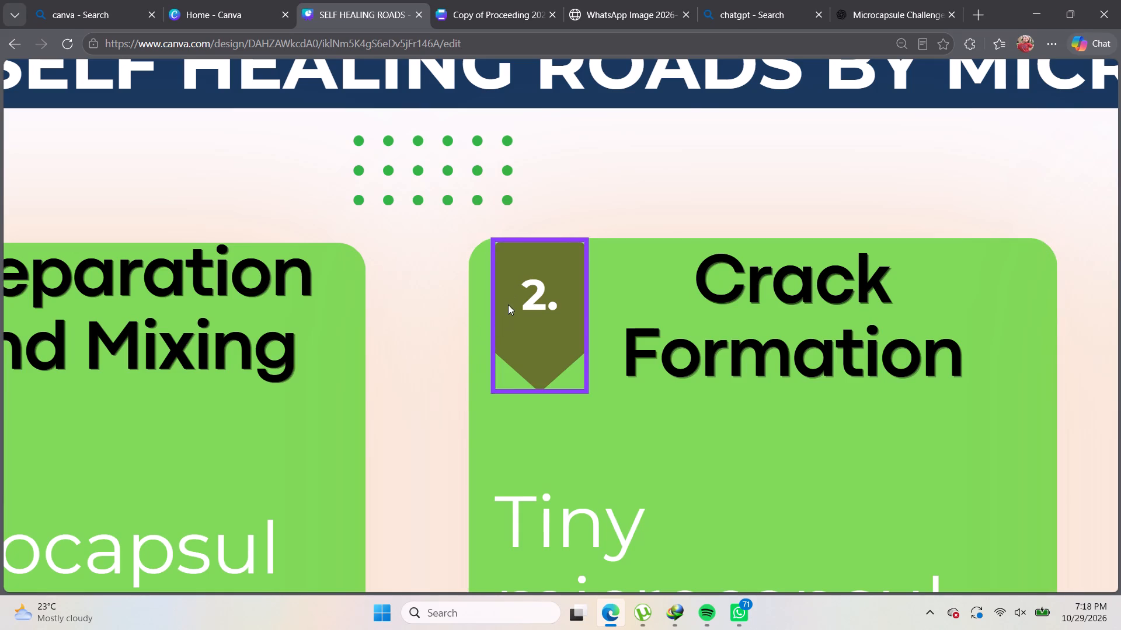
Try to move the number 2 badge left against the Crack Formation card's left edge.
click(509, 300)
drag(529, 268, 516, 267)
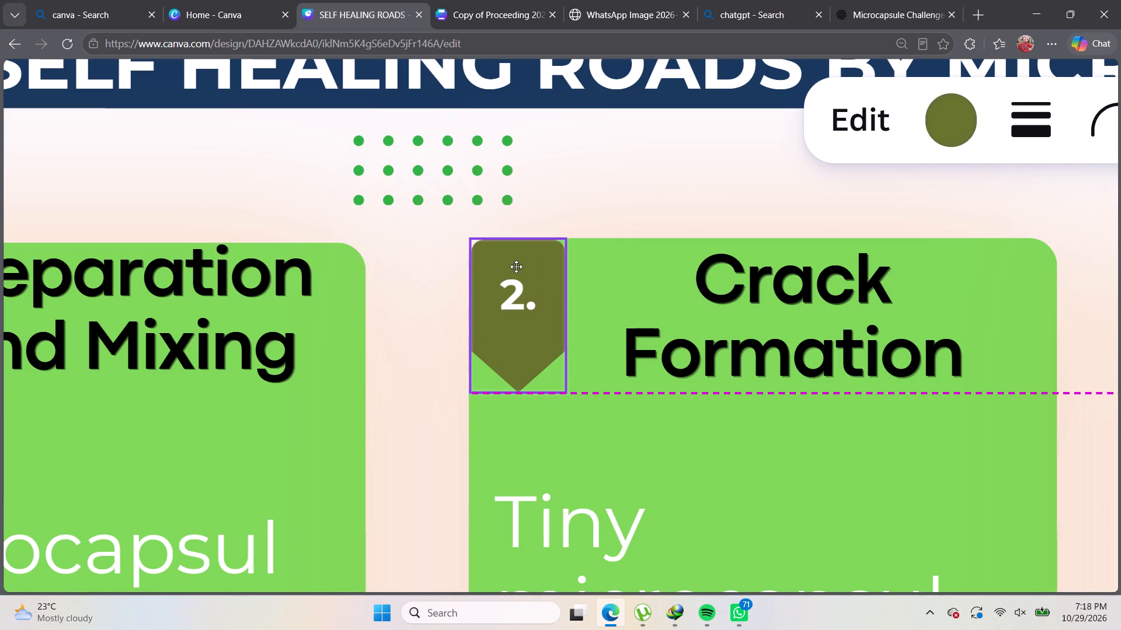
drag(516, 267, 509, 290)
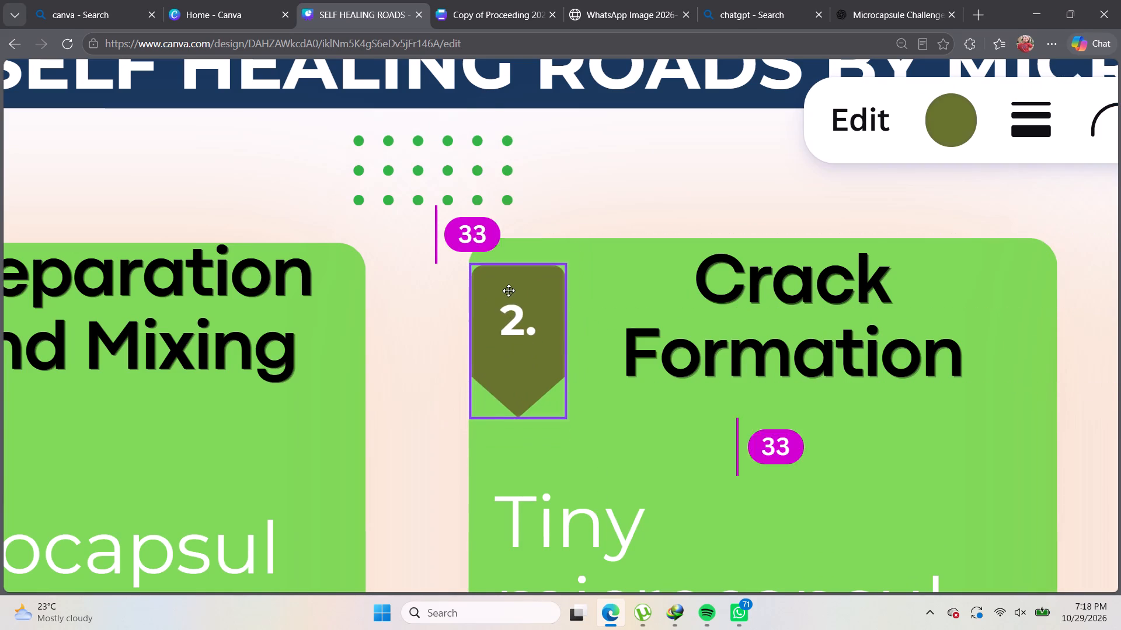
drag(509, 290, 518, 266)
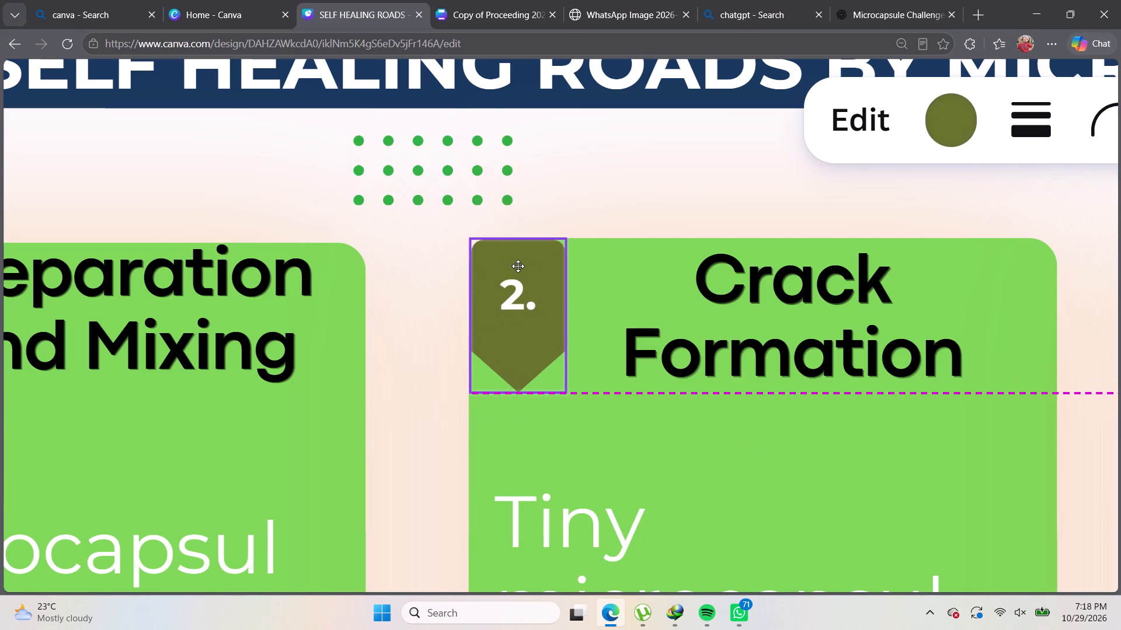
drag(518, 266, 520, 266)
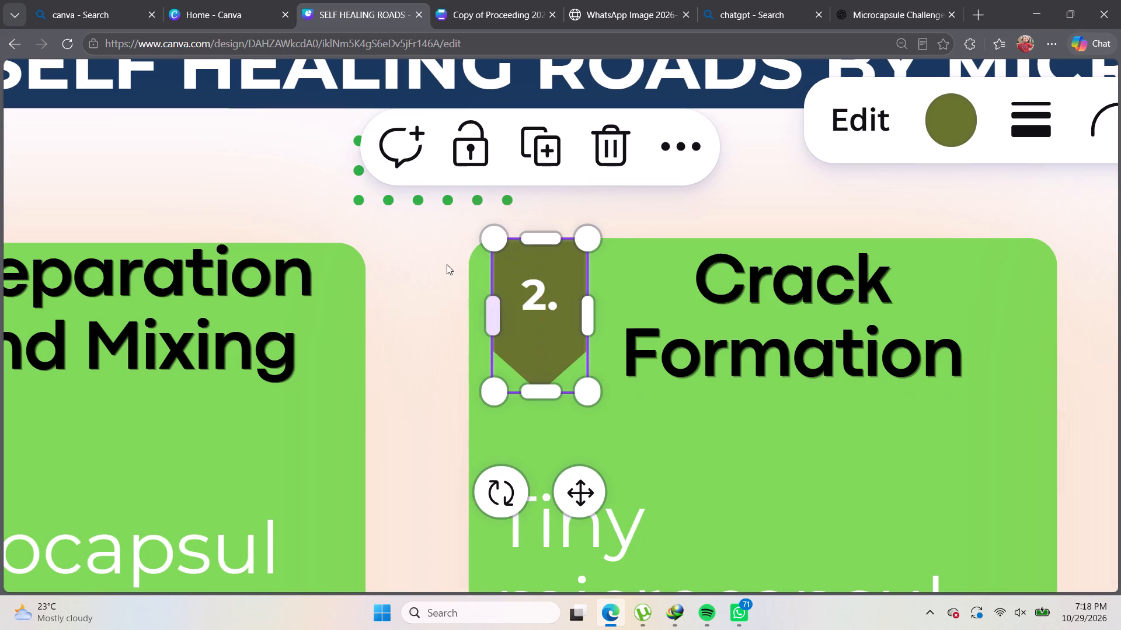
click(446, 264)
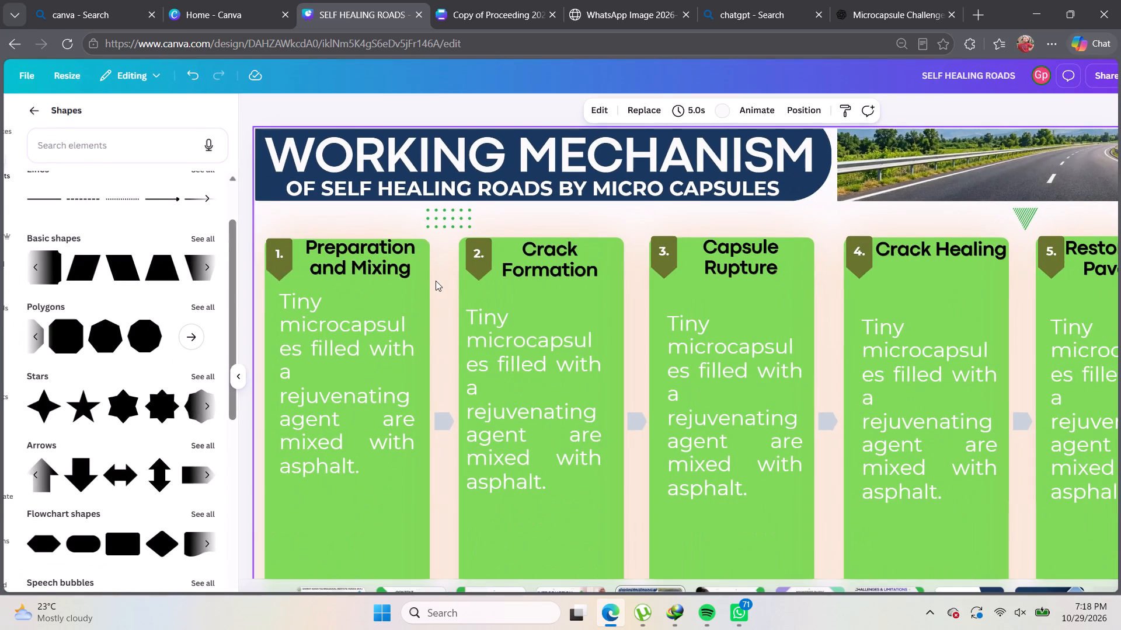
Move the number 2 badge left so it sits flush with the Crack Formation card's left edge.
scroll(412, 286, up, 1)
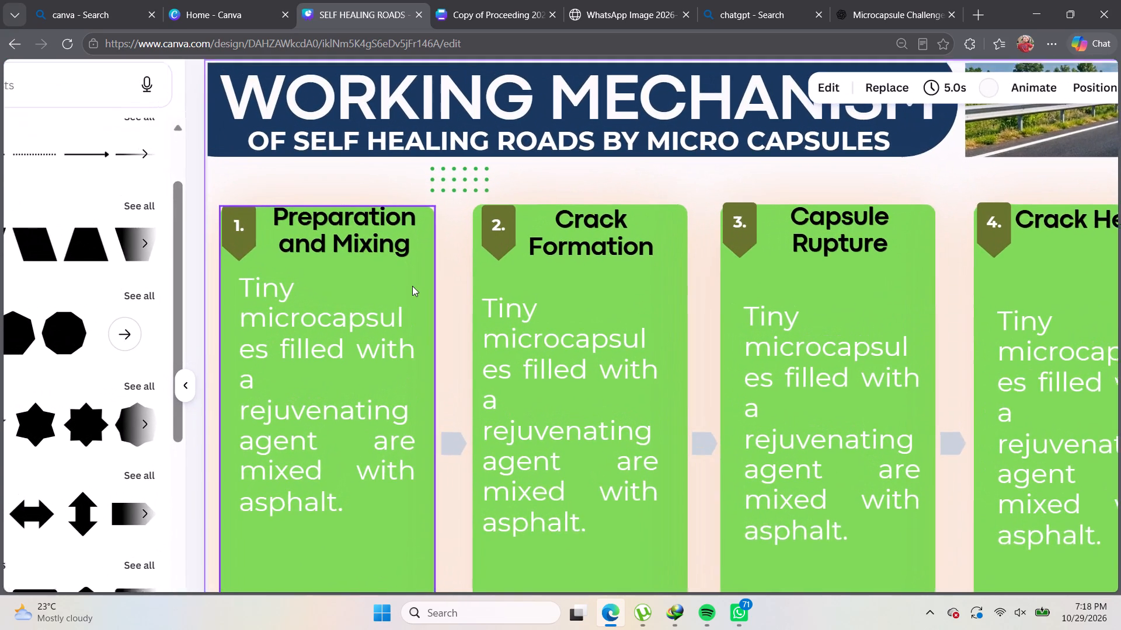
scroll(412, 286, up, 1)
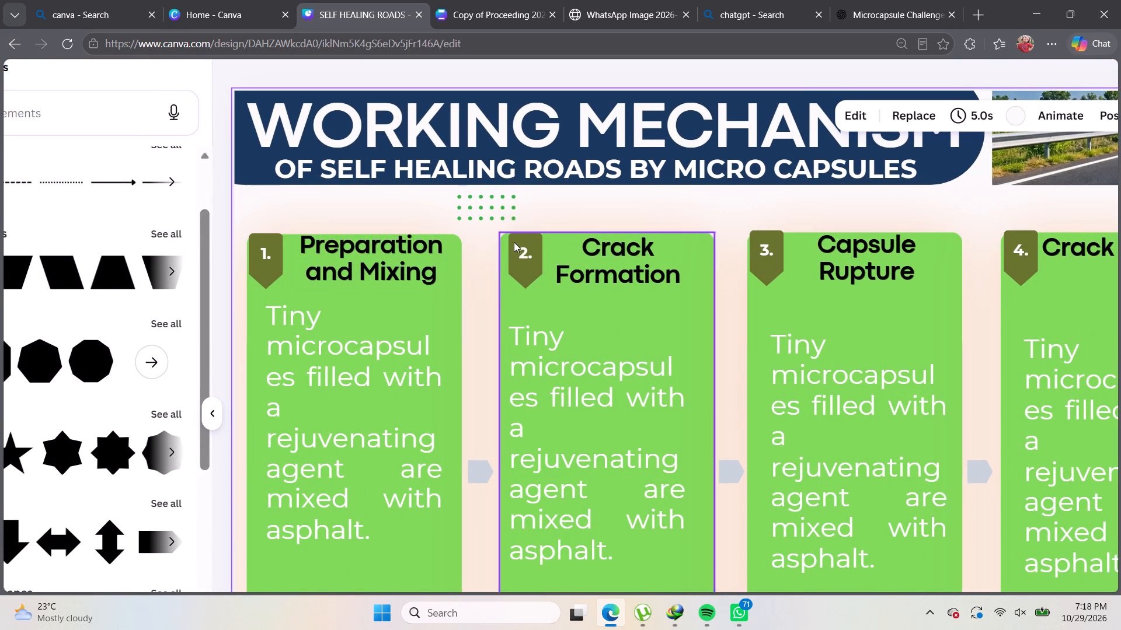
drag(525, 246, 518, 246)
click(469, 249)
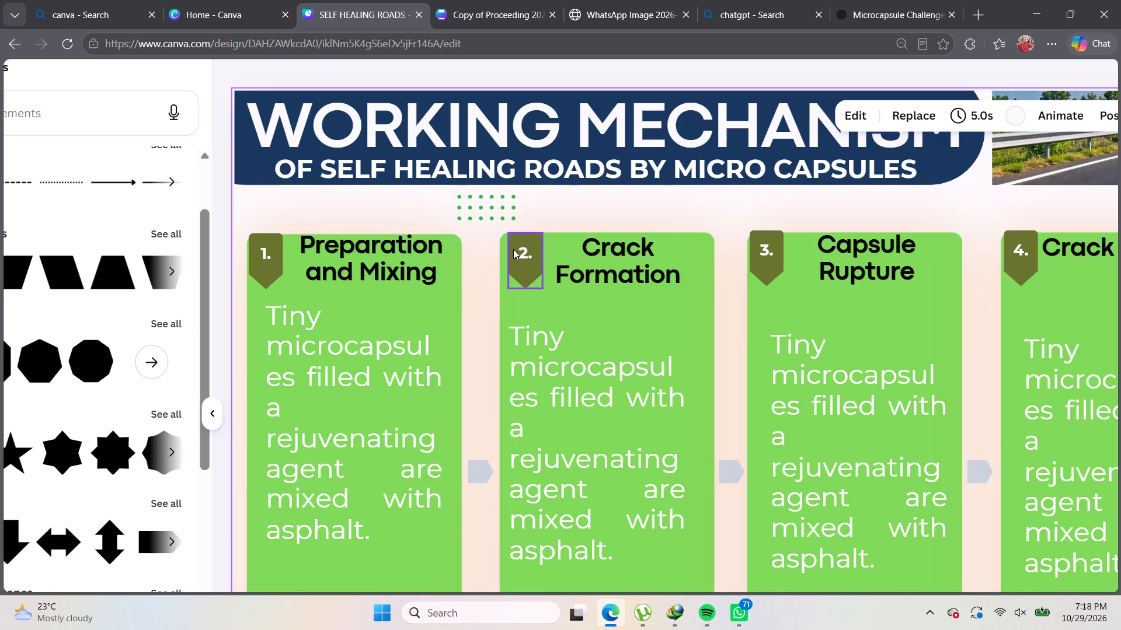
drag(517, 249, 512, 250)
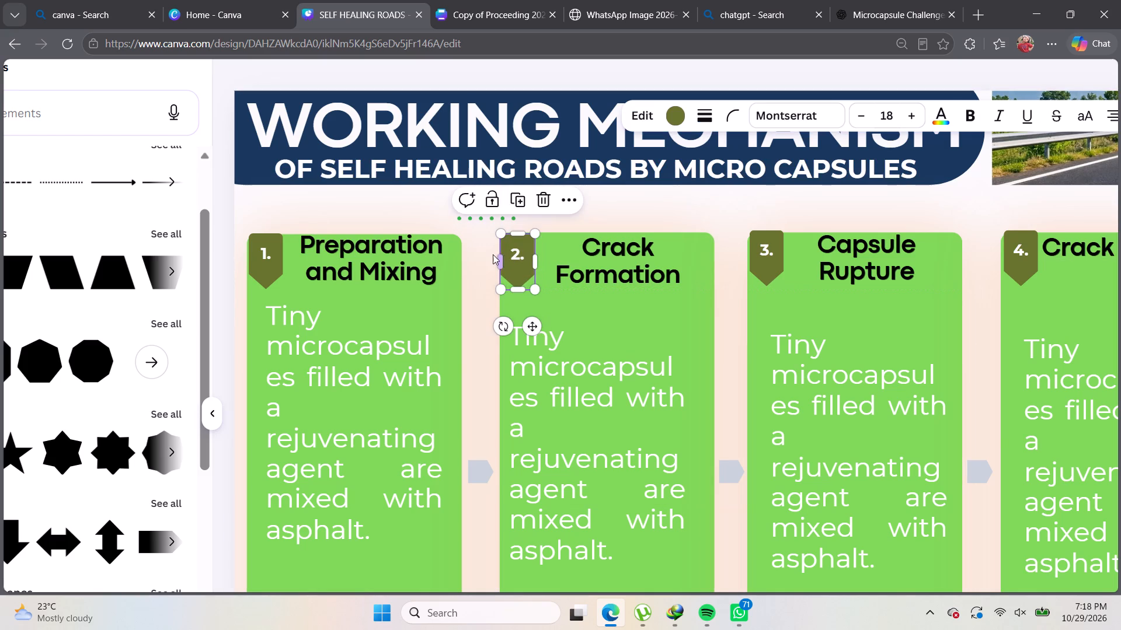
click(482, 256)
double_click(512, 244)
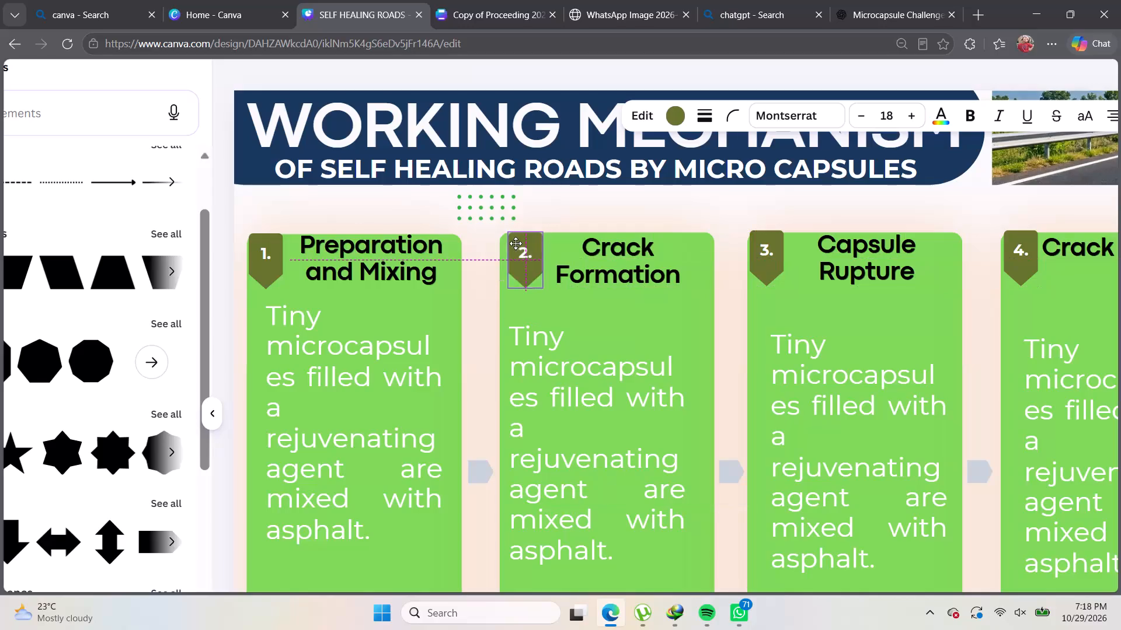
click(479, 247)
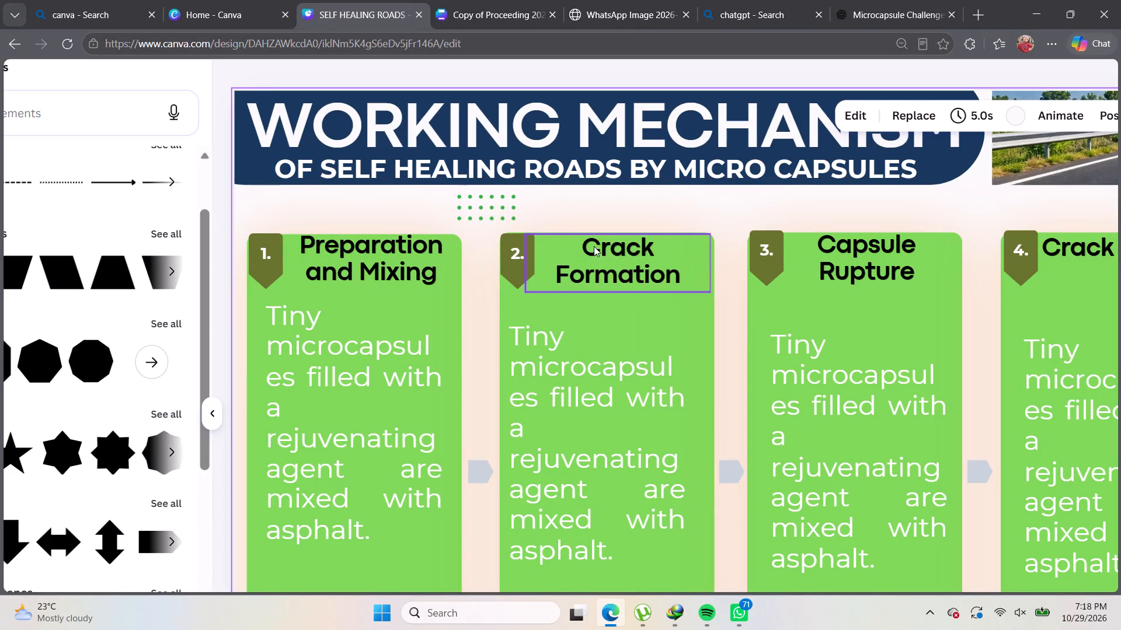
Move the number 3 and 4 badges into the upper-left corners of their cards, level with the number 2 badge.
click(761, 256)
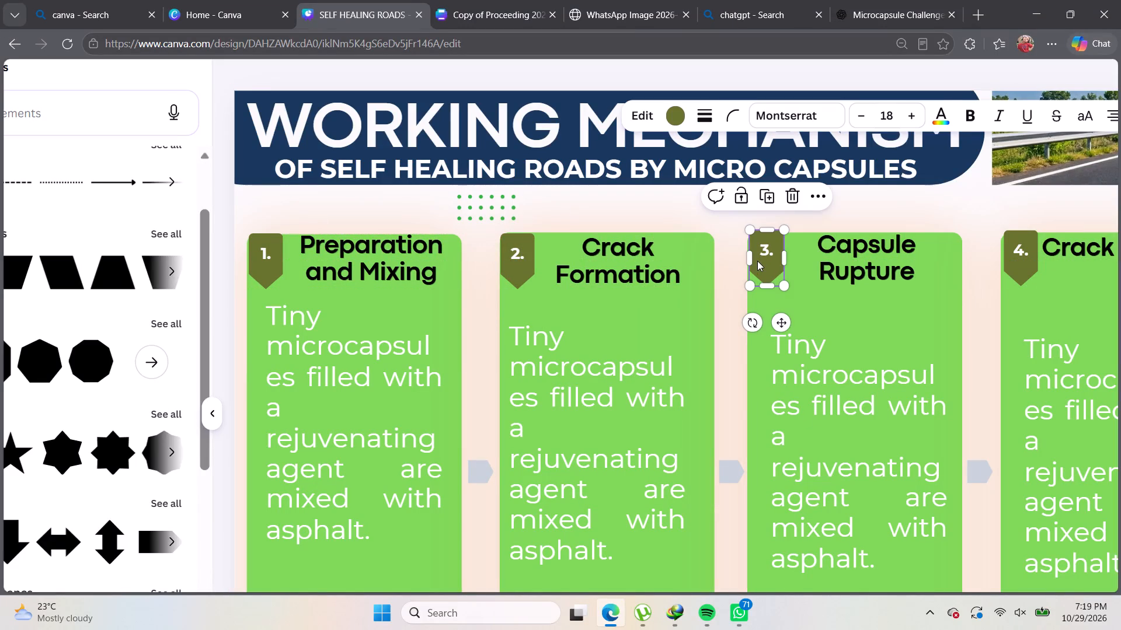
click(757, 265)
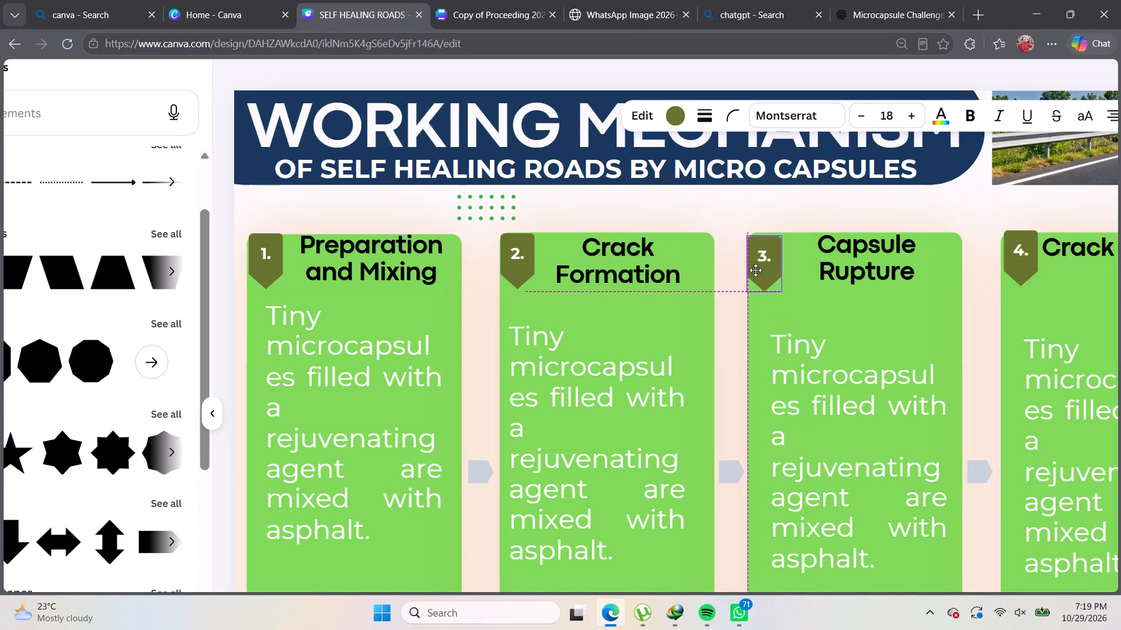
click(722, 266)
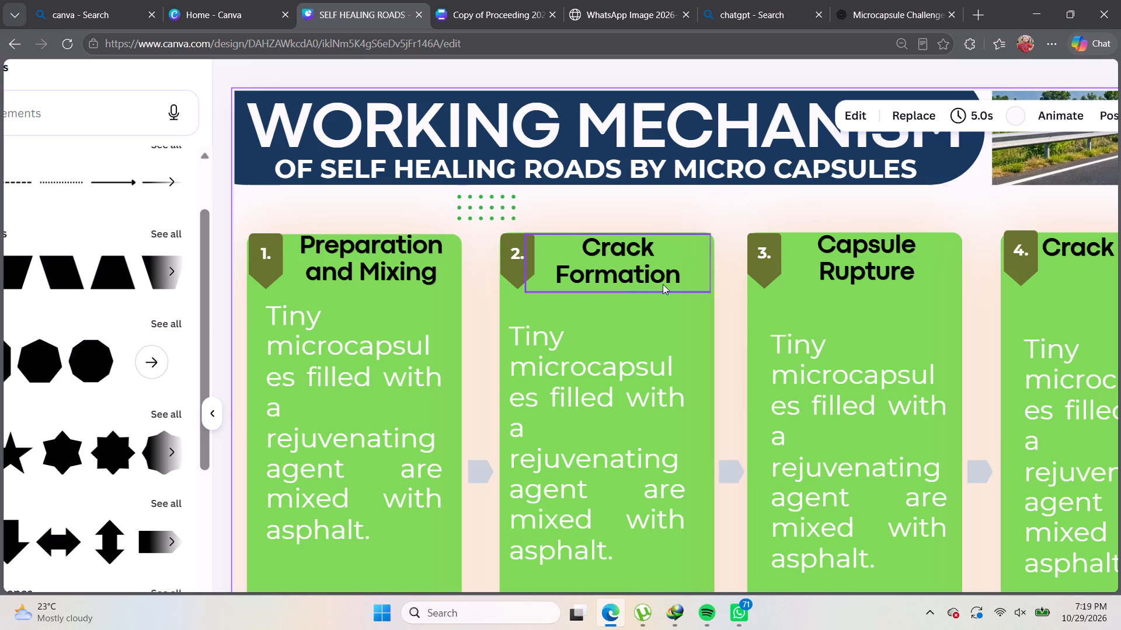
click(1016, 261)
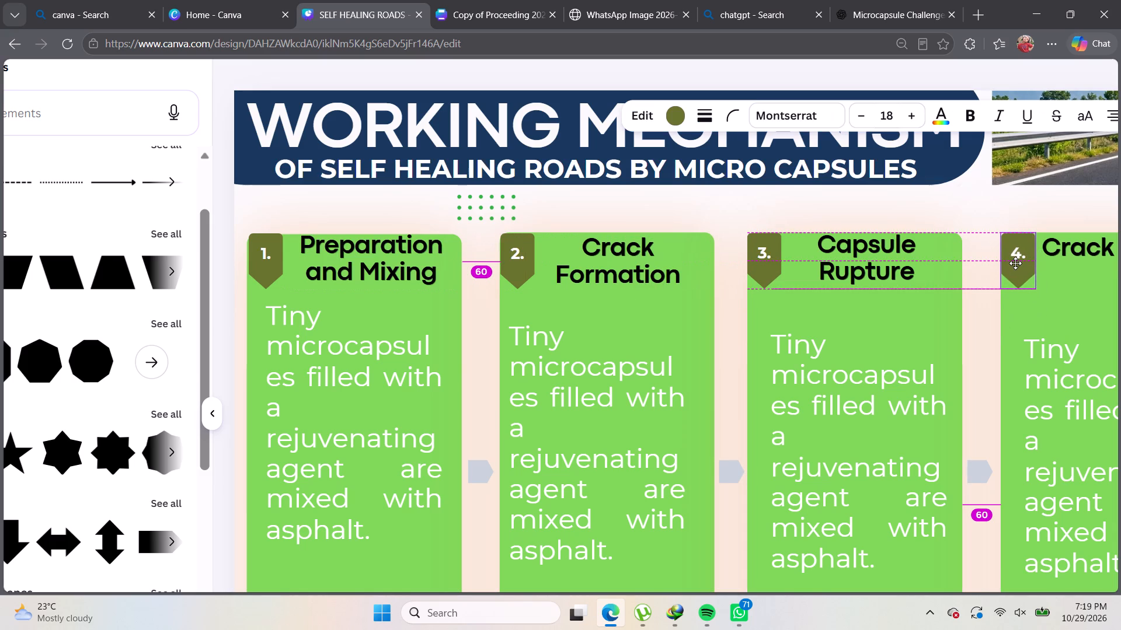
click(973, 240)
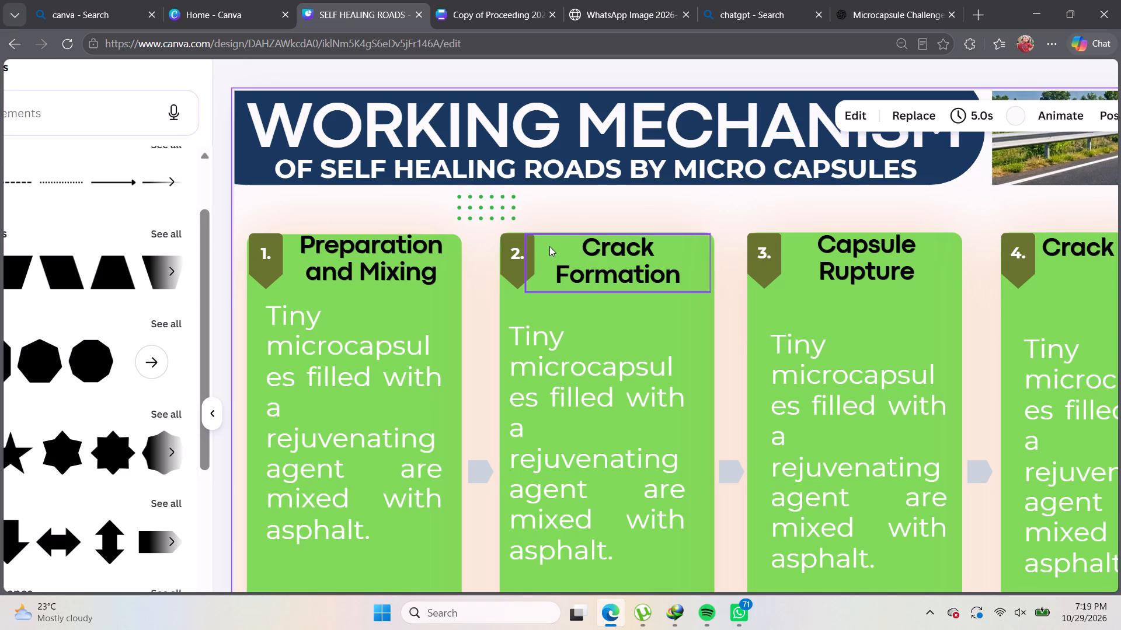
Move the number 1 badge flush with the Preparation and Mixing card's left edge, level with the number 3 and 4 badges.
click(274, 240)
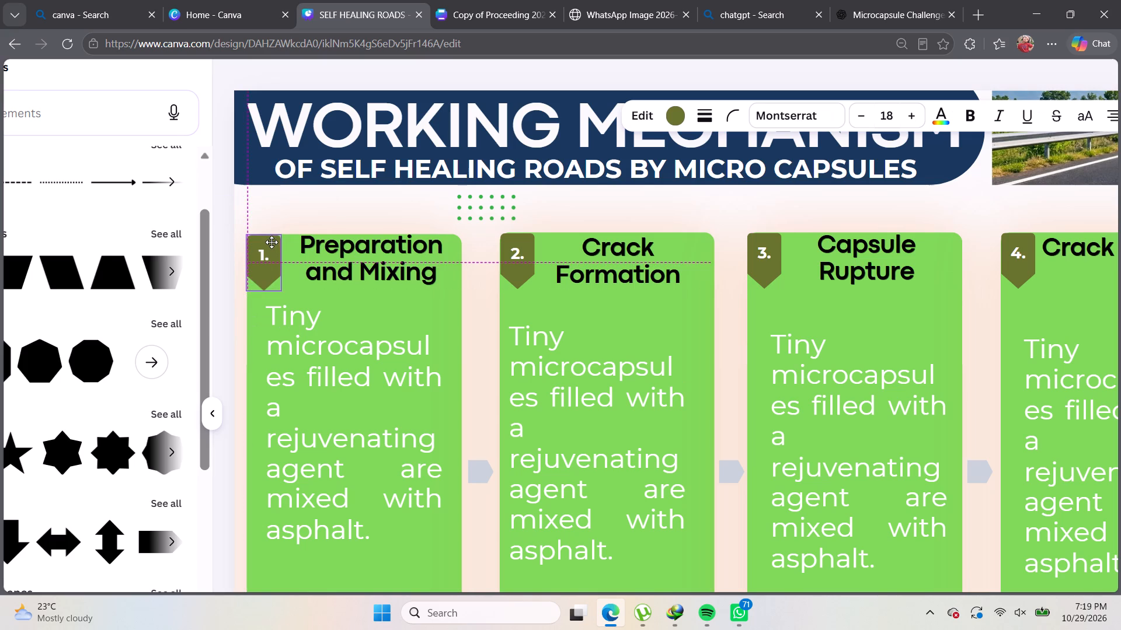
click(305, 216)
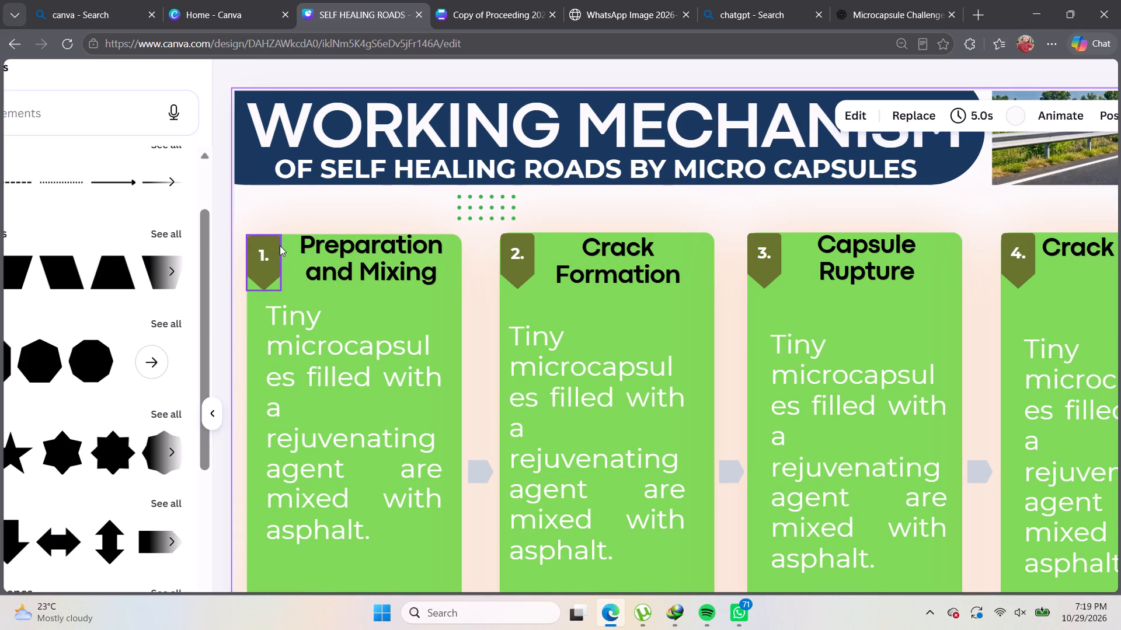
click(271, 251)
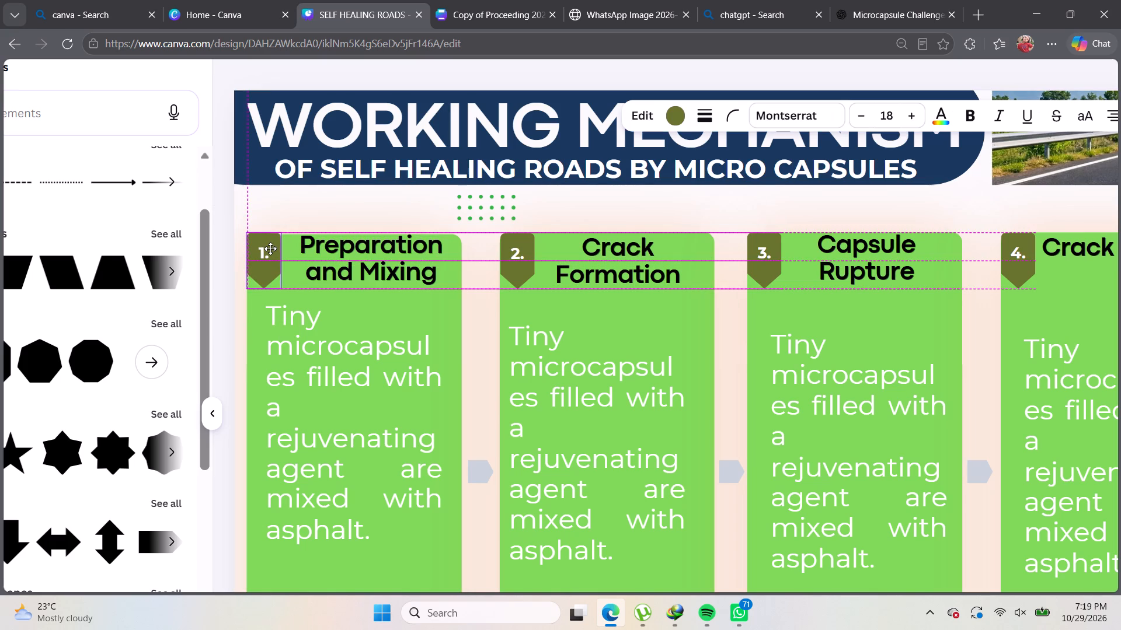
click(301, 225)
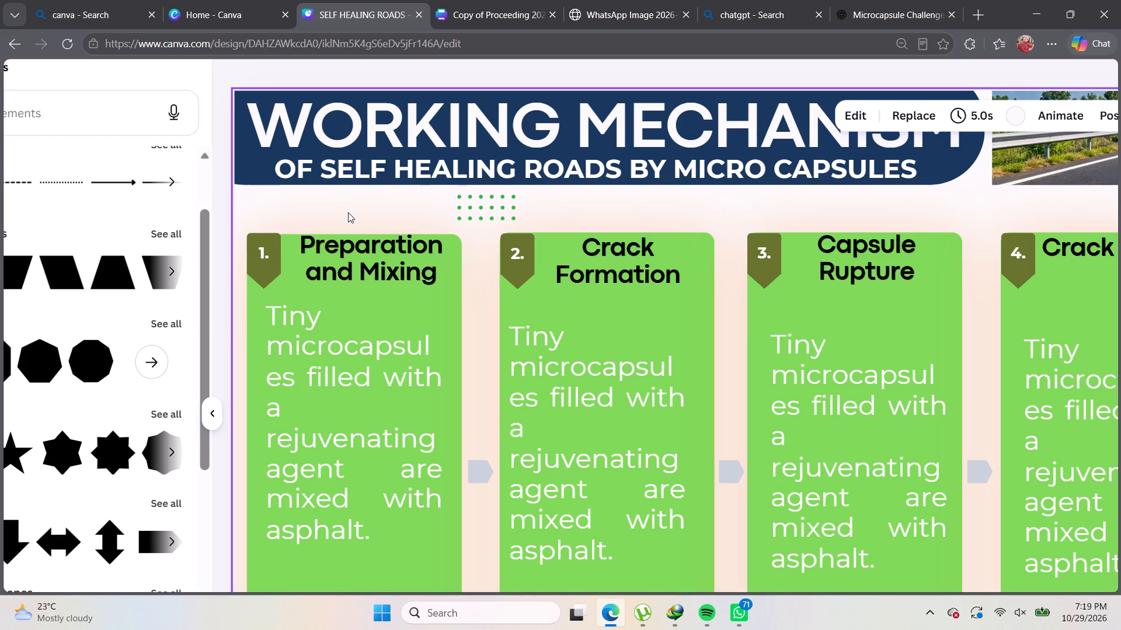
Nudge the number 2, 3 and 4 badges slightly upward in the upper-left corners of their cards, level with one another.
click(524, 241)
click(523, 244)
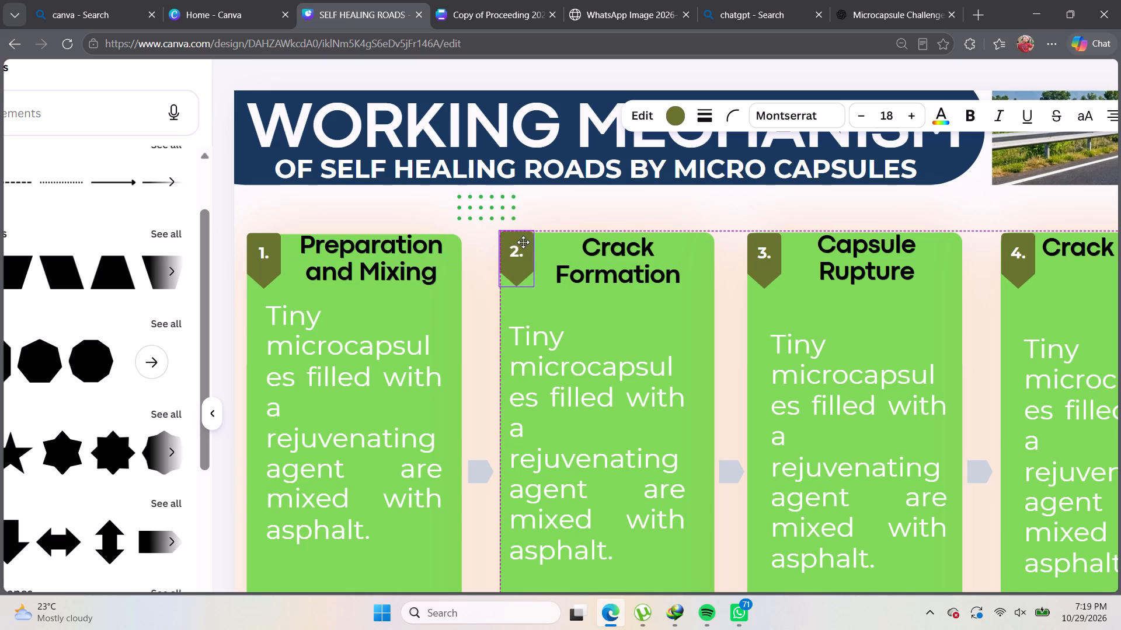
click(576, 215)
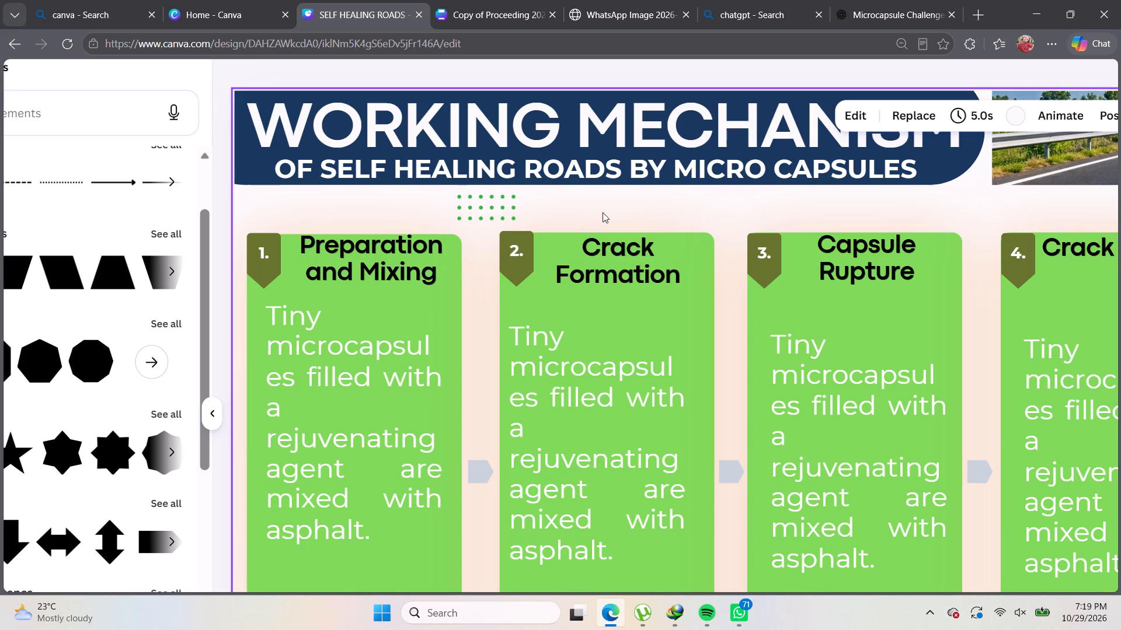
click(771, 253)
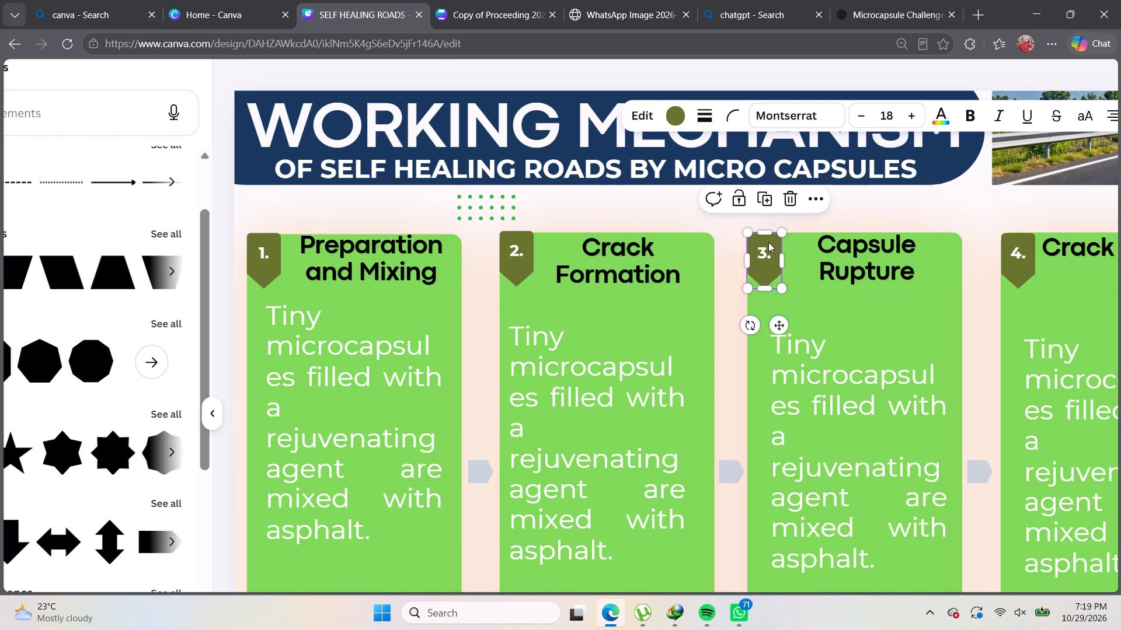
click(768, 242)
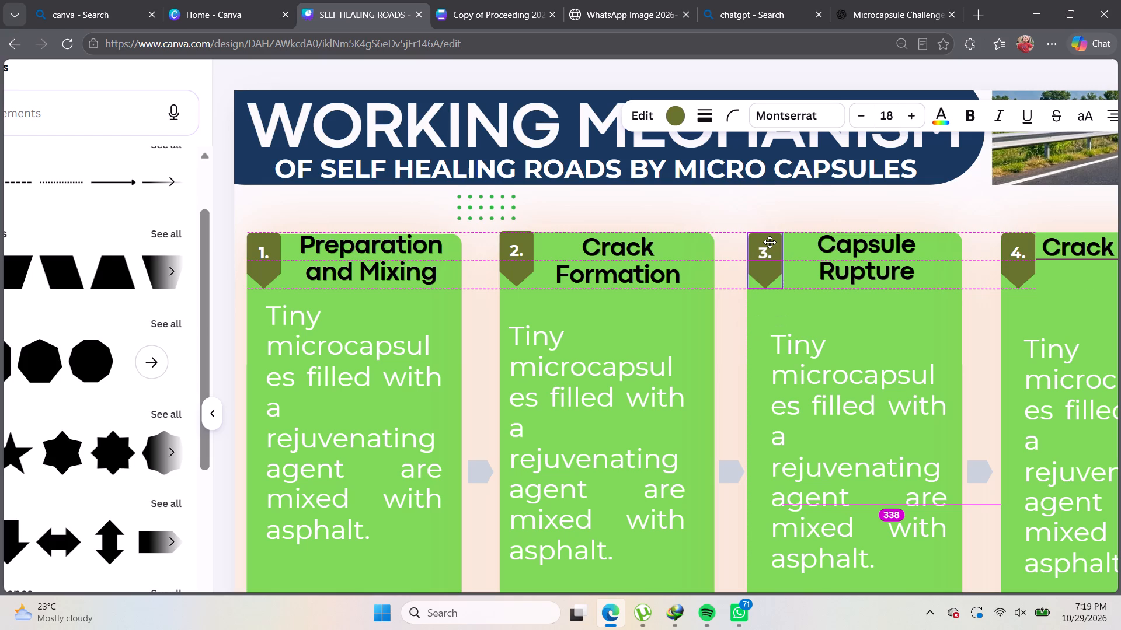
click(746, 222)
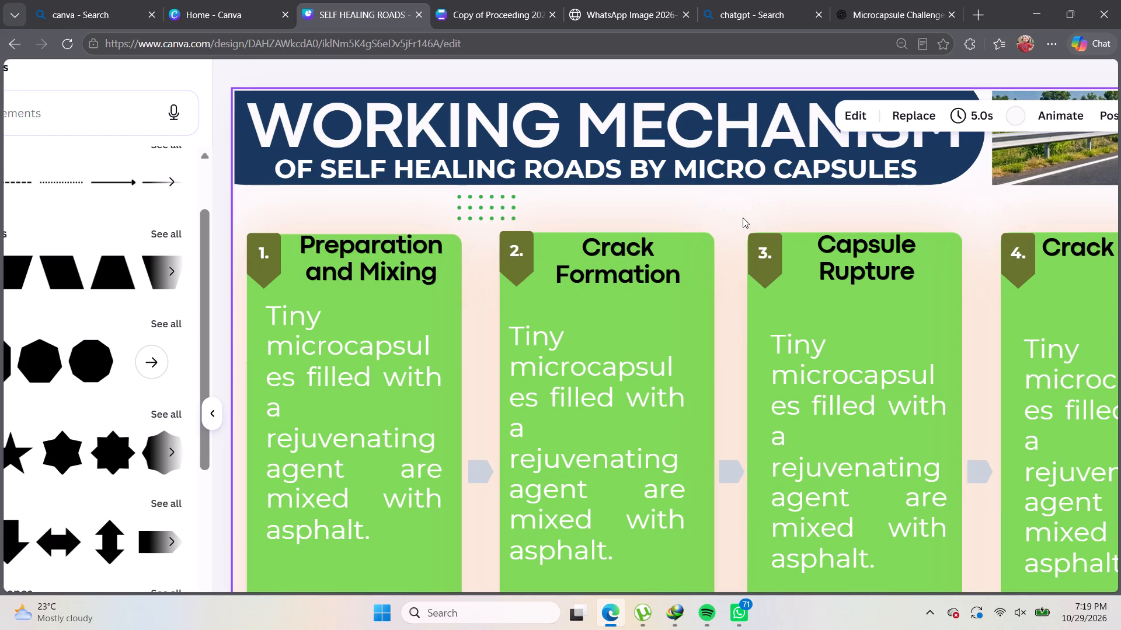
click(772, 241)
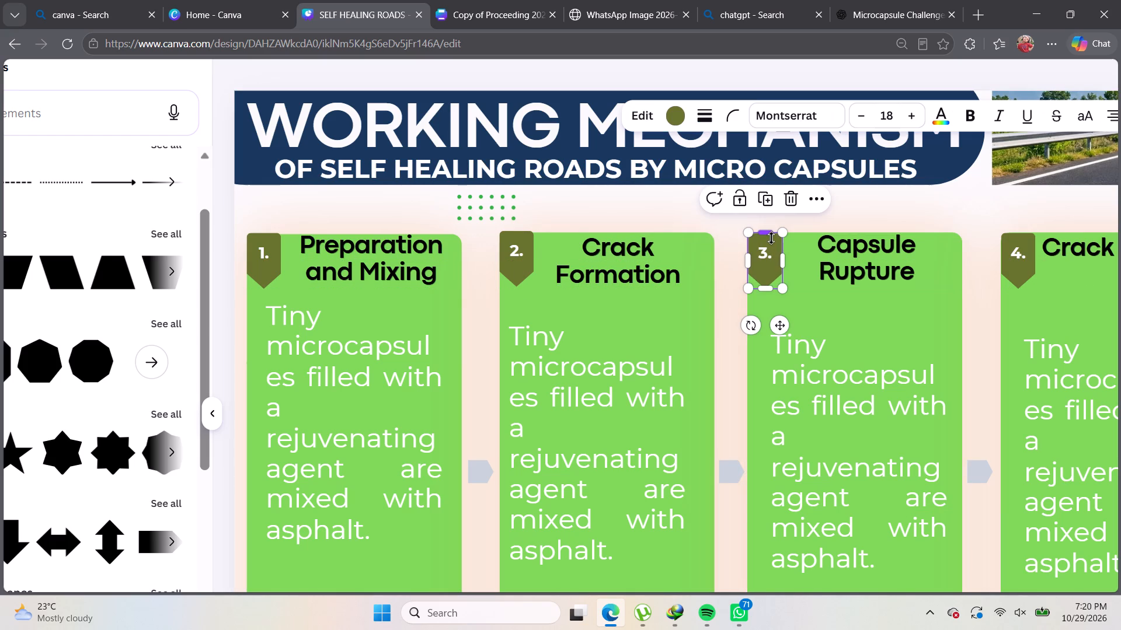
click(771, 243)
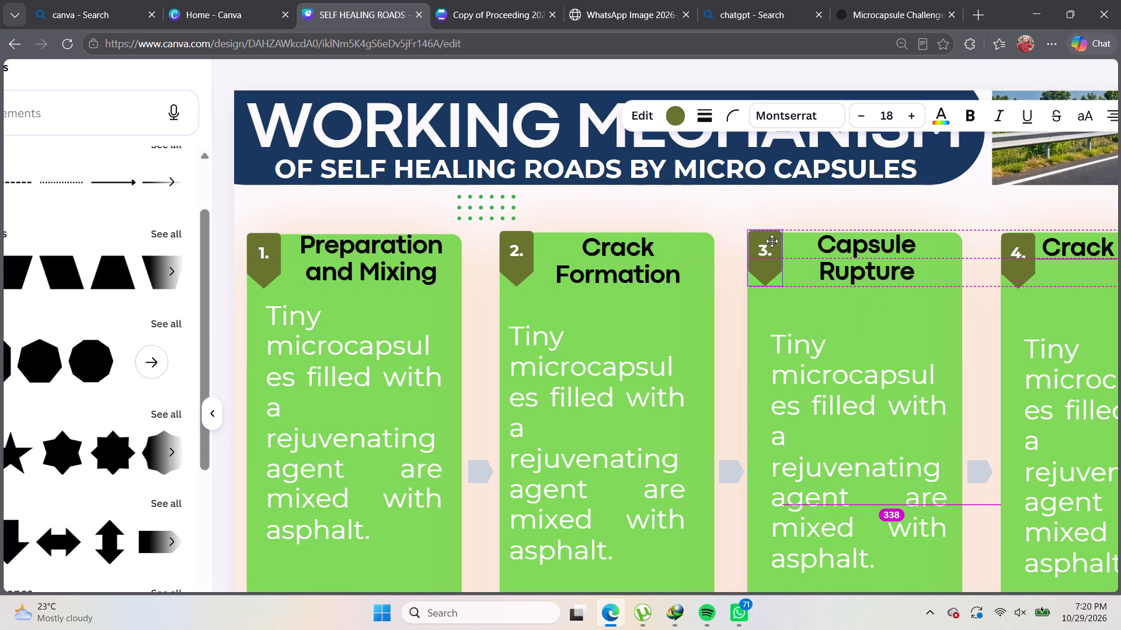
click(729, 230)
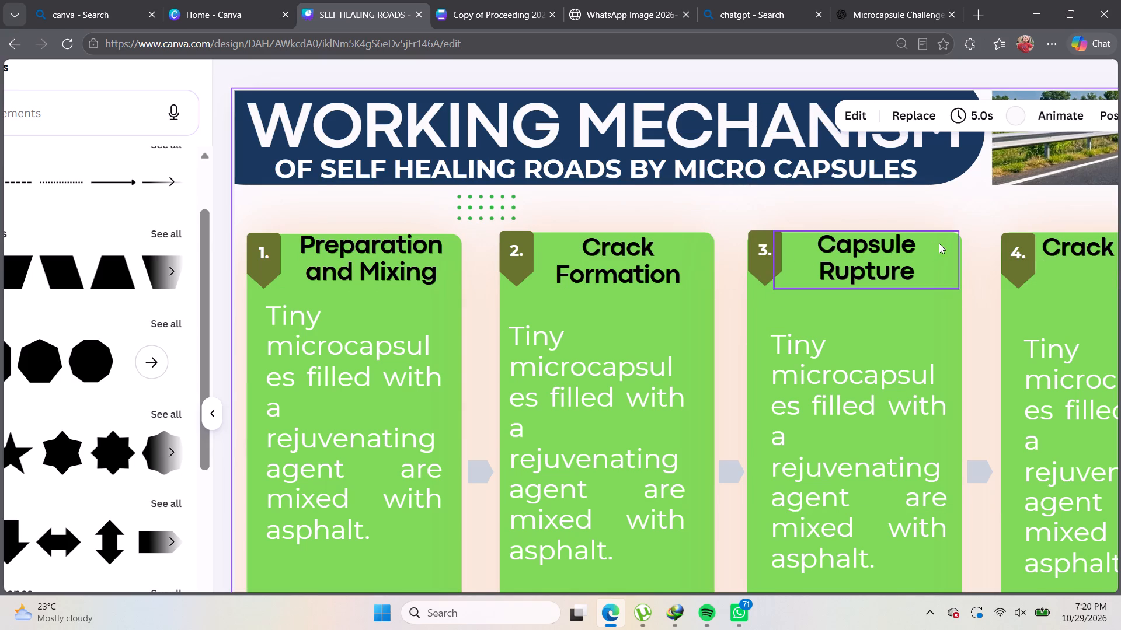
click(1018, 237)
click(1027, 245)
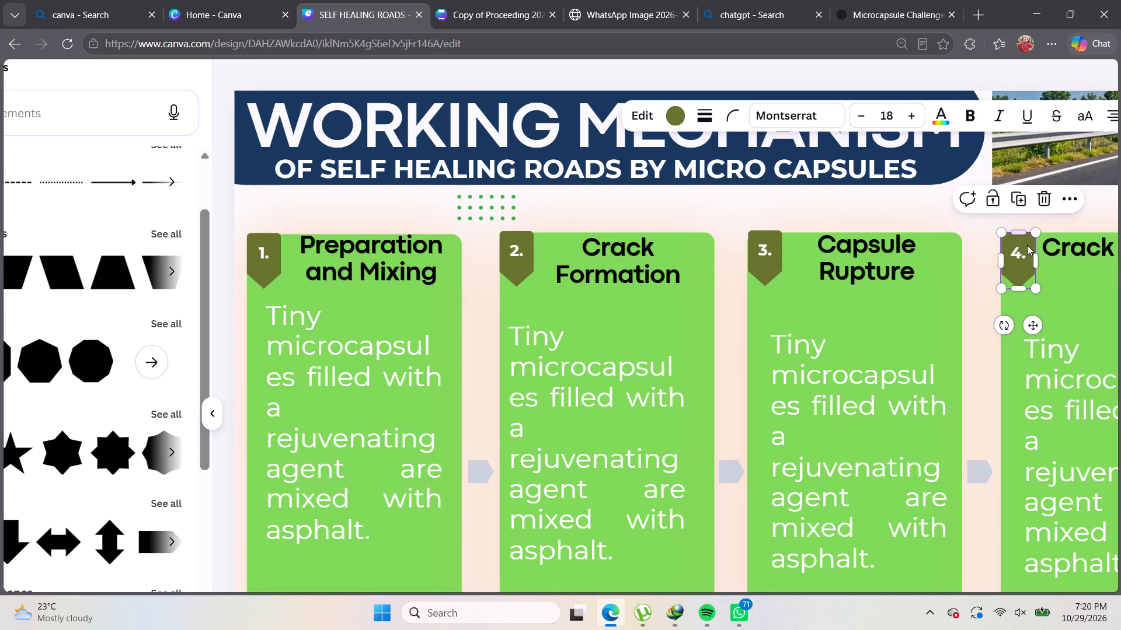
click(962, 220)
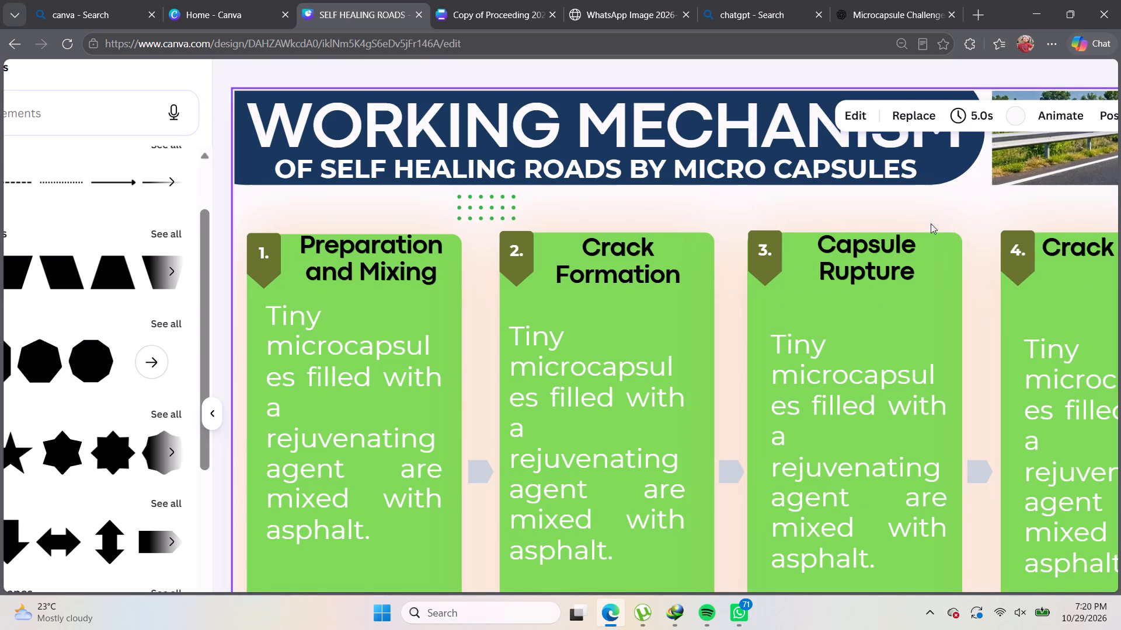
click(724, 202)
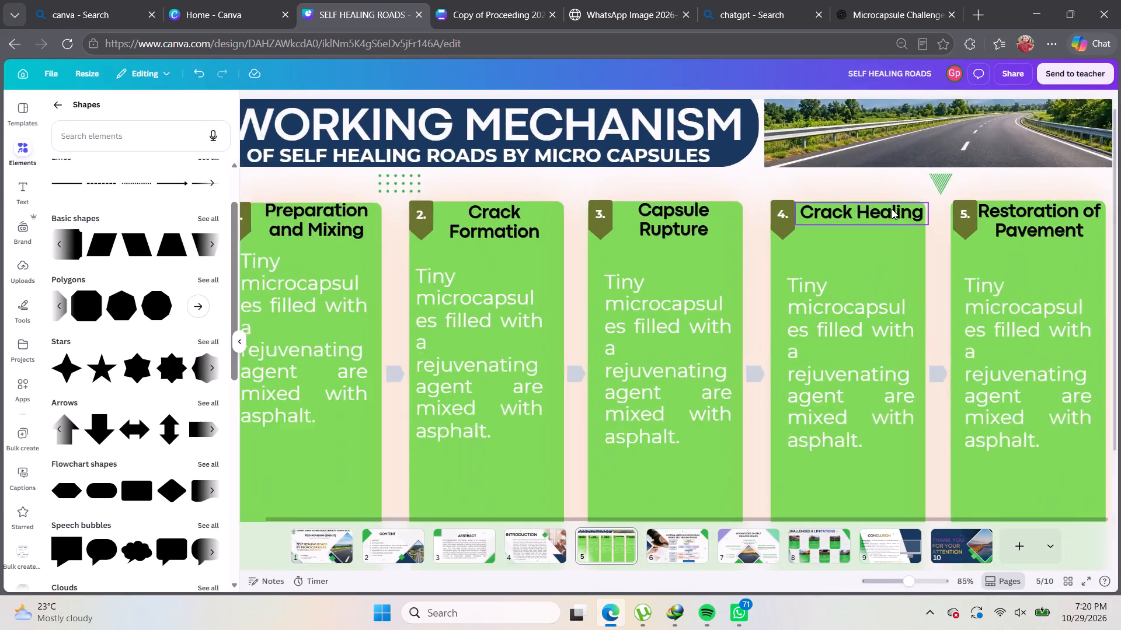
Move the number 5 badge flush with the Restoration of Pavement card's left edge, level with the number 3 and 4 badges.
click(1001, 200)
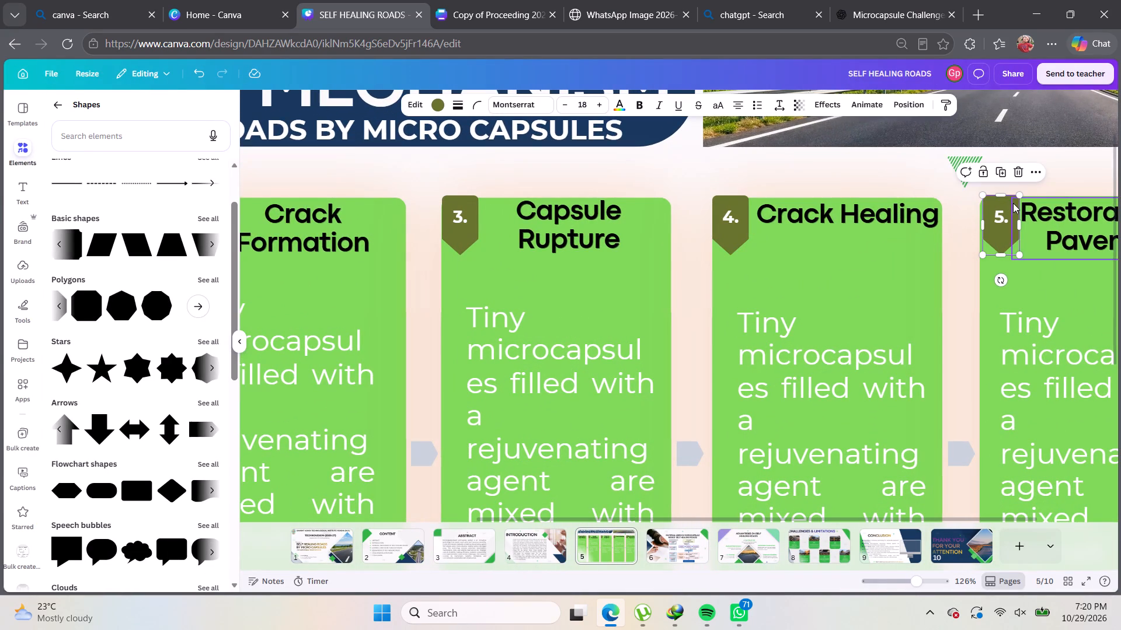
click(1002, 204)
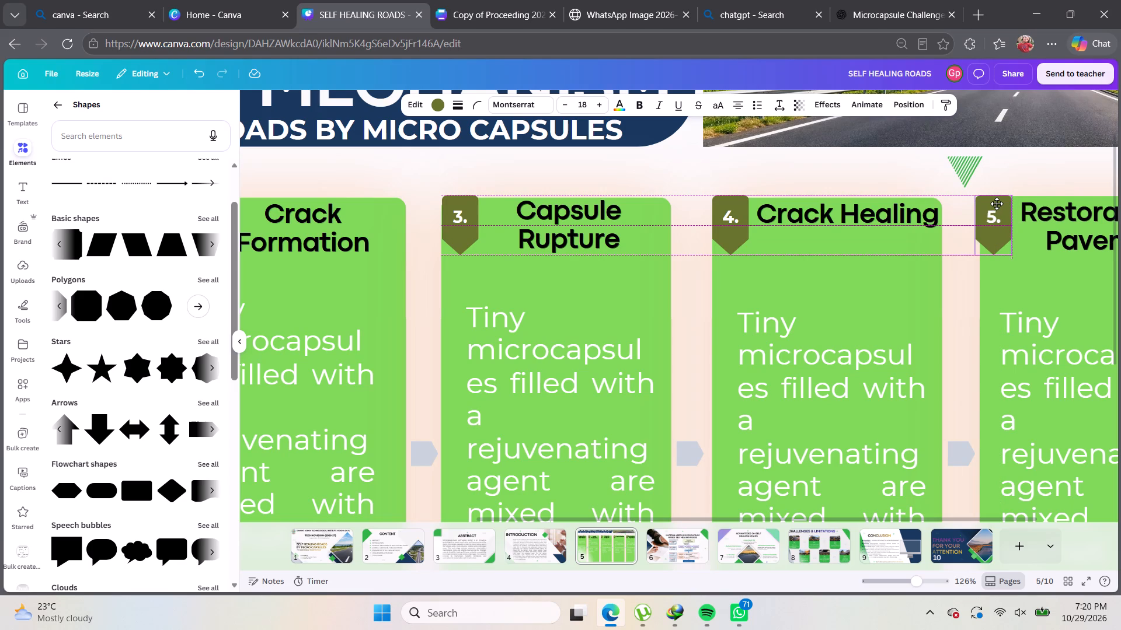
click(969, 206)
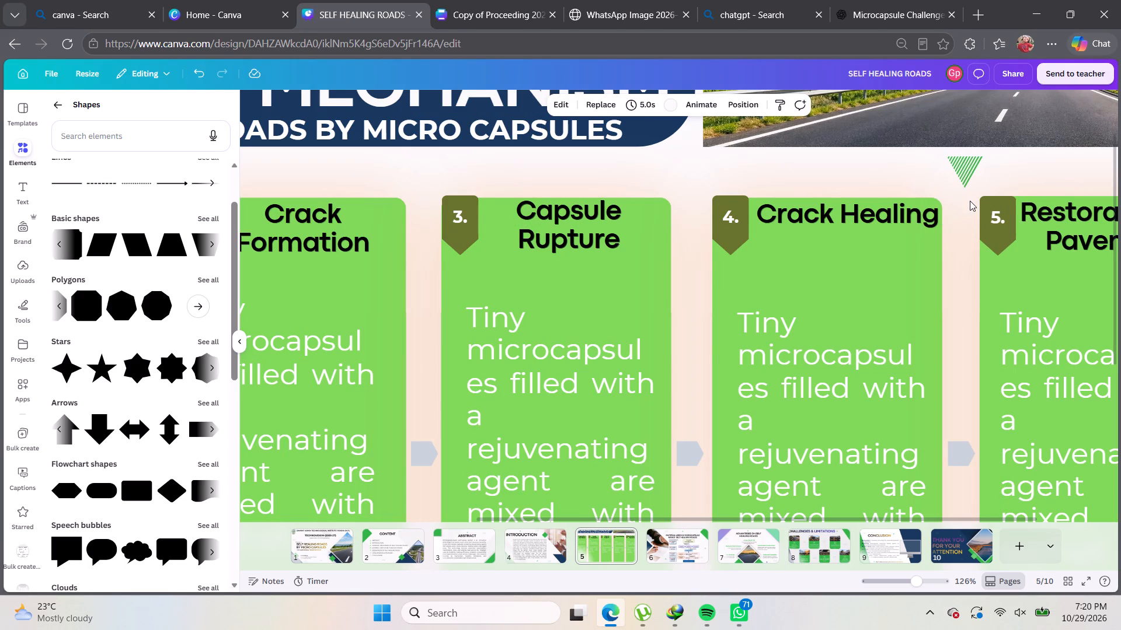
click(998, 199)
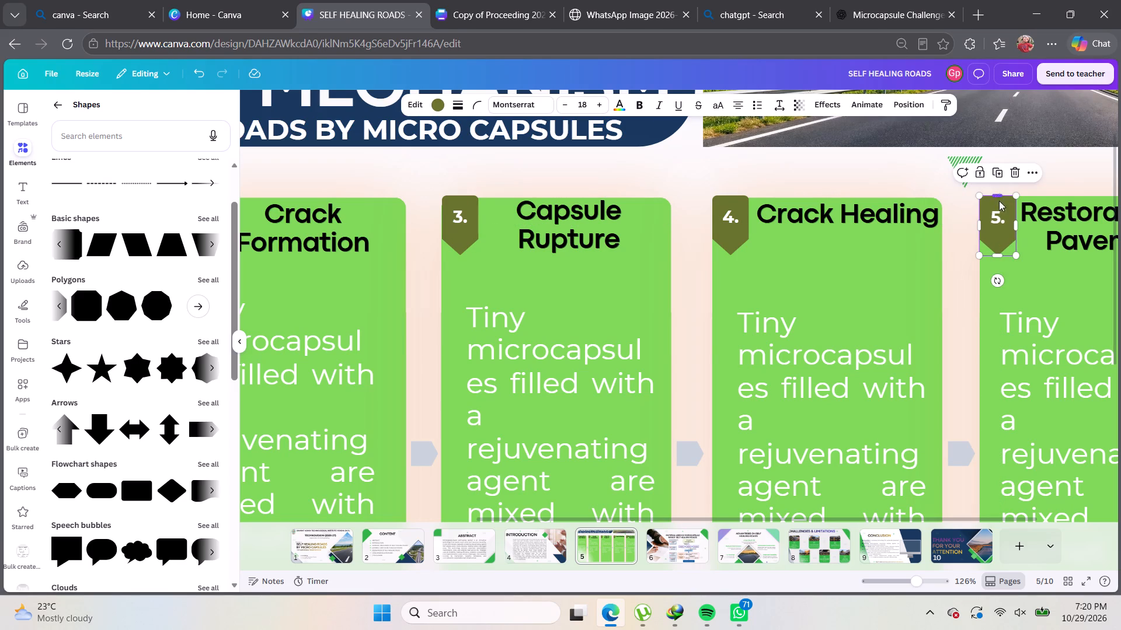
click(1002, 206)
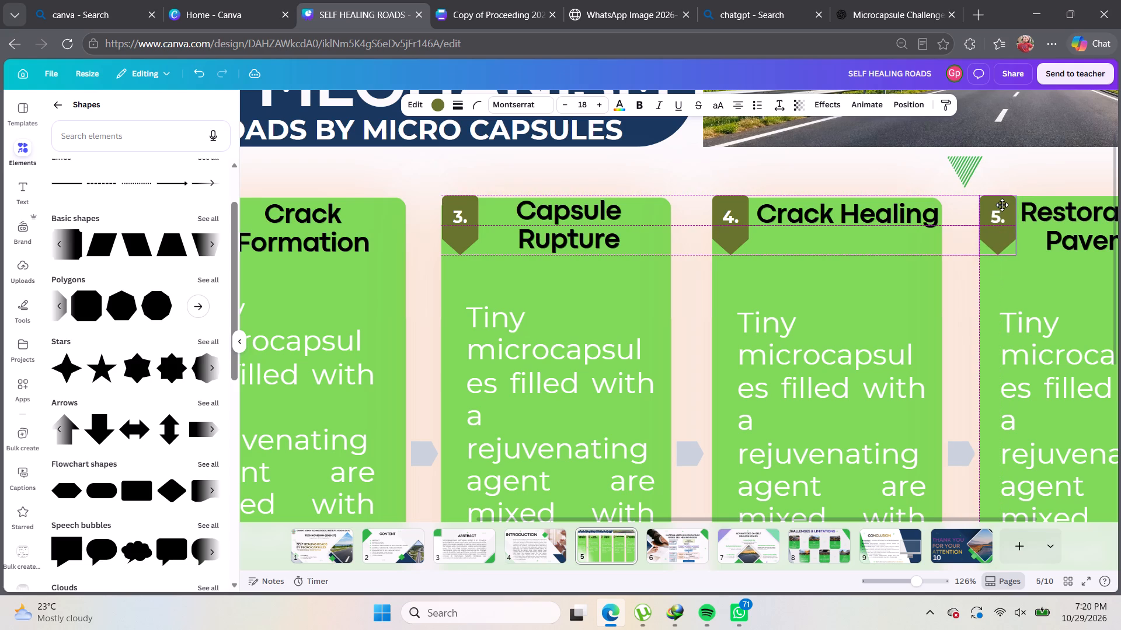
click(962, 215)
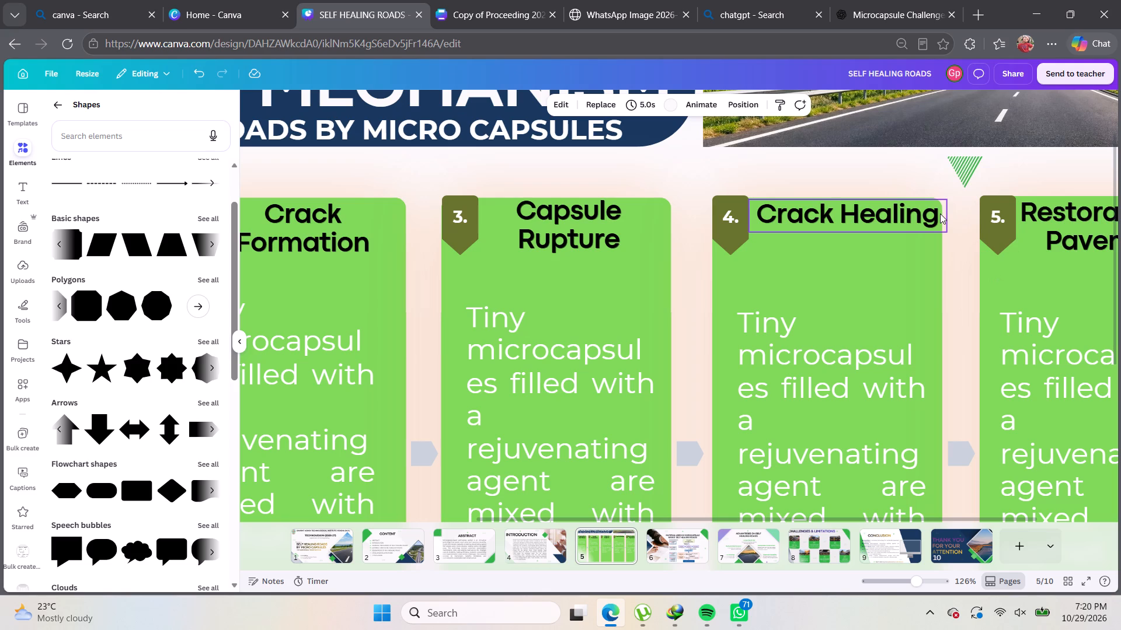
click(862, 179)
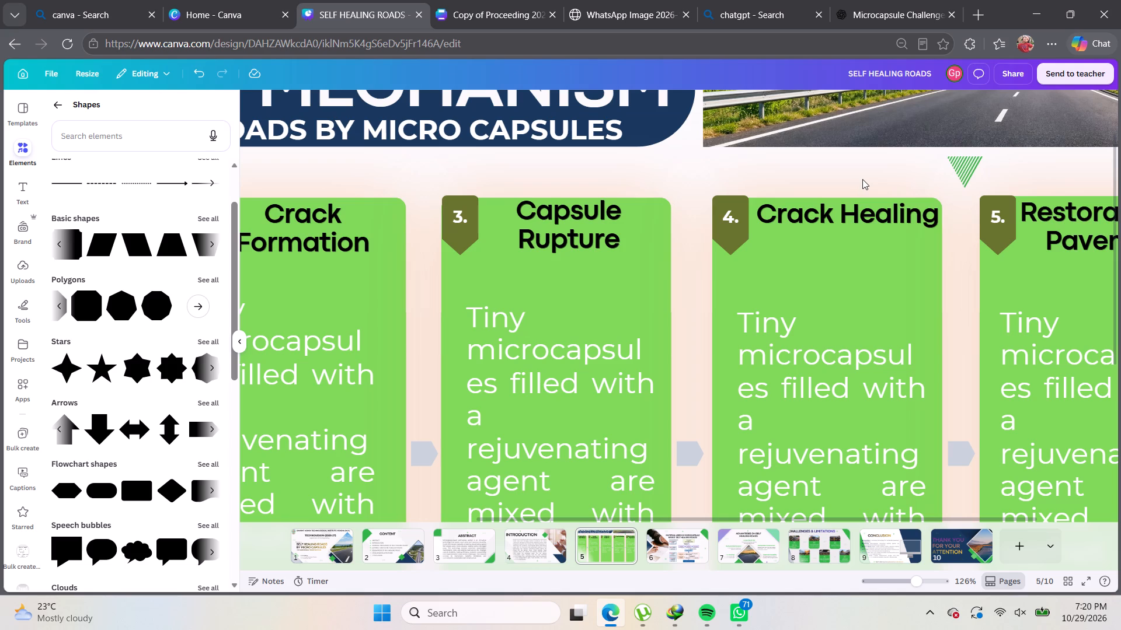
Nudge the Restoration of Pavement card very slightly left beneath its number 5 badge.
scroll(885, 146, down, 1)
scroll(882, 160, up, 2)
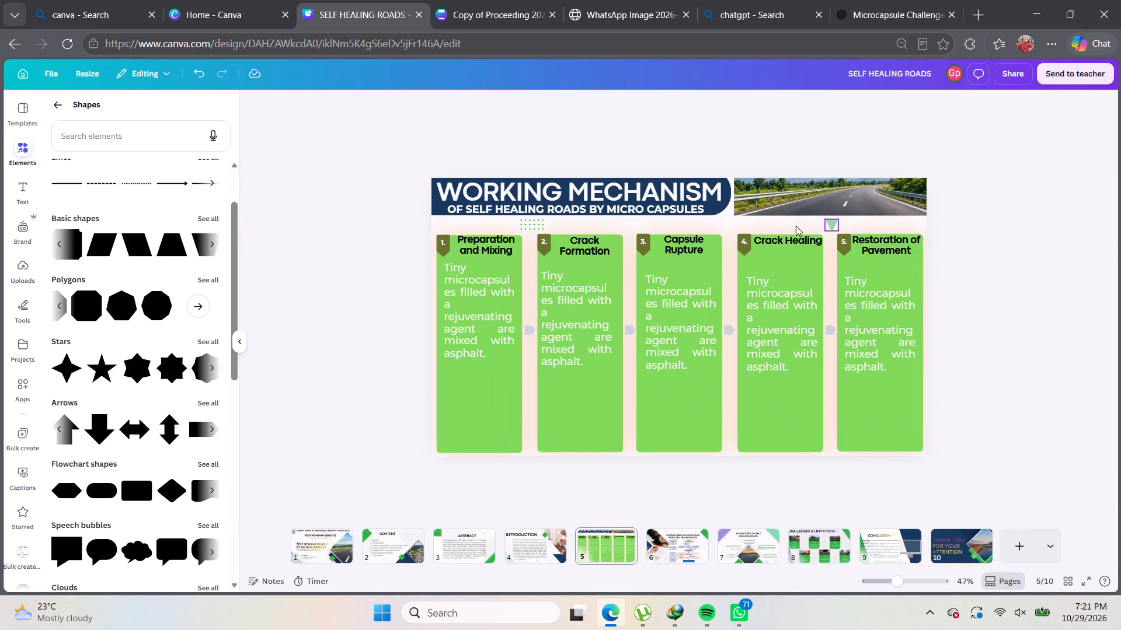
click(669, 443)
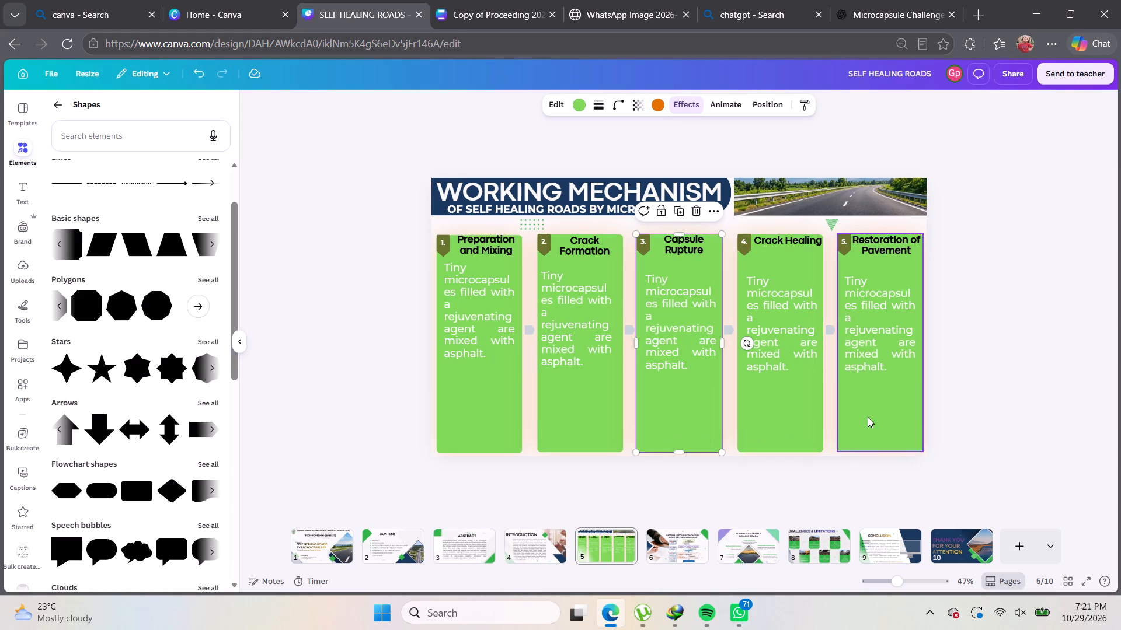
click(868, 417)
scroll(891, 270, up, 2)
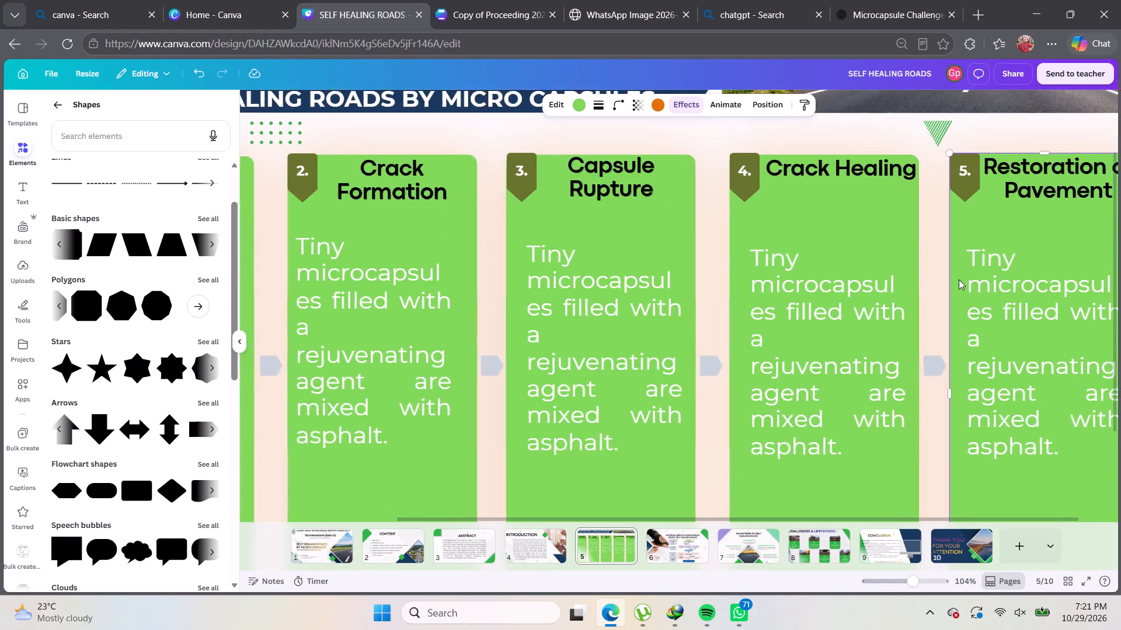
scroll(1004, 261, left, 7)
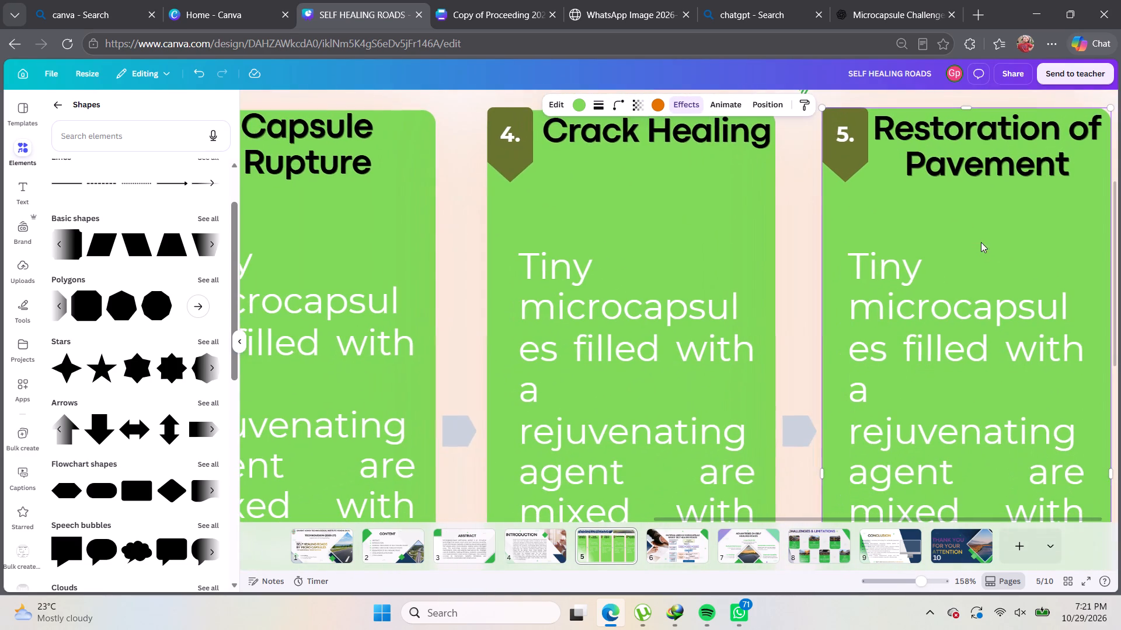
click(861, 212)
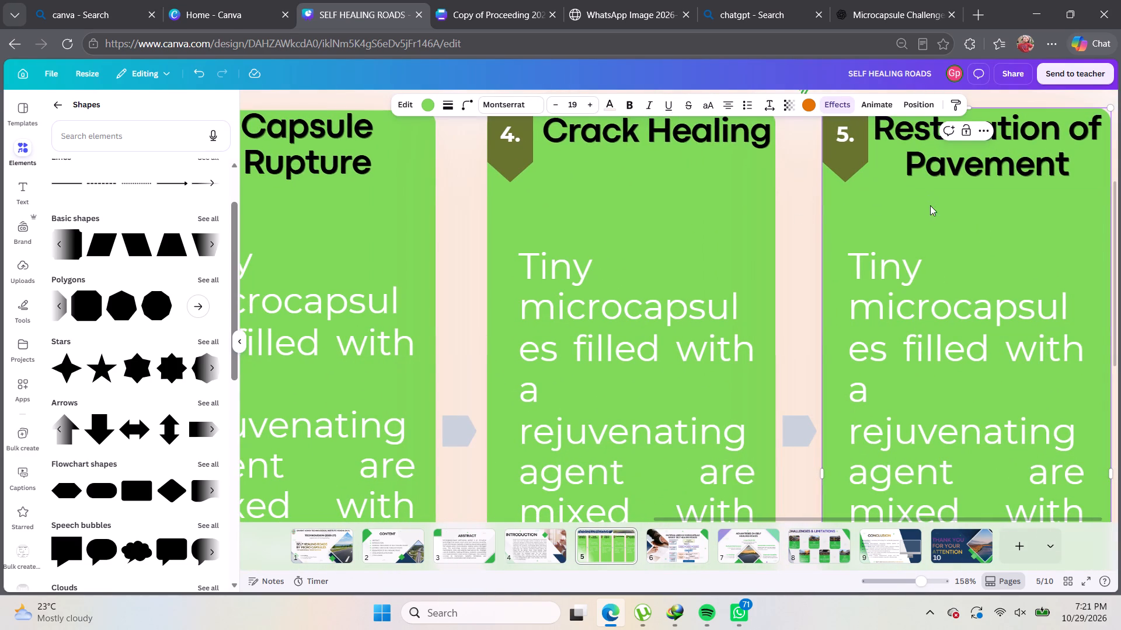
click(935, 214)
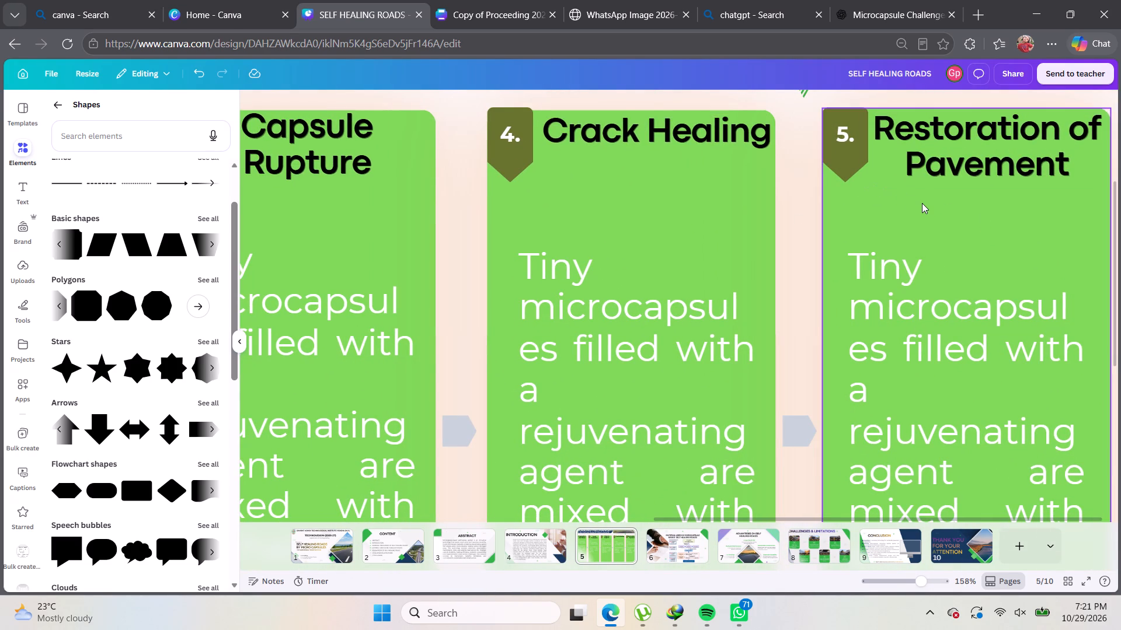
click(922, 203)
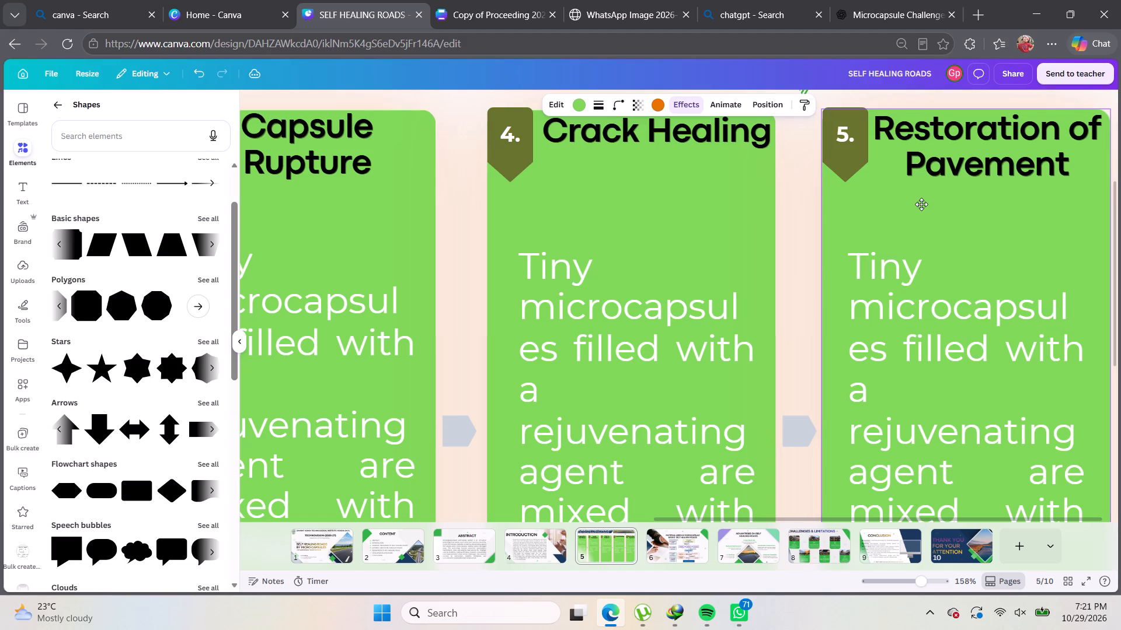
click(785, 210)
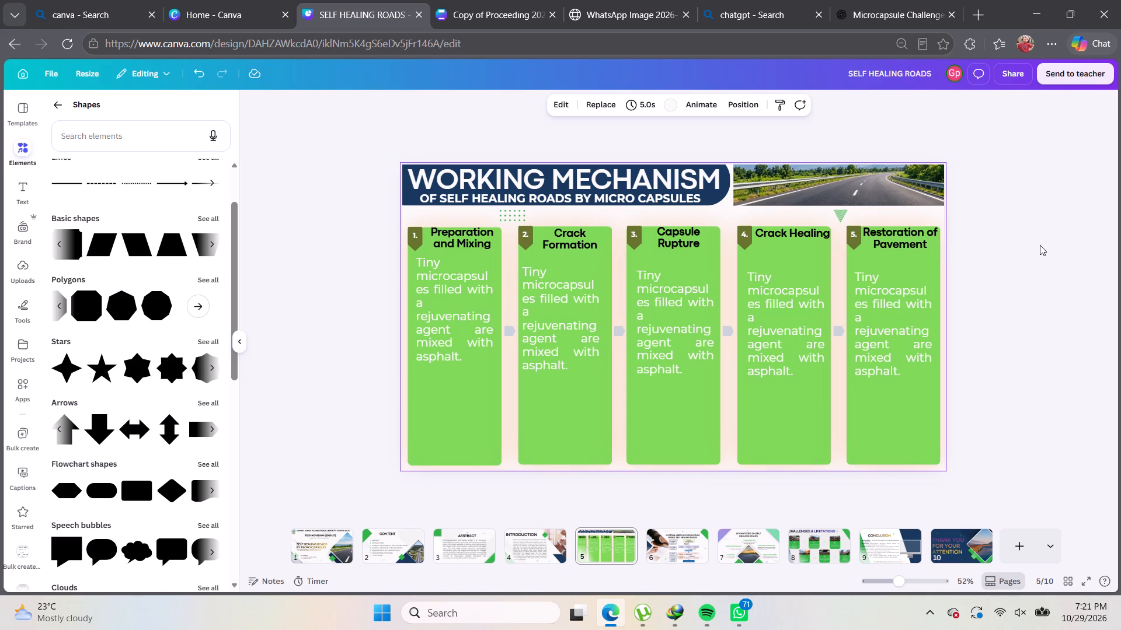
click(1000, 262)
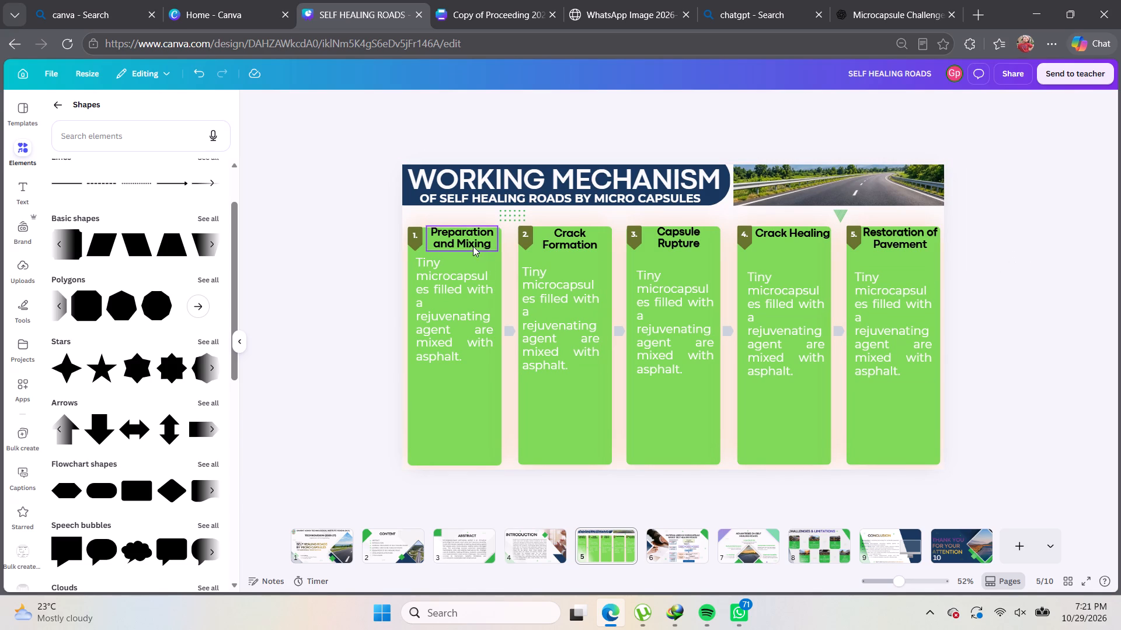
Move the Crack Formation card slightly down while keeping its left edge in line with the number 2 badge.
scroll(479, 253, right, 1)
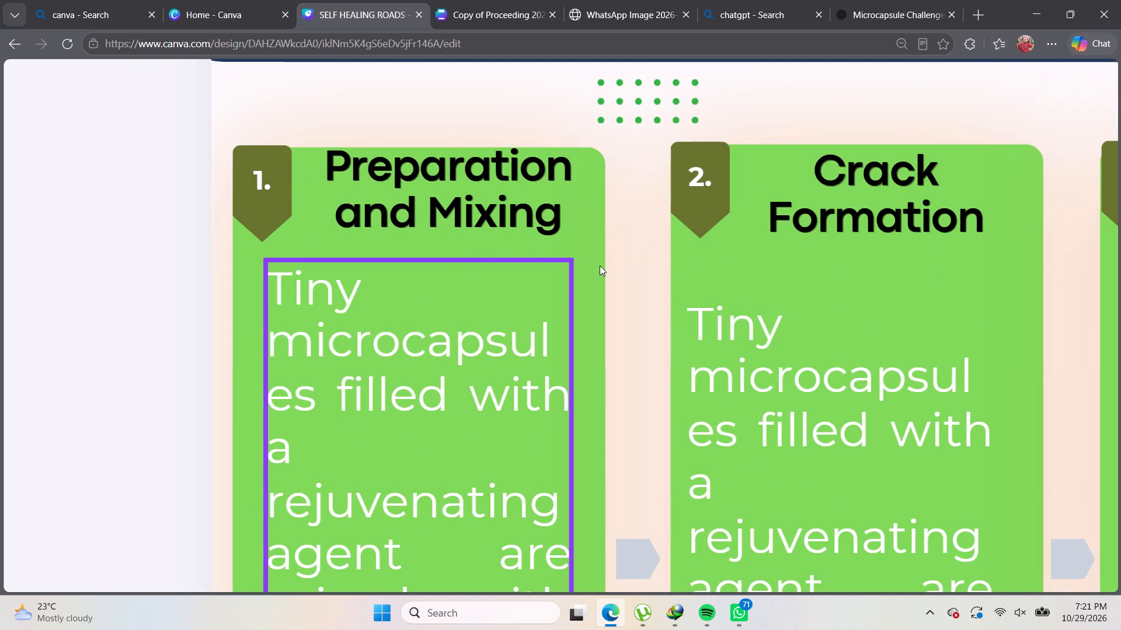
click(577, 271)
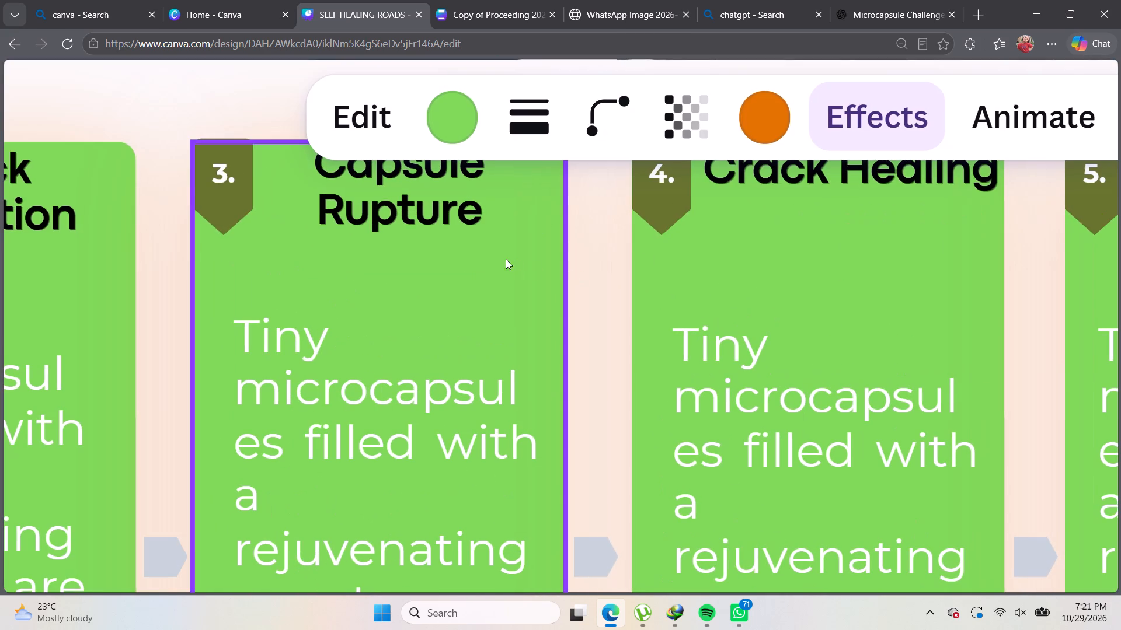
scroll(499, 257, right, 4)
click(392, 239)
click(395, 276)
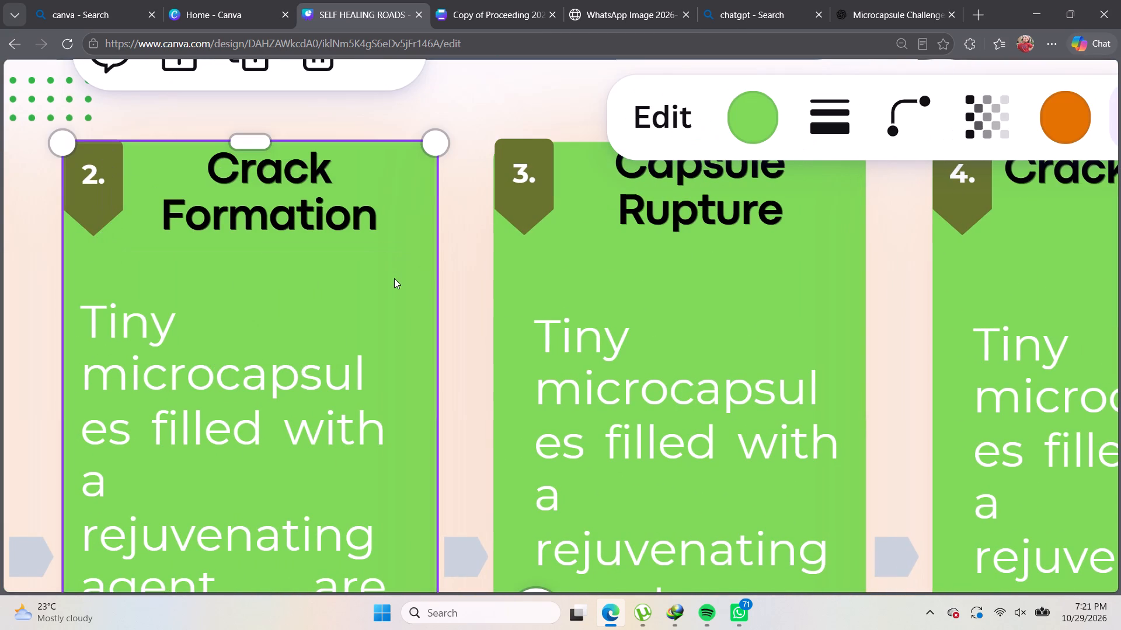
drag(387, 273, 387, 282)
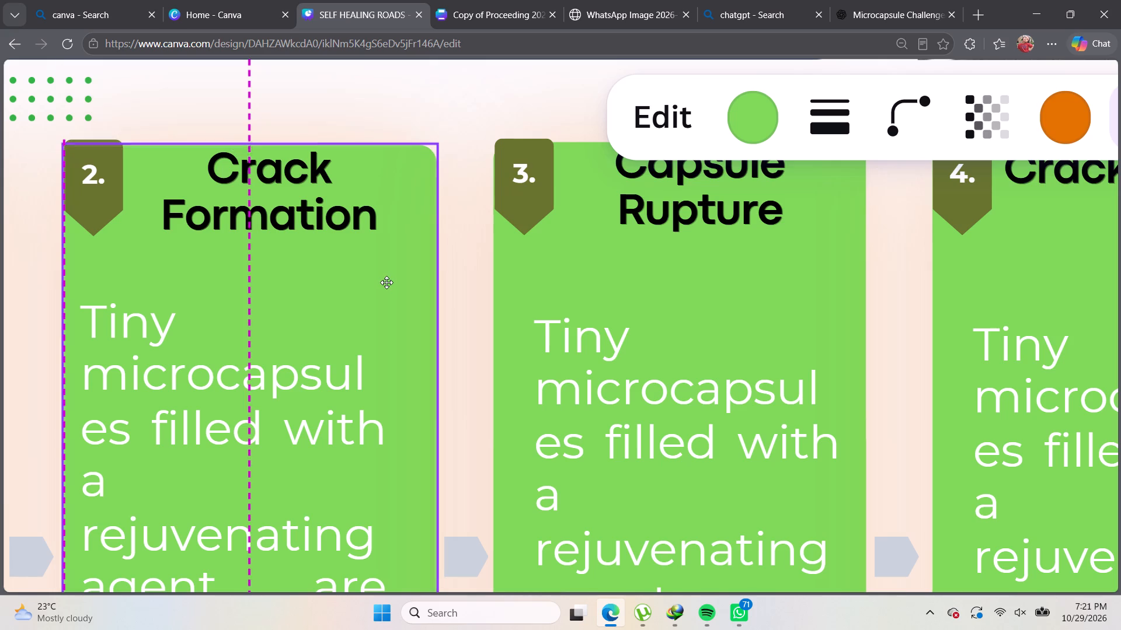
Fine-tune the Crack Formation card so its top sits just below the top of its number 2 badge, left edges aligned.
drag(387, 282, 387, 279)
click(465, 279)
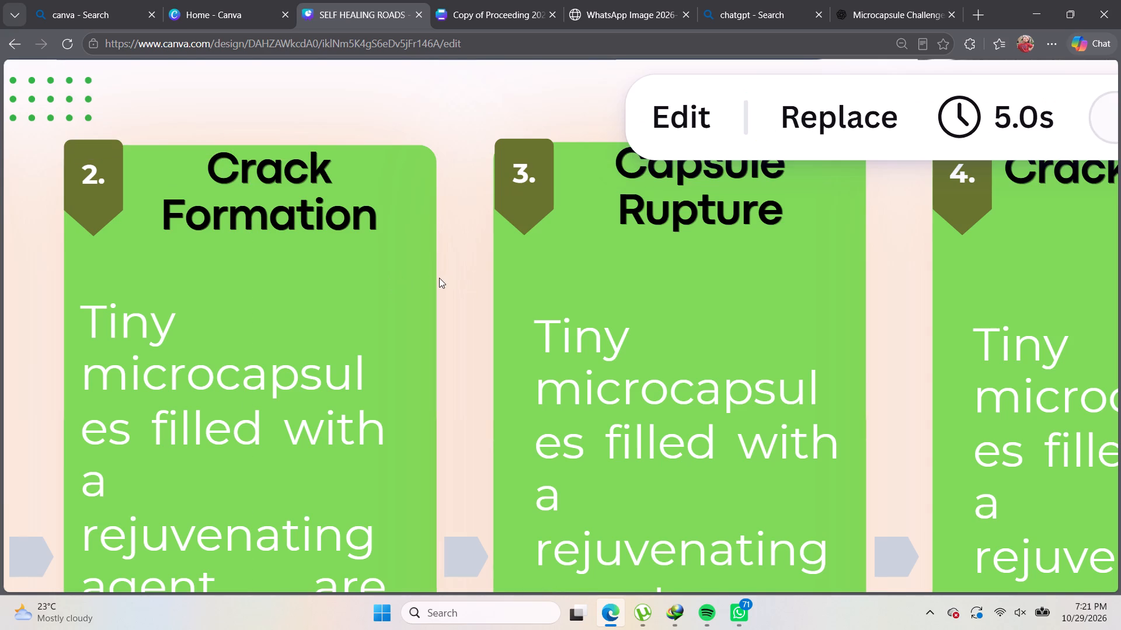
Adjust the Preparation and Mixing card vertically so its top edge is level with the Crack Formation card.
scroll(433, 276, right, 3)
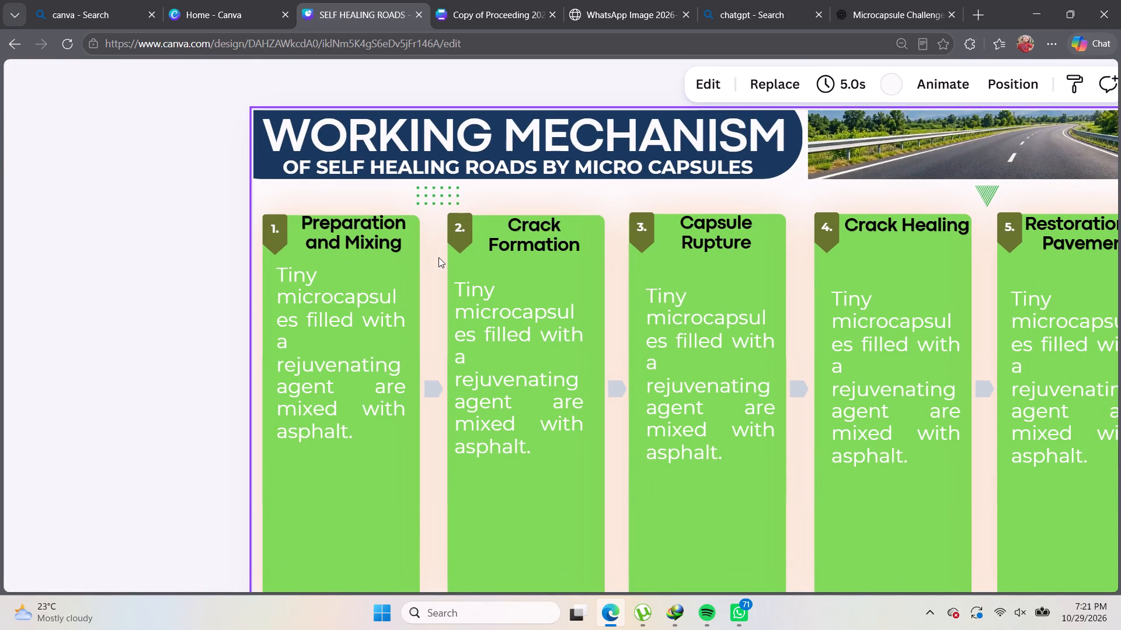
click(410, 257)
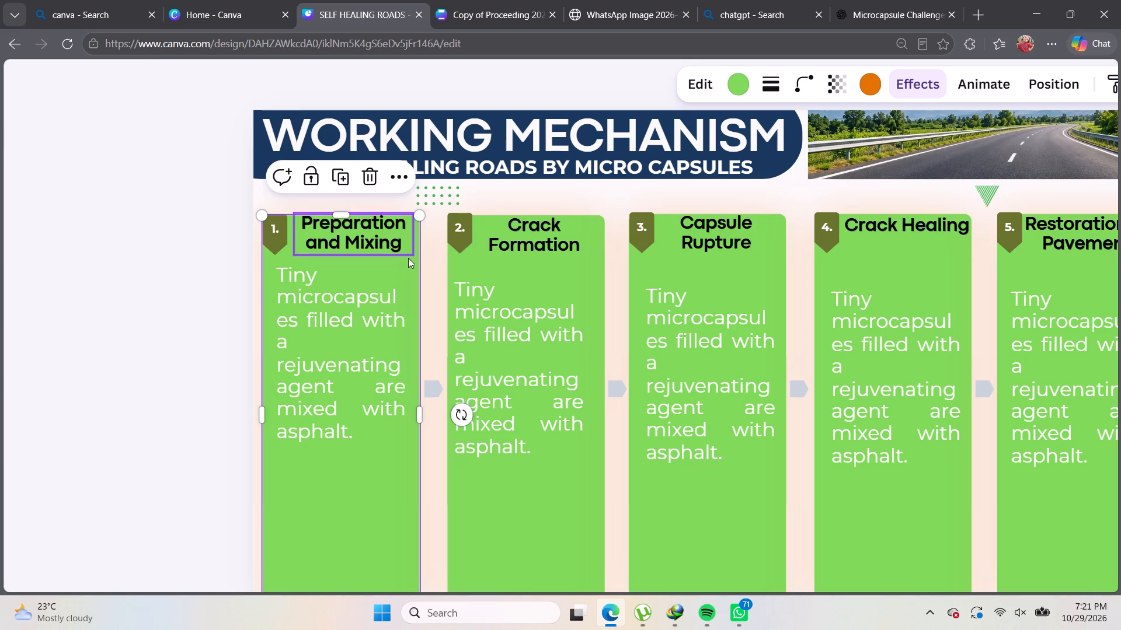
drag(408, 262, 409, 268)
click(409, 268)
drag(409, 268, 409, 265)
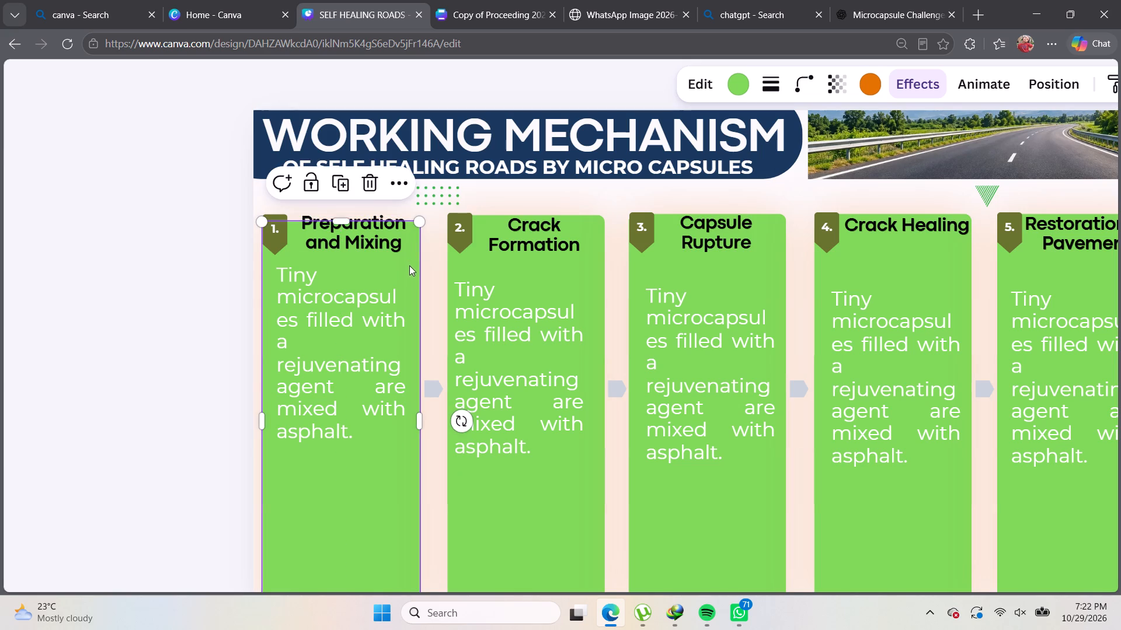
drag(409, 265, 409, 262)
click(436, 266)
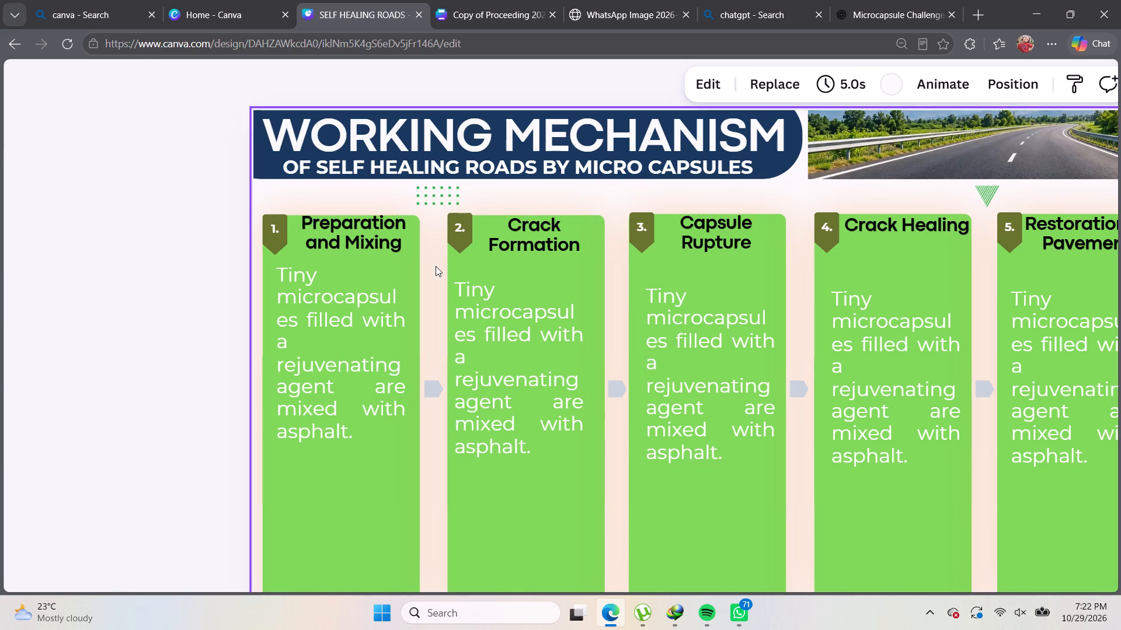
Nudge the number 1 badge slightly up on the Preparation and Mixing card, level with the number 2 badge.
click(209, 215)
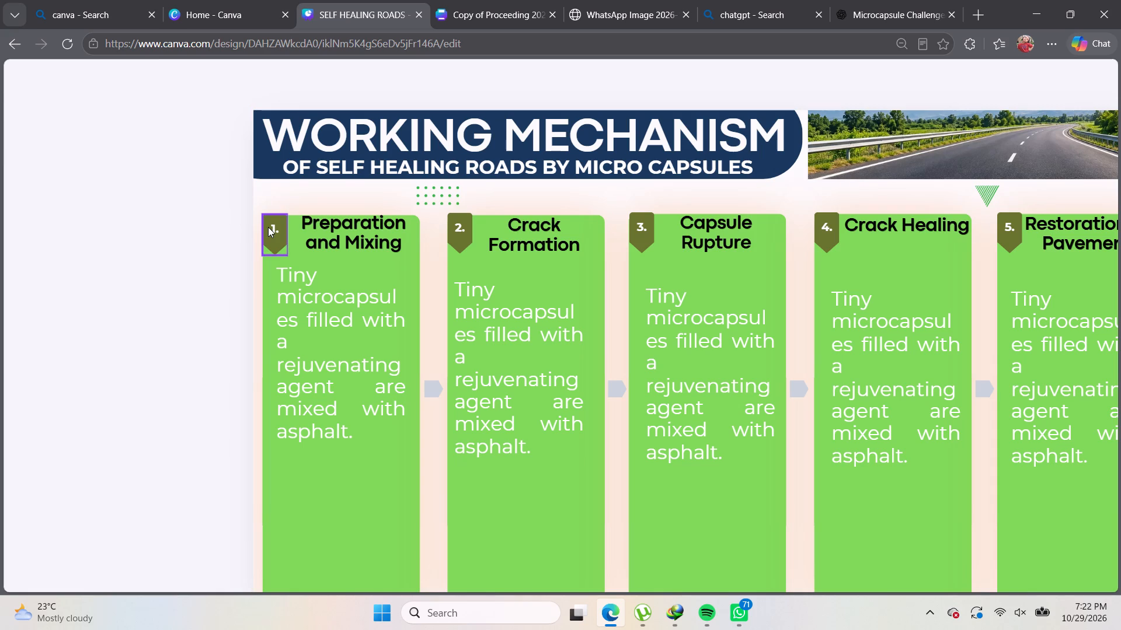
click(268, 227)
click(223, 226)
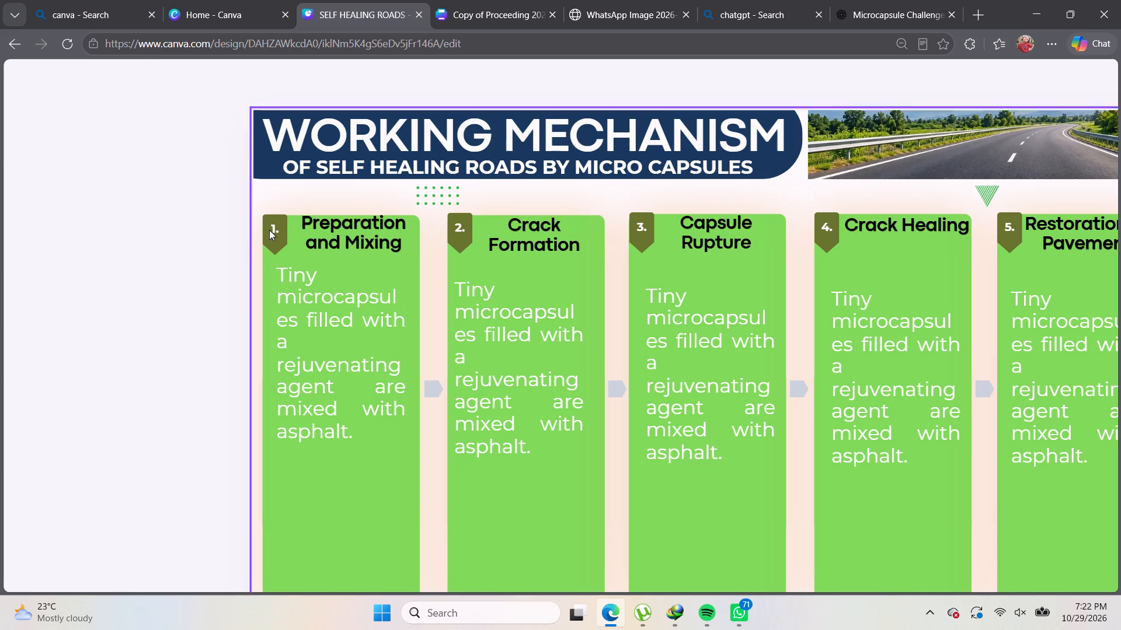
click(458, 220)
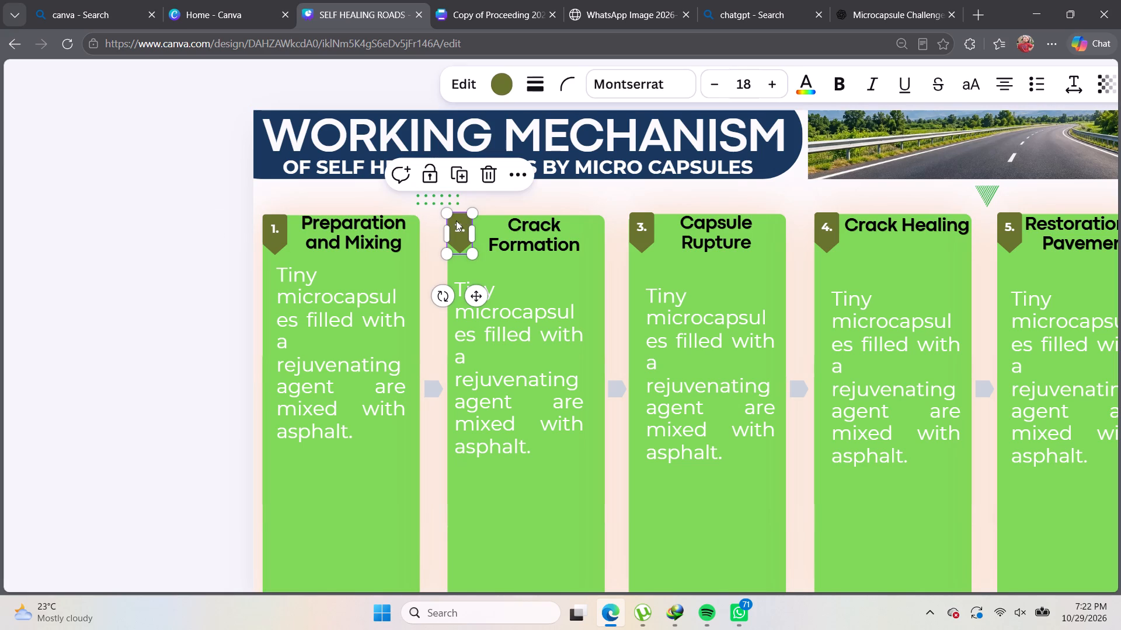
click(277, 236)
click(283, 236)
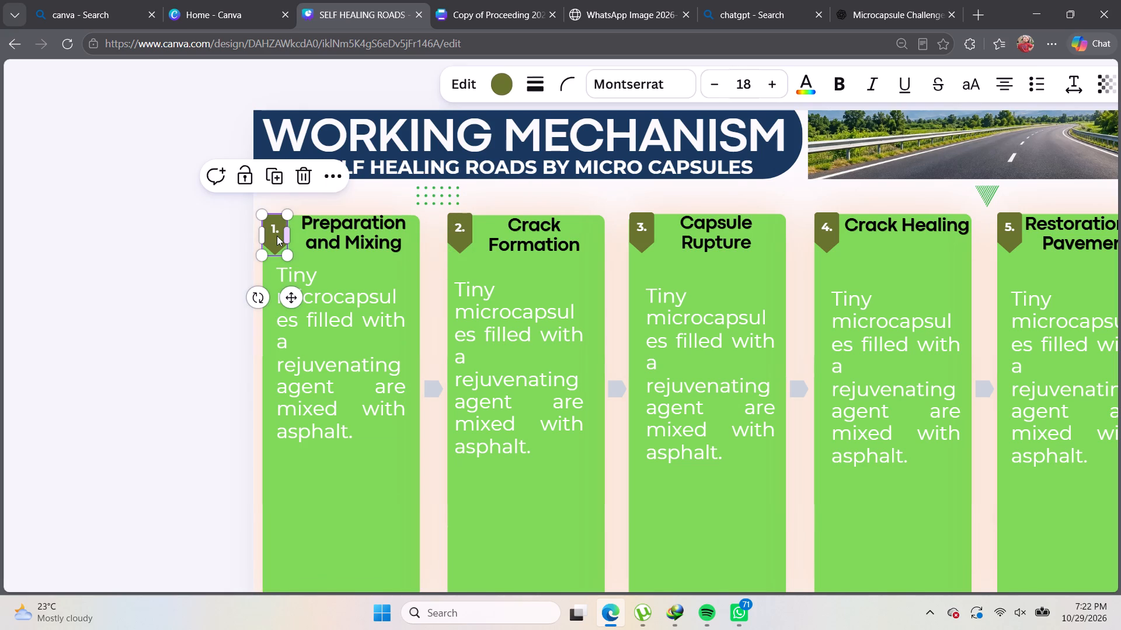
click(274, 239)
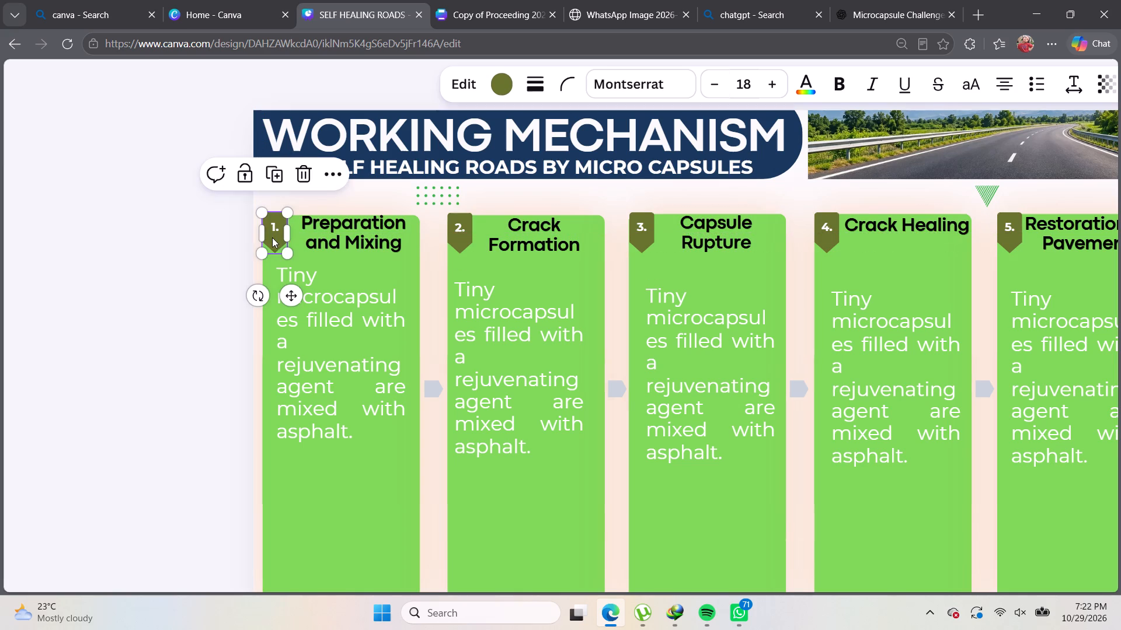
click(232, 240)
click(202, 227)
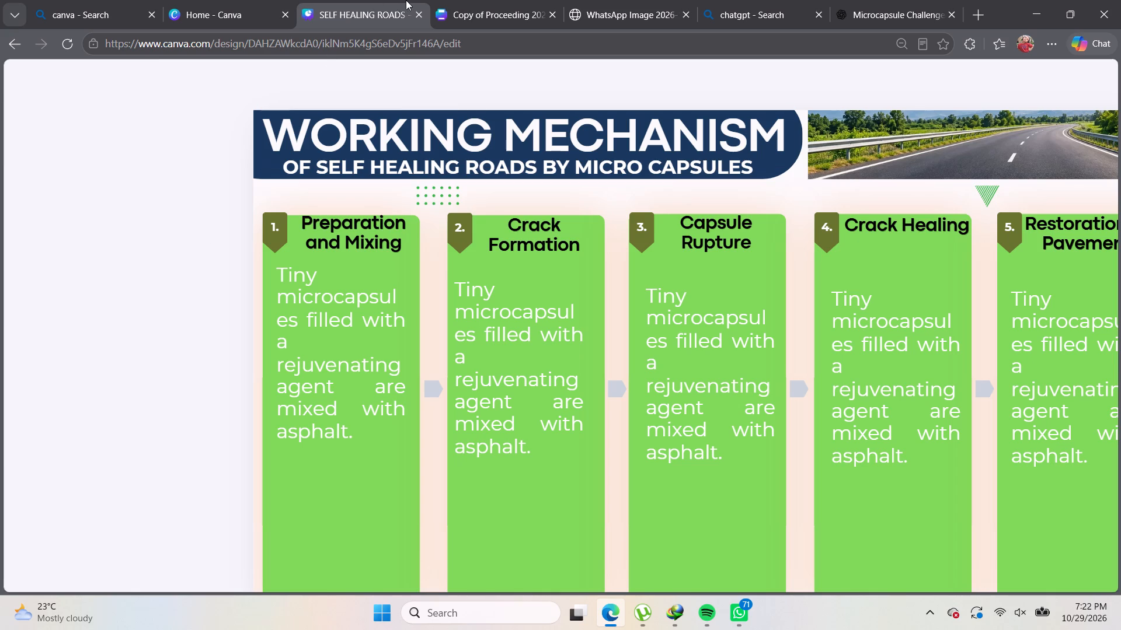
click(216, 183)
Move the green triangle decoration from beneath the road photo to just above the Capsule Rupture card.
scroll(257, 218, down, 1)
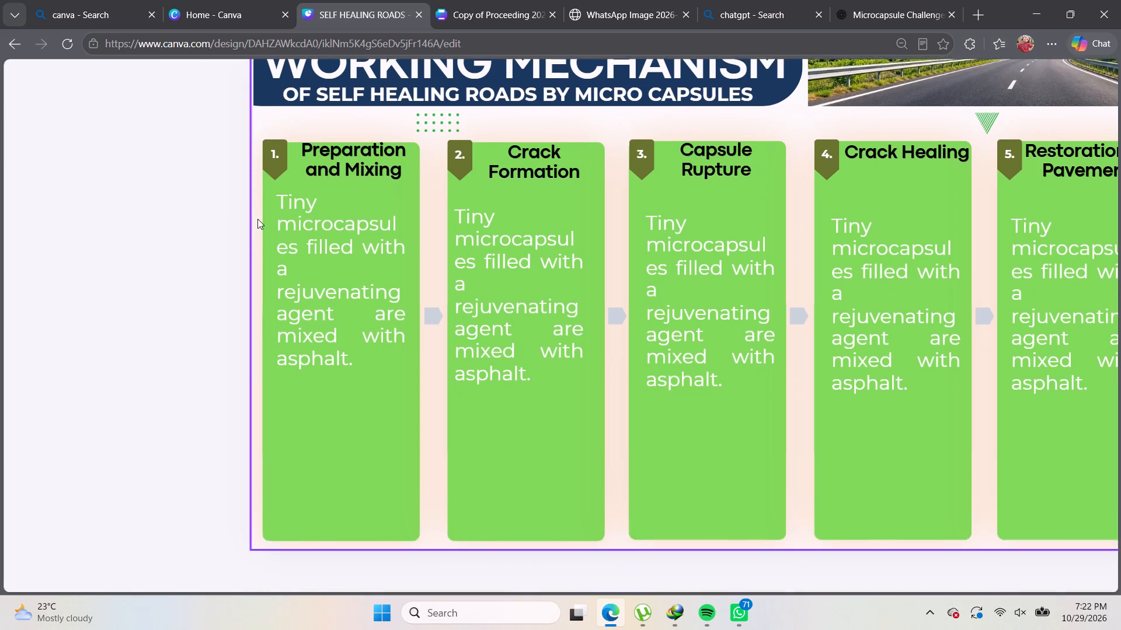
scroll(255, 219, up, 2)
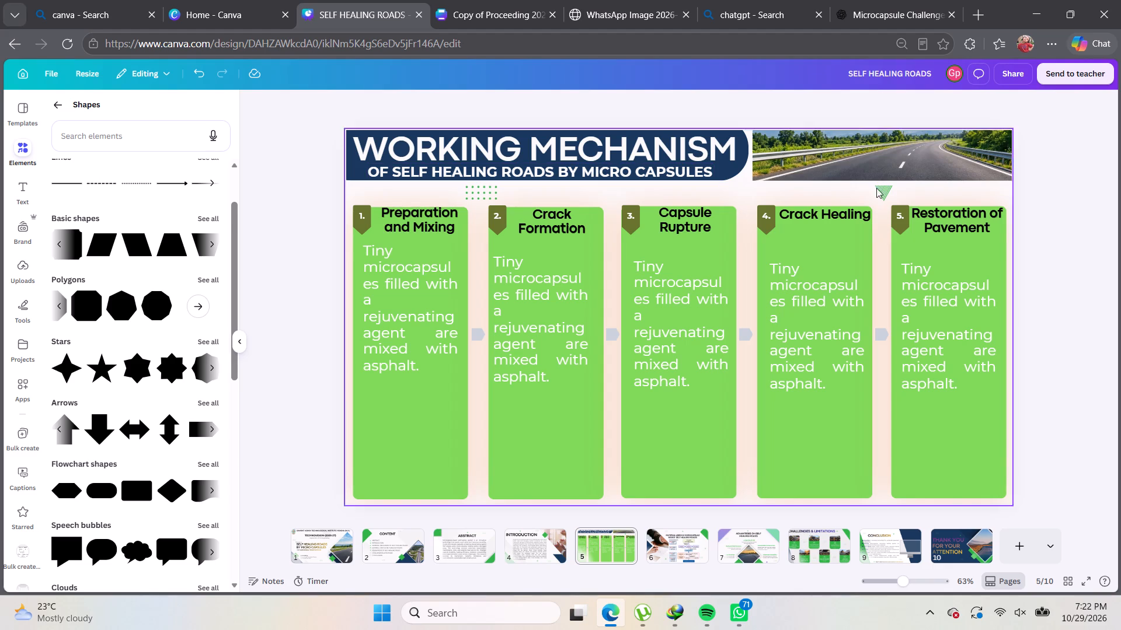
click(886, 195)
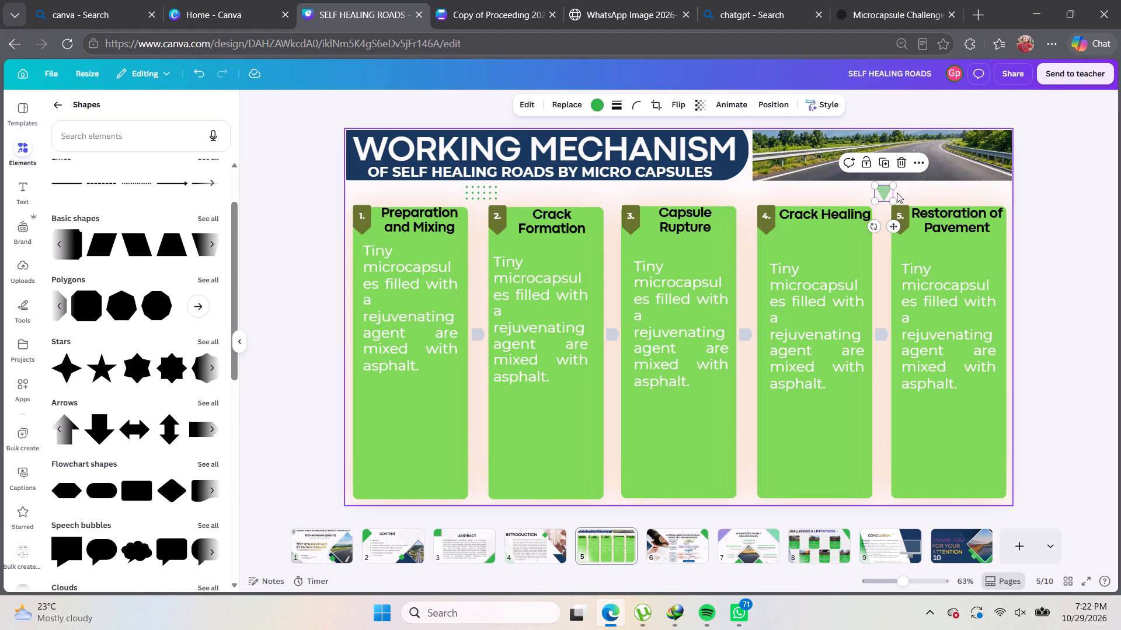
drag(879, 195, 702, 204)
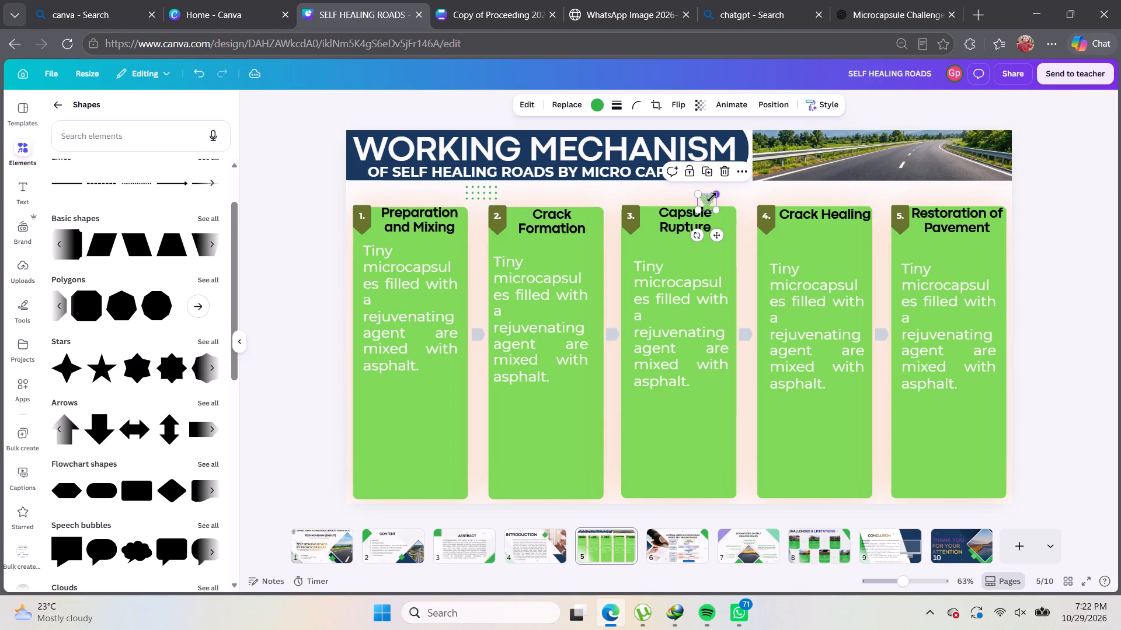
drag(708, 196, 707, 190)
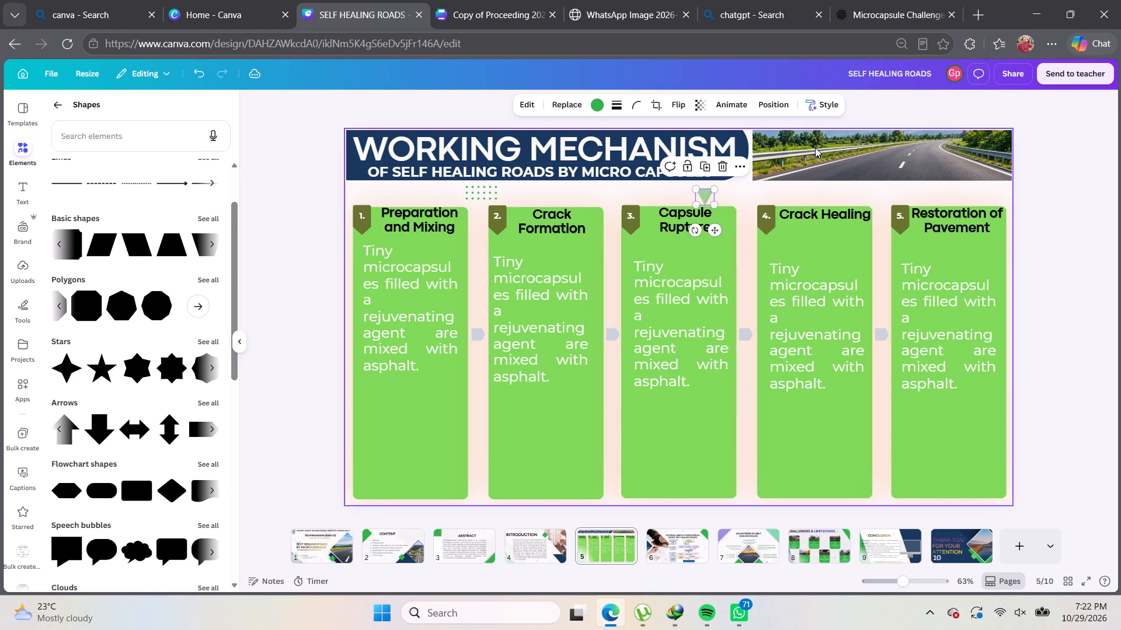
Resize the road photo to about 734 by 216, extending it down near the card tops and ending at the Restoration of Pavement card's right edge.
click(815, 148)
drag(883, 180, 886, 202)
double_click(887, 197)
click(887, 191)
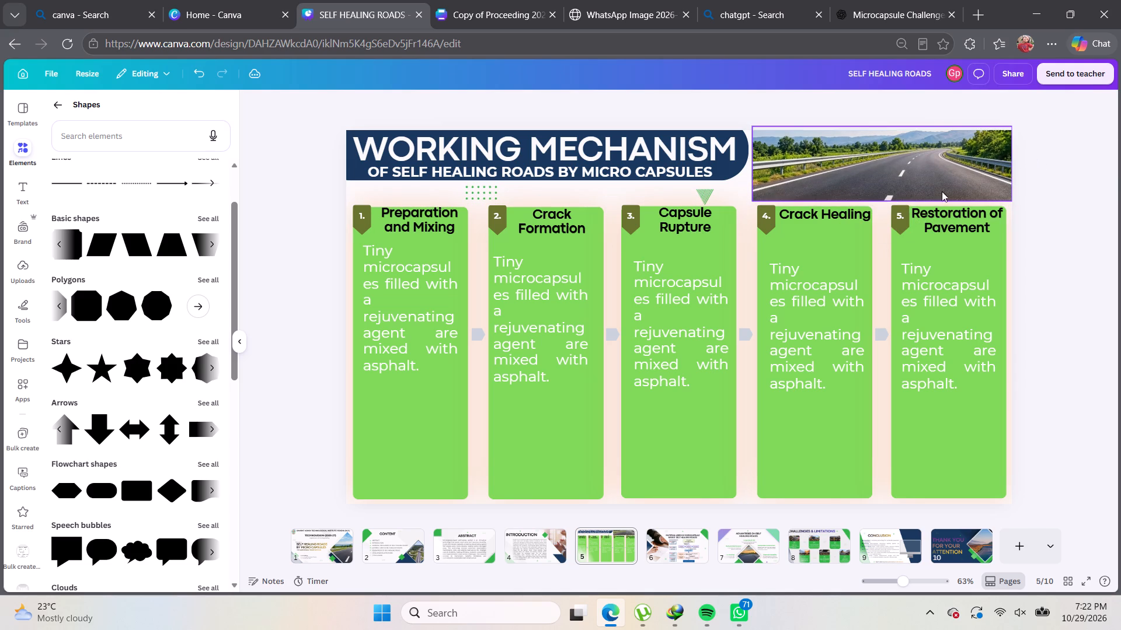
click(1038, 179)
click(913, 152)
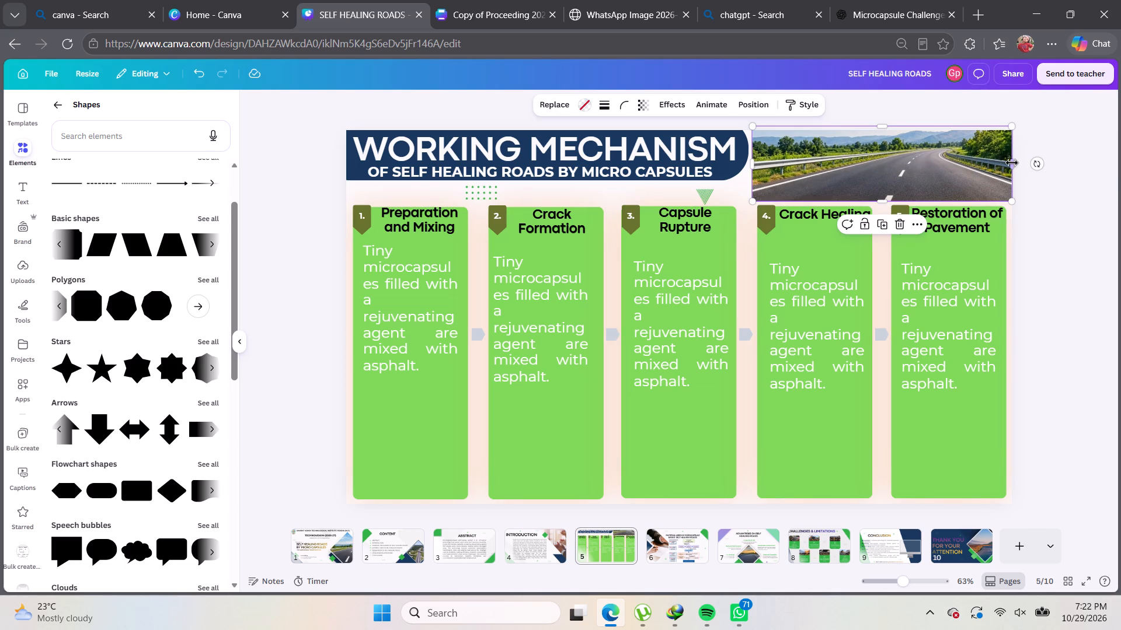
click(1013, 162)
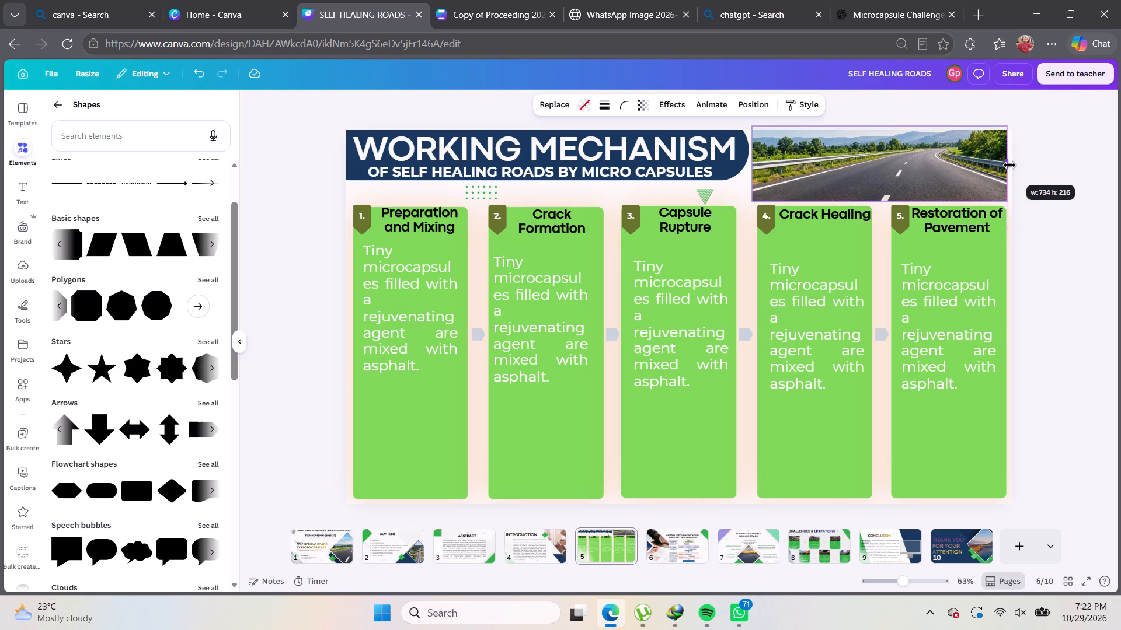
click(1032, 132)
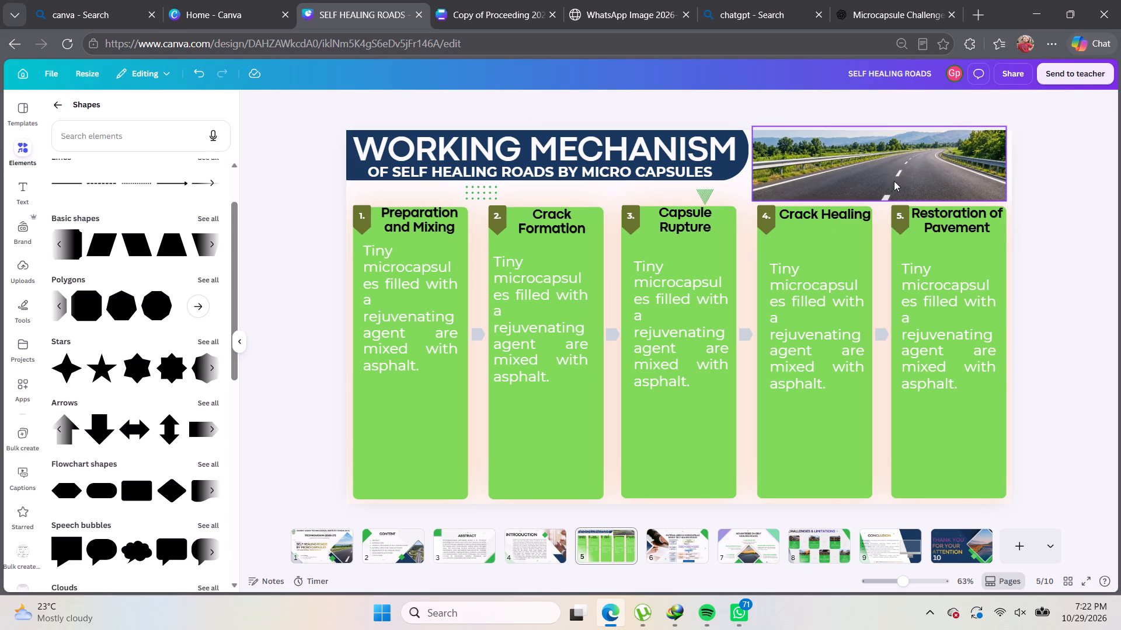
Lower the road photo's top edge slightly below the top of the WORKING MECHANISM title banner, keeping its width at 734.
click(882, 157)
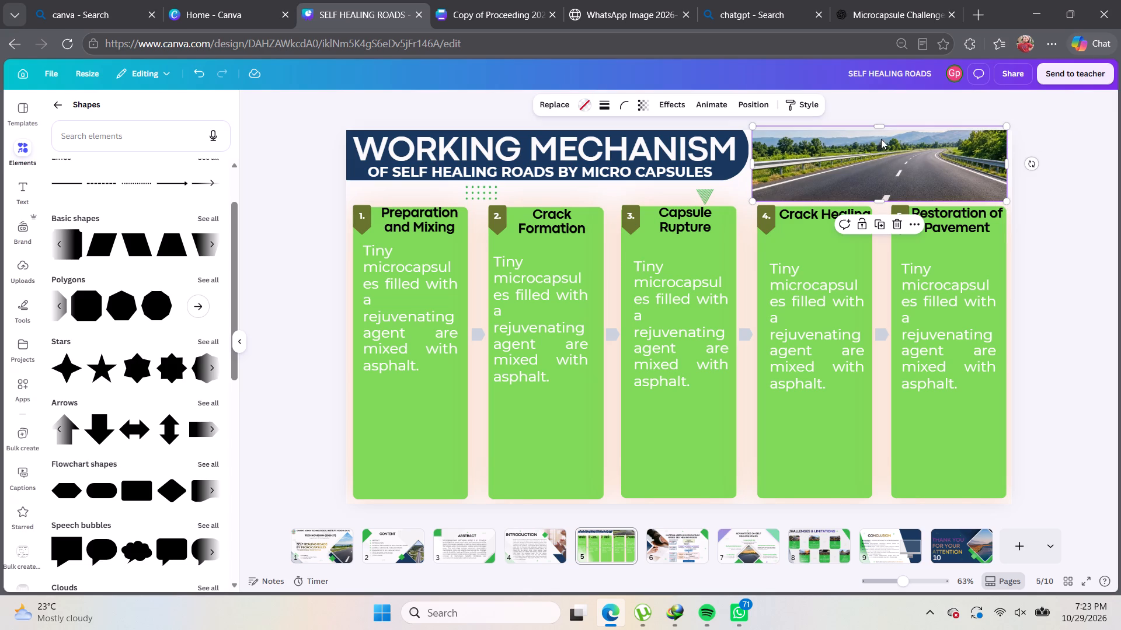
drag(880, 125, 881, 130)
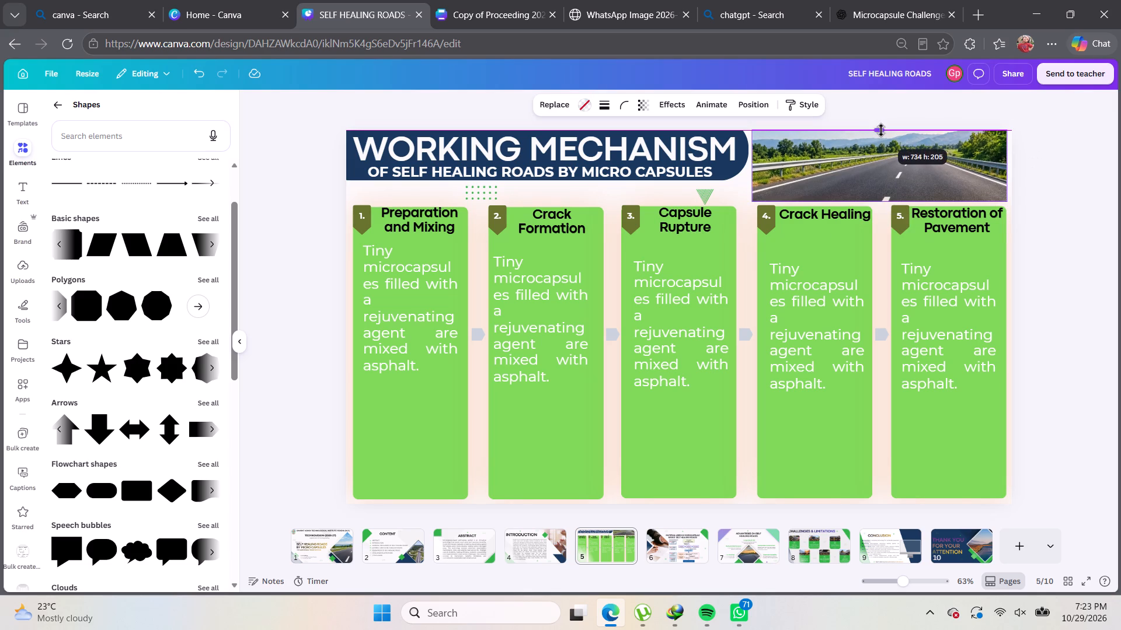
drag(881, 130, 881, 131)
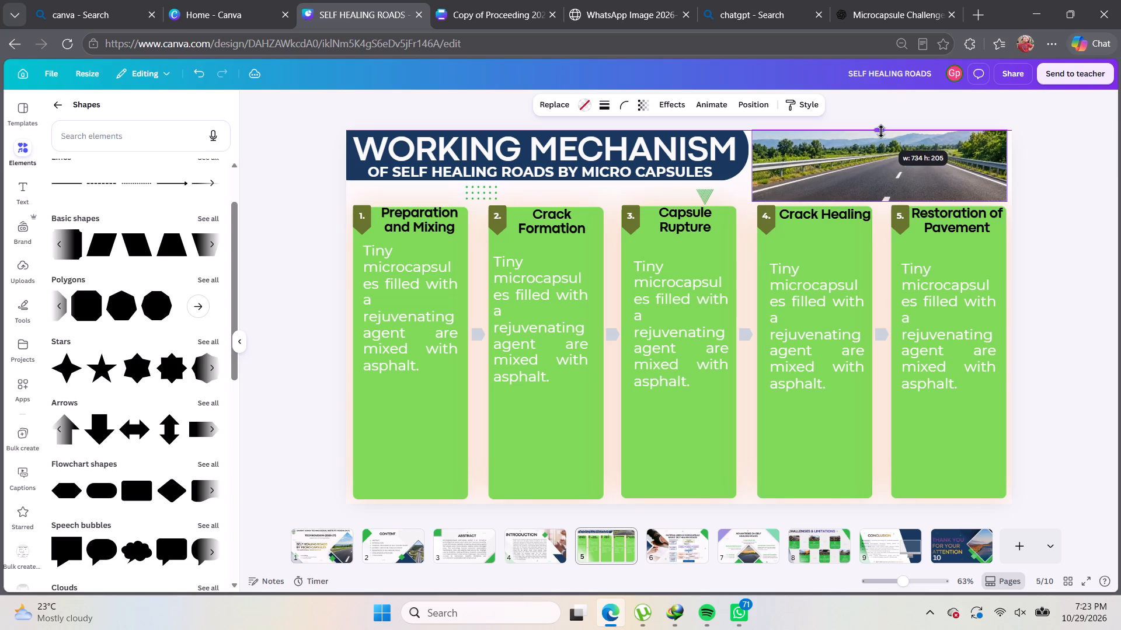
drag(881, 131, 880, 132)
click(880, 132)
click(892, 107)
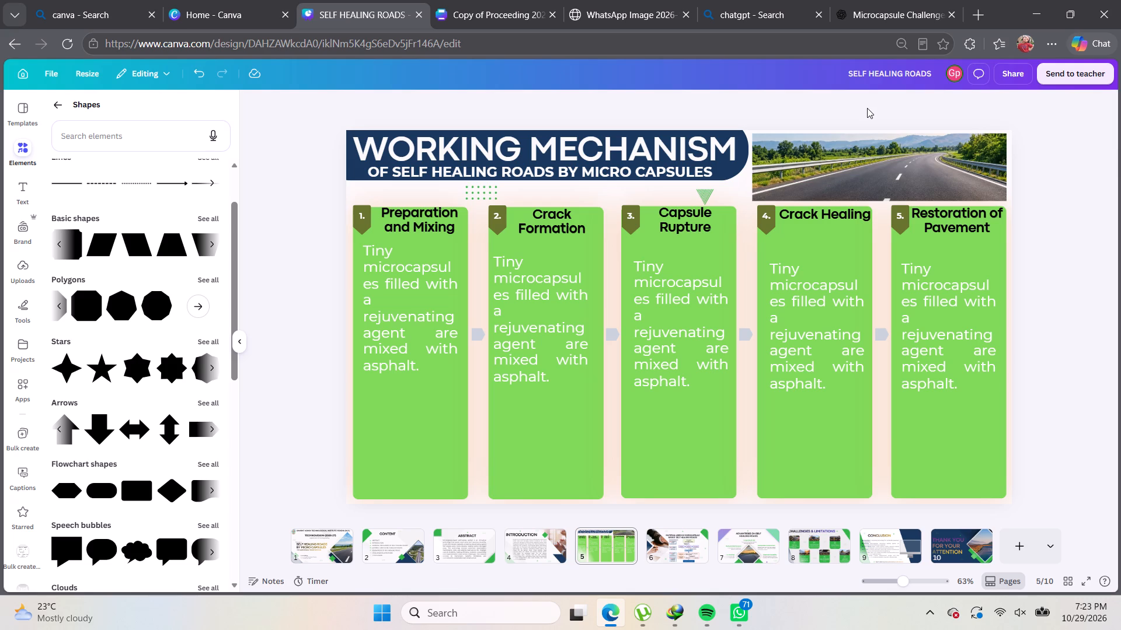
click(1073, 112)
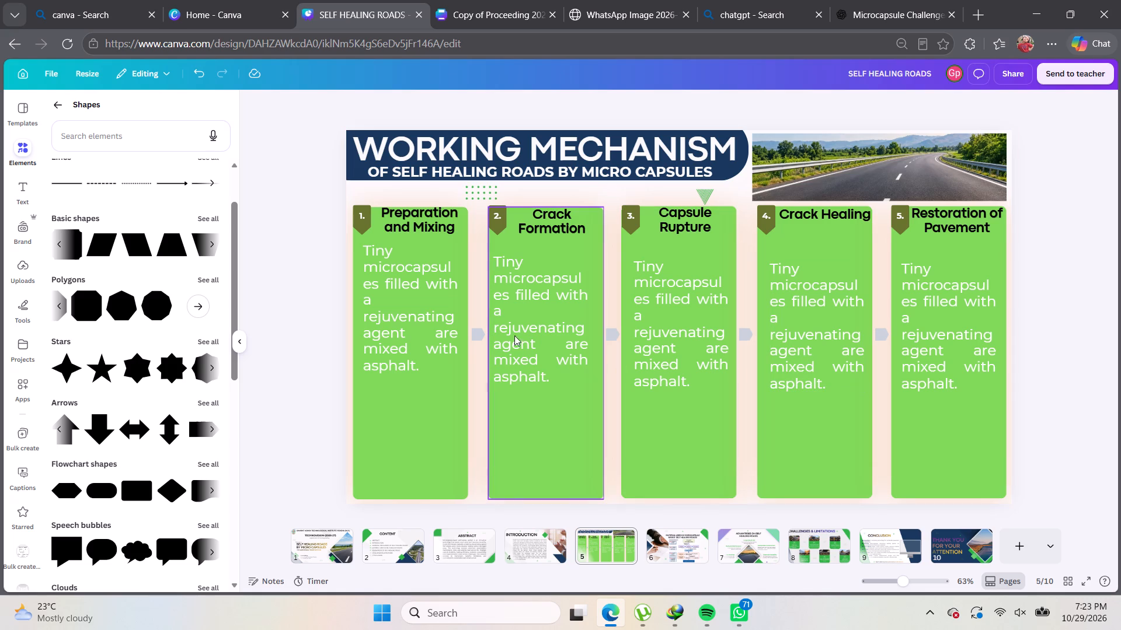
Fill the arrow between the Preparation and Mixing and Crack Formation cards with the 90° linear gradient #000000, #3533cd.
click(479, 333)
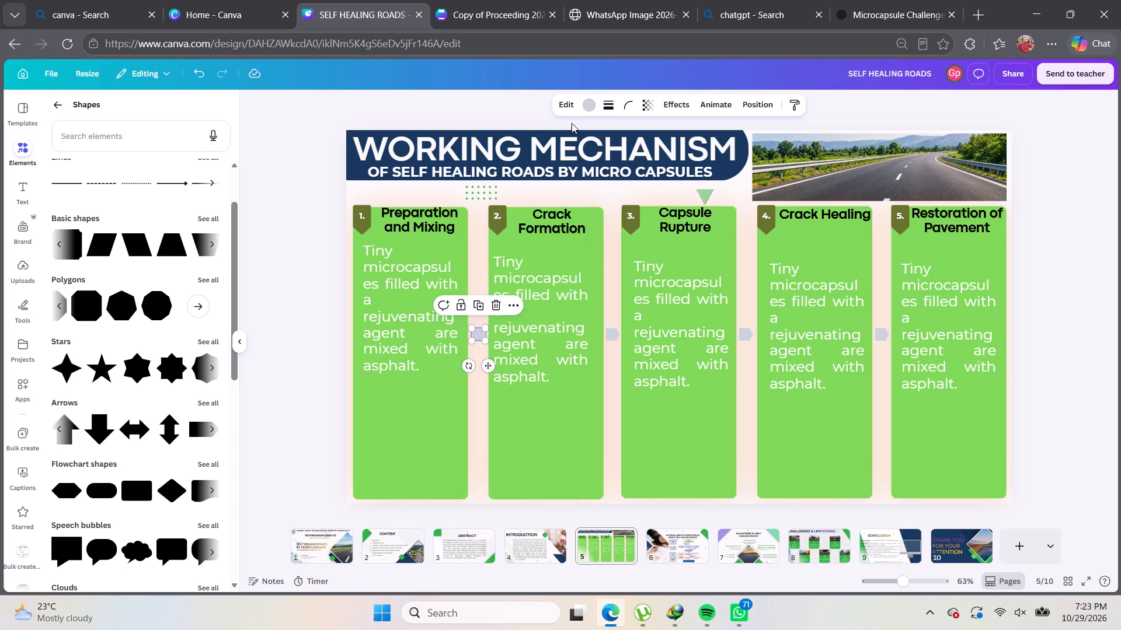
click(588, 103)
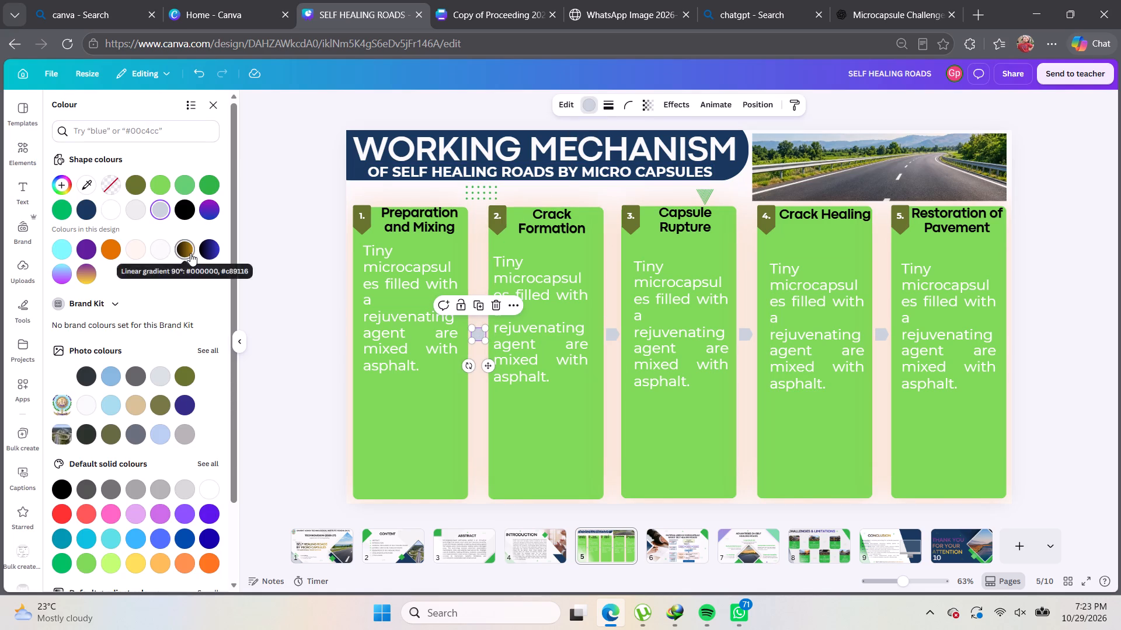
click(190, 253)
click(203, 251)
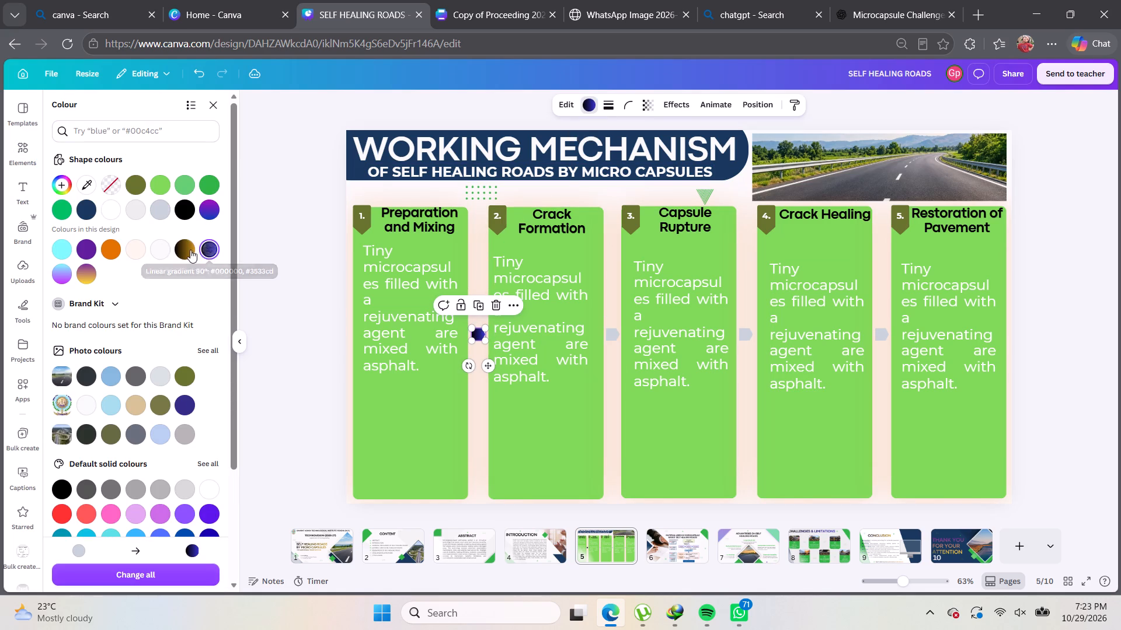